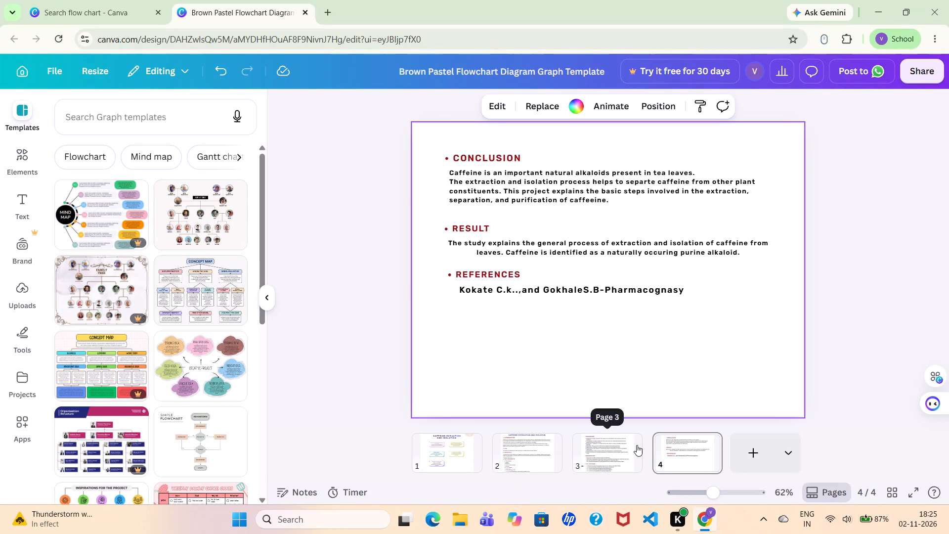
# Add a blank fifth page after the page with the conclusion, result and references.
pyautogui.click(753, 457)
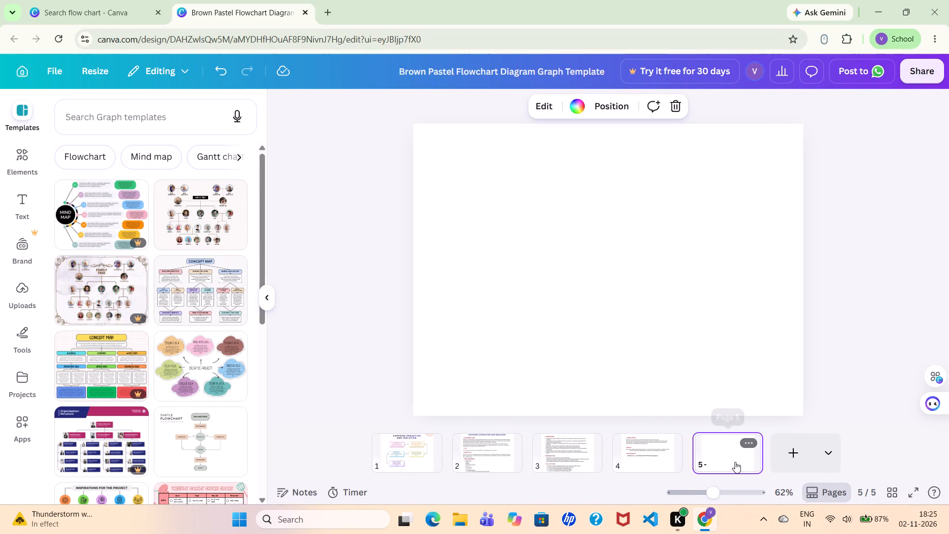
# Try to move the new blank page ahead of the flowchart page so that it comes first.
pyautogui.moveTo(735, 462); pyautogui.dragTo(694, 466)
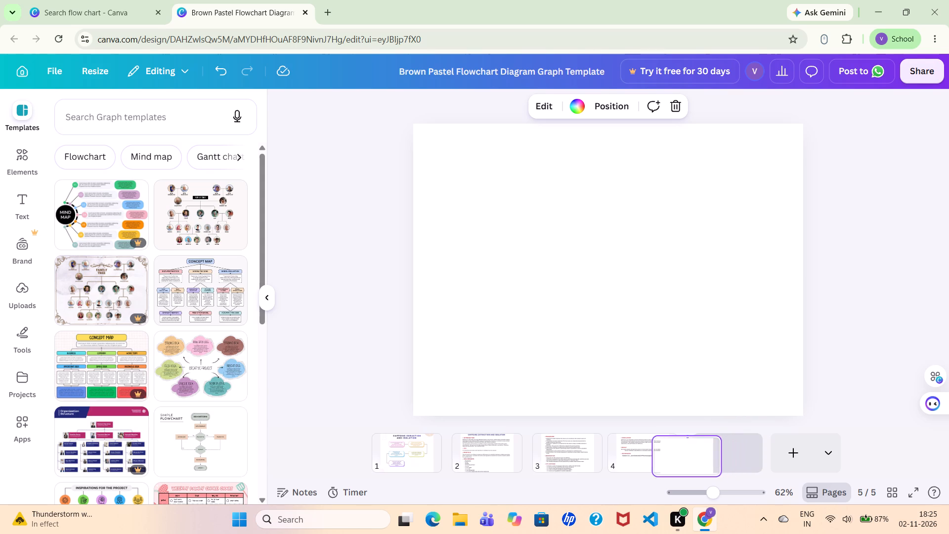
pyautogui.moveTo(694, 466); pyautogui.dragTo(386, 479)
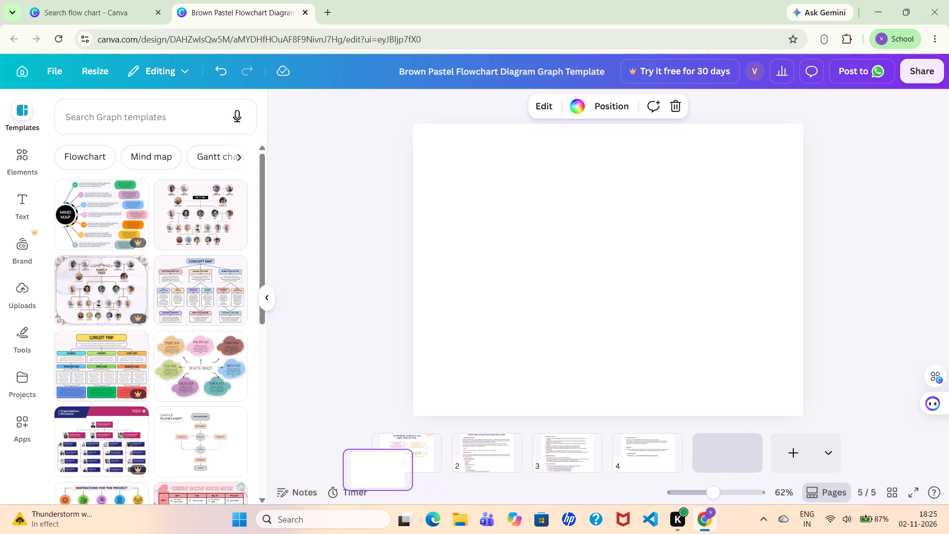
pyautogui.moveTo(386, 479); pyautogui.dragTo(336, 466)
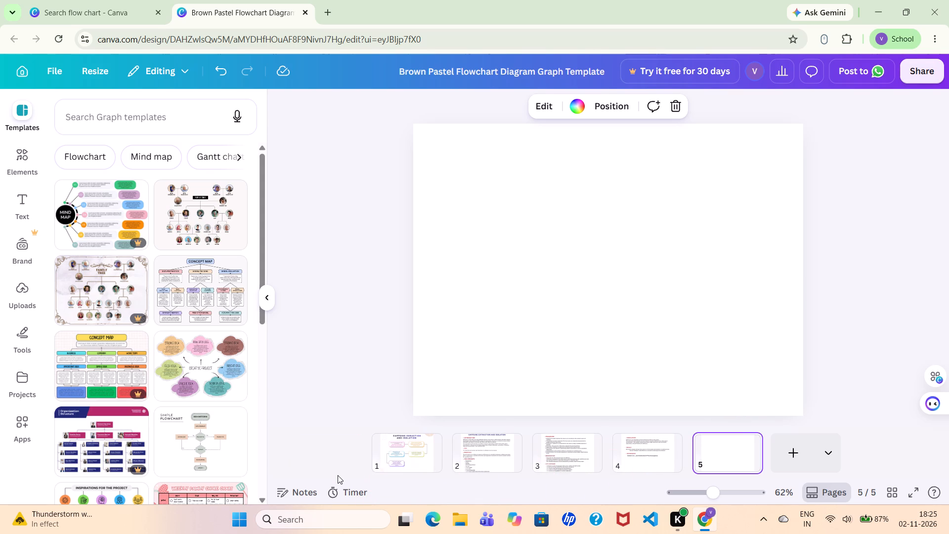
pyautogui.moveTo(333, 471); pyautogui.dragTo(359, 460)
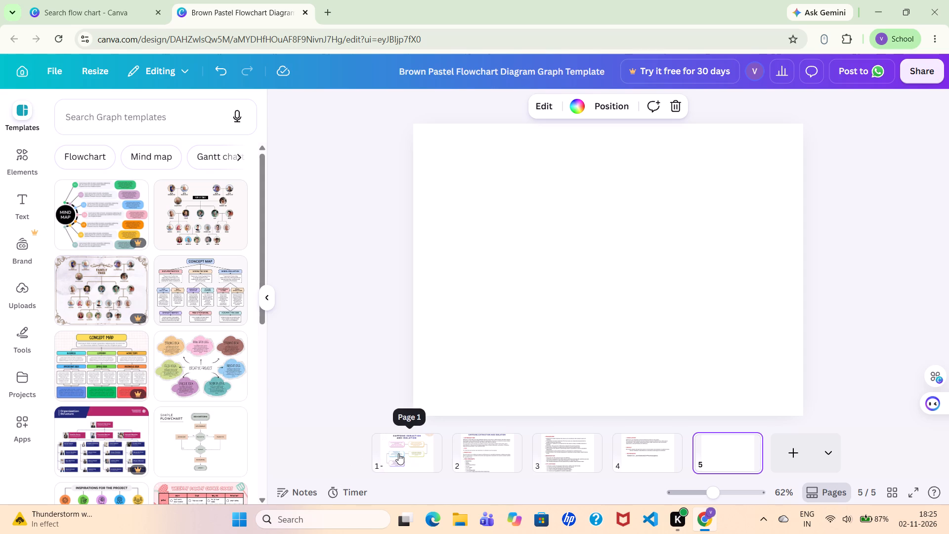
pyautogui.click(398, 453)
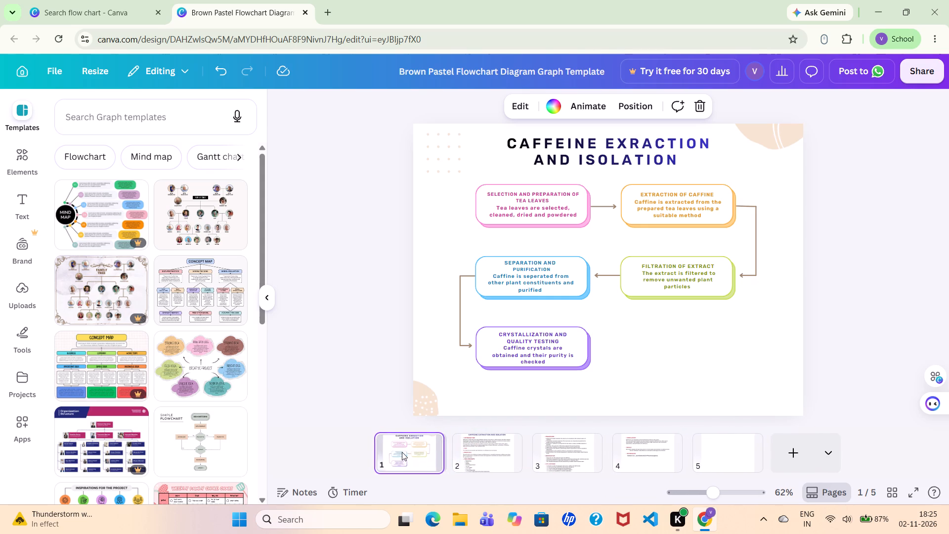
# Add a text box to the blank page 5 and replace its placeholder with "PHARMACOGNASY PROJECT -1".
pyautogui.click(730, 449)
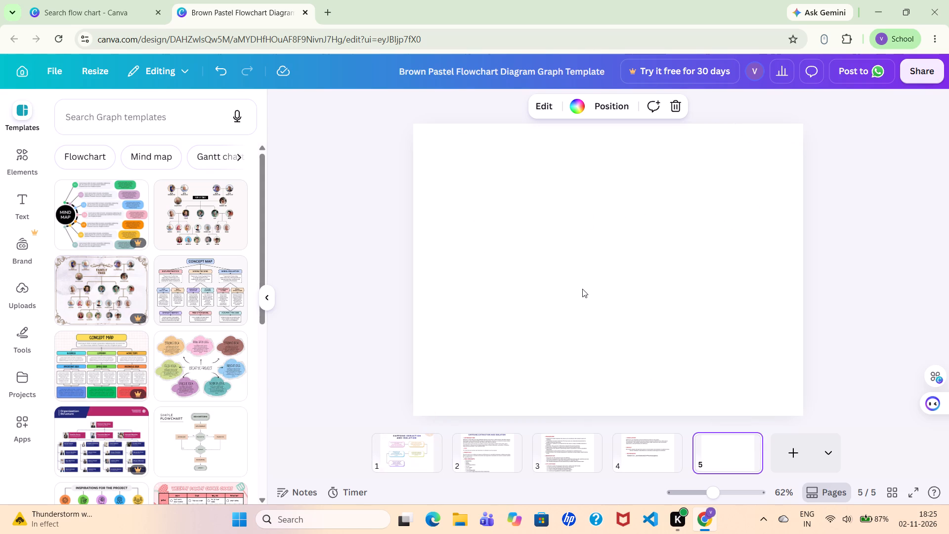
pyautogui.click(582, 289)
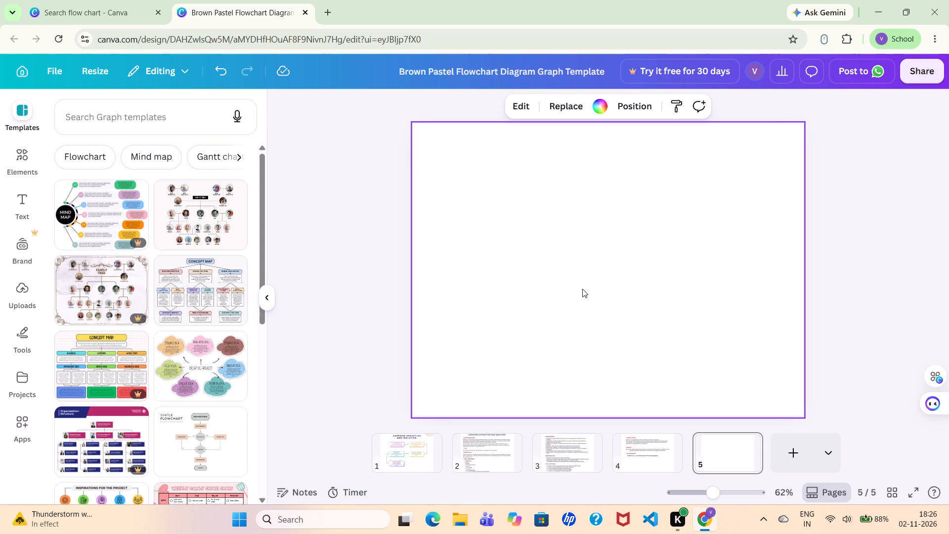
pyautogui.click(554, 227)
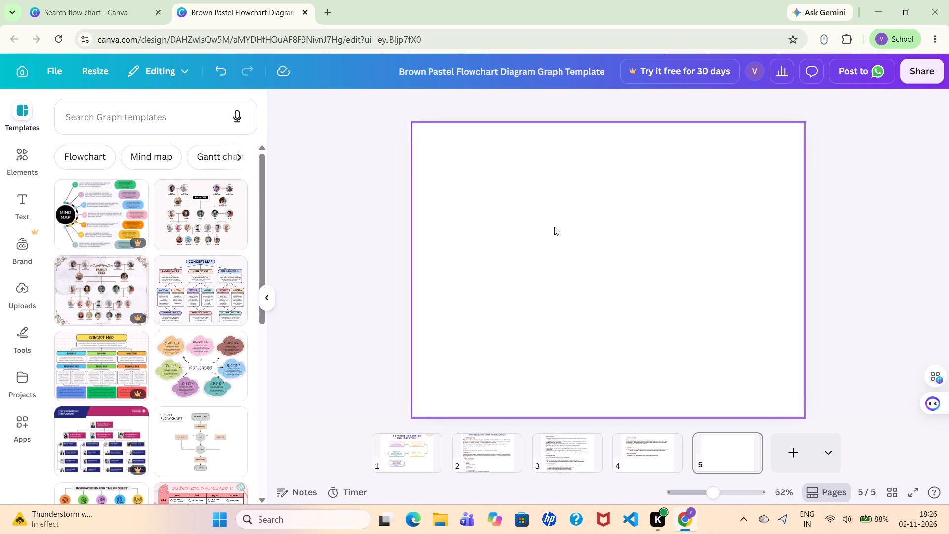
pyautogui.press('t')
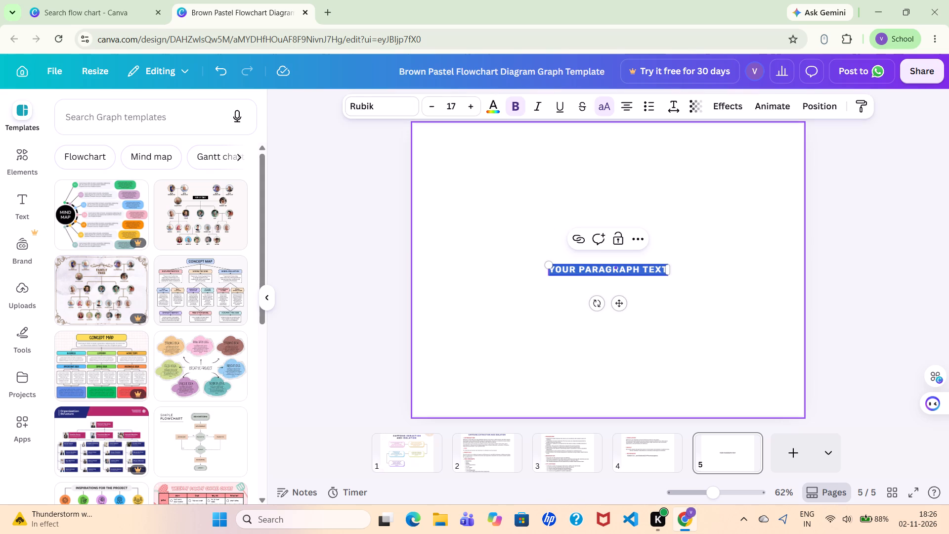
pyautogui.click(664, 268)
pyautogui.press('BackSpace')
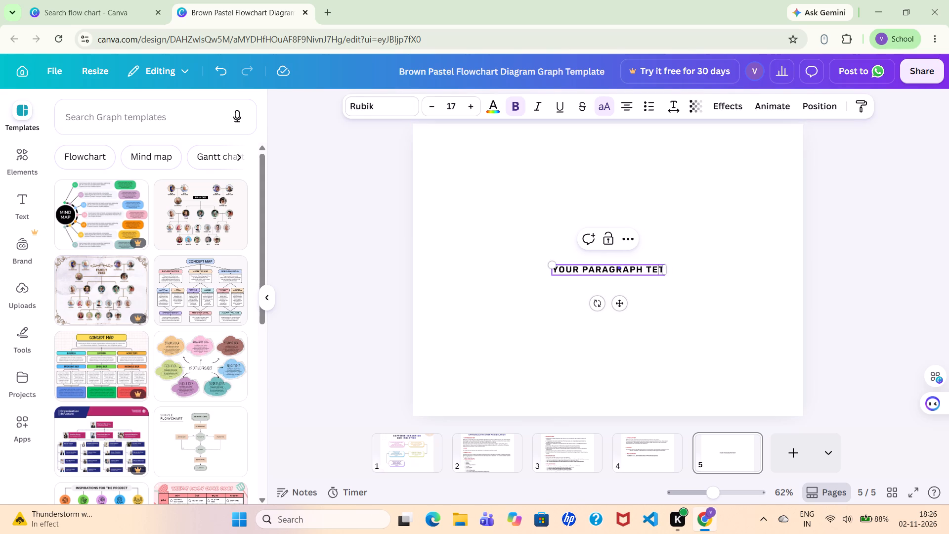
pyautogui.press('BackSpace')
pyautogui.press('BackSpace')
pyautogui.press('BackSpace')
pyautogui.press('BackSpace')
pyautogui.press('BackSpace')
pyautogui.press('BackSpace')
pyautogui.press('BackSpace')
pyautogui.press('BackSpace')
pyautogui.press('BackSpace')
pyautogui.press('BackSpace')
pyautogui.press('BackSpace')
pyautogui.press('BackSpace')
pyautogui.press('BackSpace')
pyautogui.press('BackSpace')
pyautogui.press('BackSpace')
pyautogui.press('BackSpace')
pyautogui.press('BackSpace')
pyautogui.press('BackSpace')
pyautogui.press('BackSpace')
pyautogui.press('BackSpace')
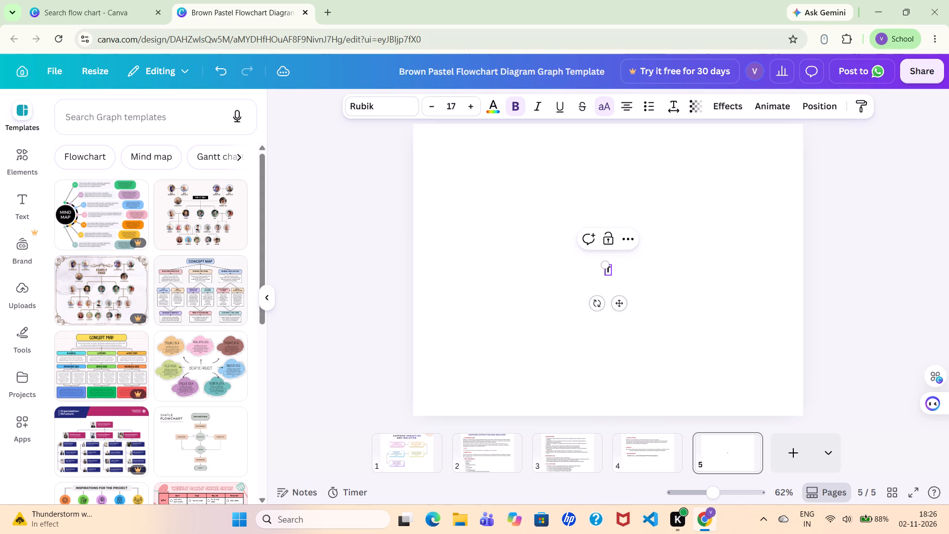
pyautogui.press('Right')
pyautogui.press('BackSpace')
pyautogui.write('pharmacognasy')
pyautogui.press('space')
pyautogui.write('p')
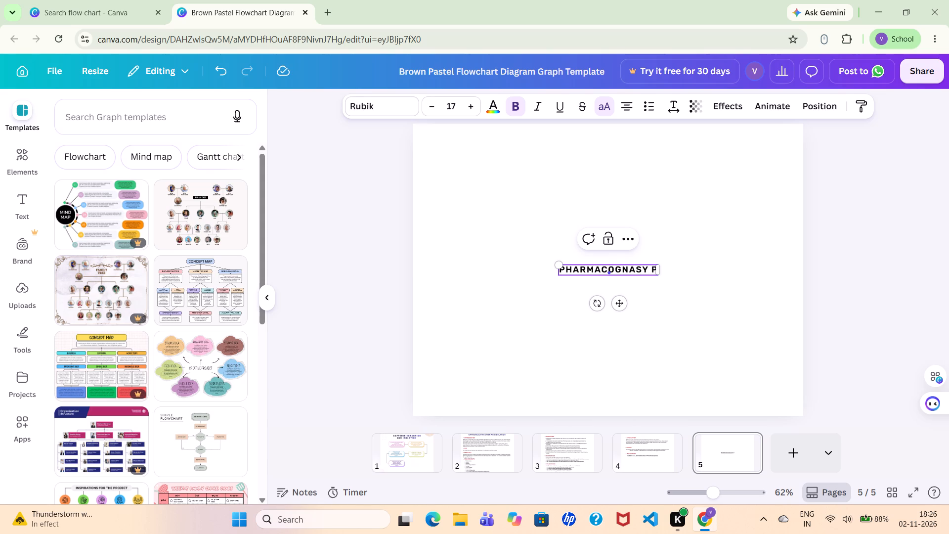
pyautogui.write('roj')
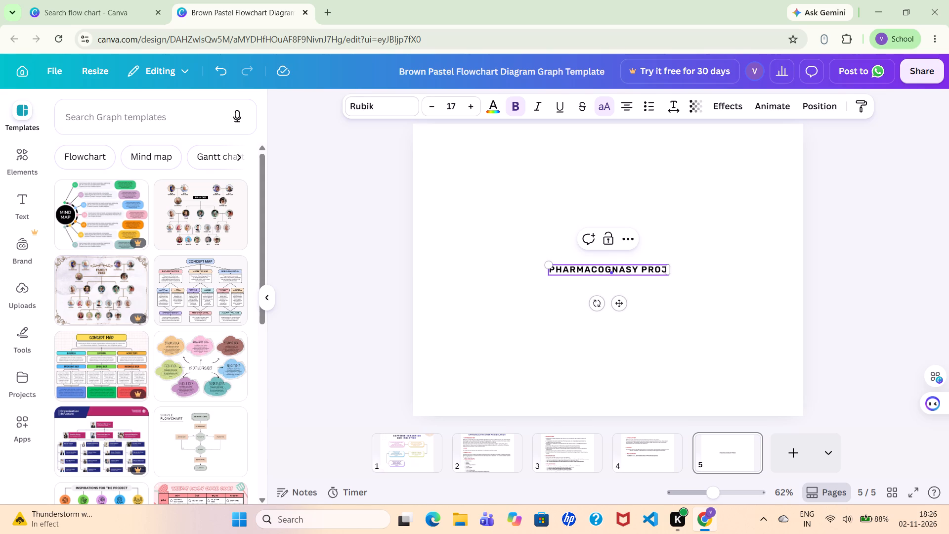
pyautogui.write('ect')
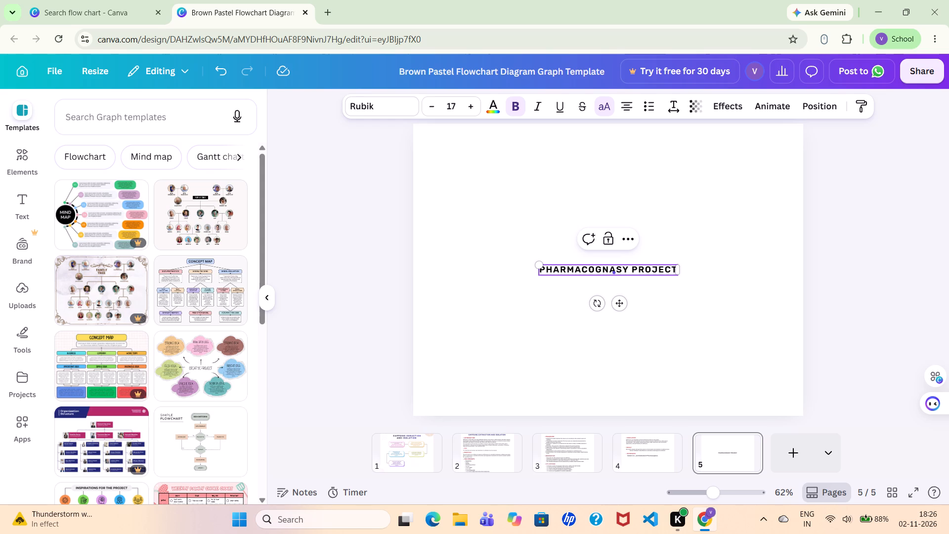
pyautogui.press('space')
pyautogui.press('1')
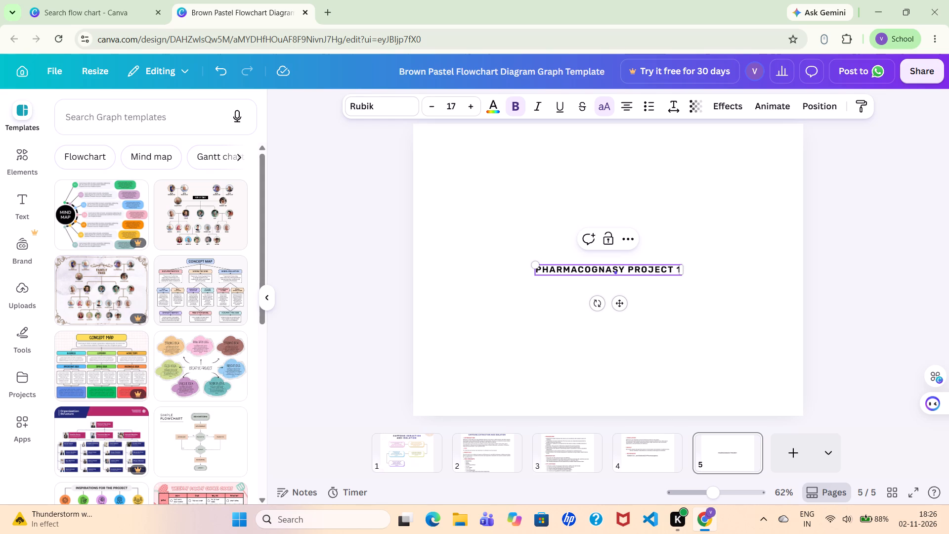
pyautogui.press('BackSpace')
pyautogui.press('-')
pyautogui.press('1')
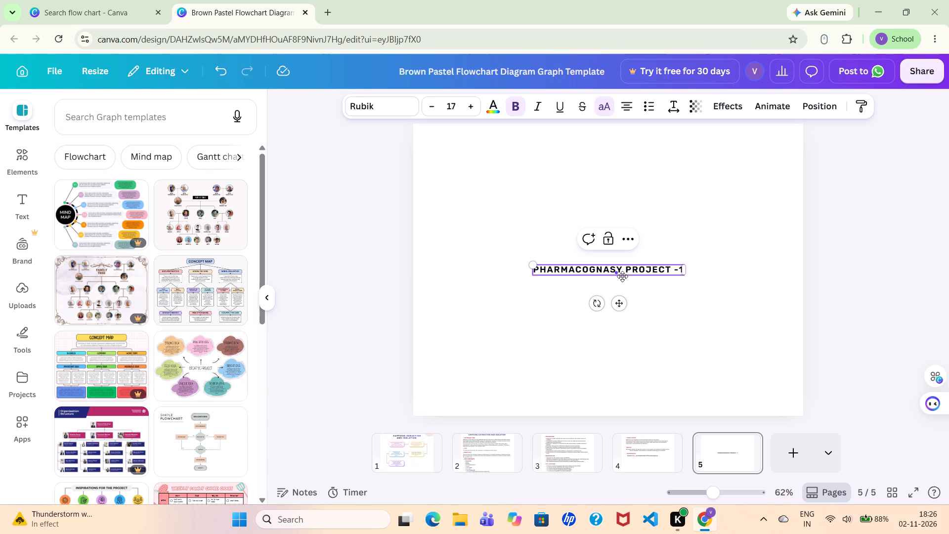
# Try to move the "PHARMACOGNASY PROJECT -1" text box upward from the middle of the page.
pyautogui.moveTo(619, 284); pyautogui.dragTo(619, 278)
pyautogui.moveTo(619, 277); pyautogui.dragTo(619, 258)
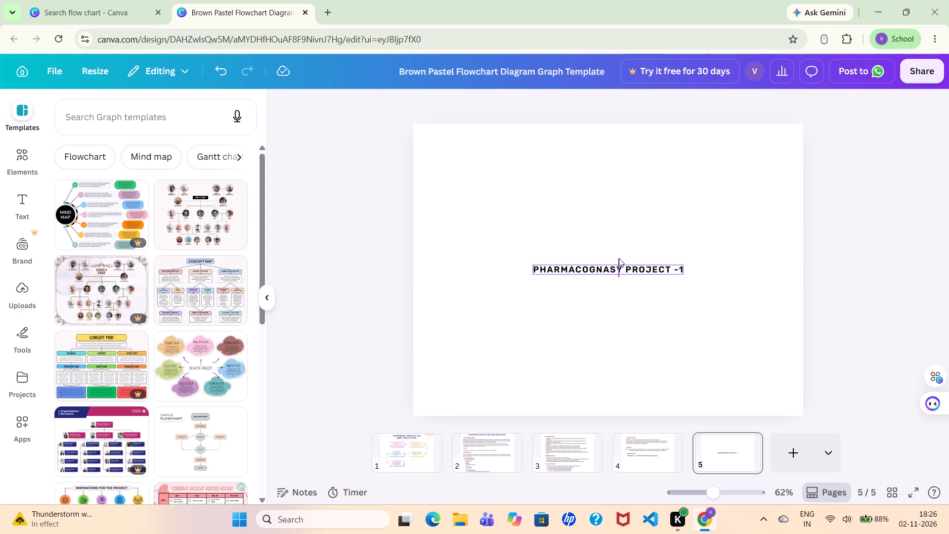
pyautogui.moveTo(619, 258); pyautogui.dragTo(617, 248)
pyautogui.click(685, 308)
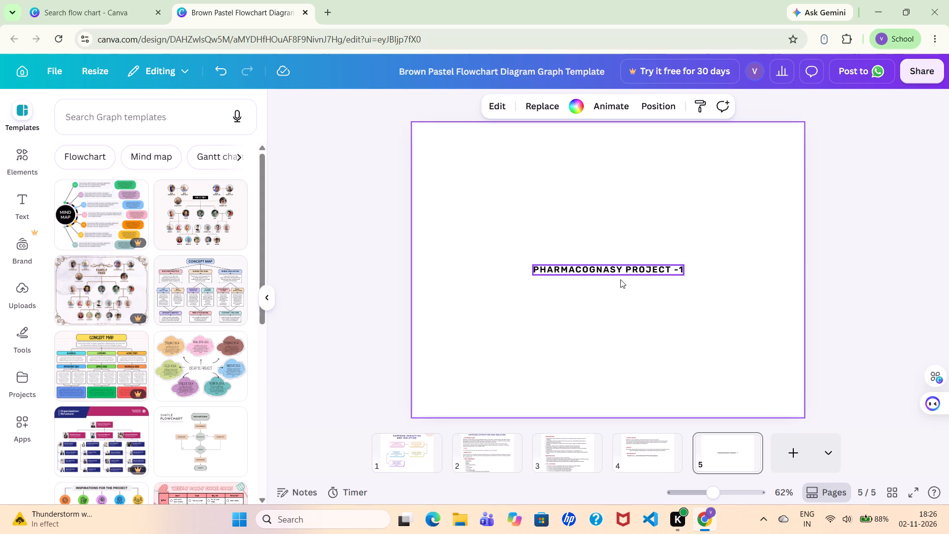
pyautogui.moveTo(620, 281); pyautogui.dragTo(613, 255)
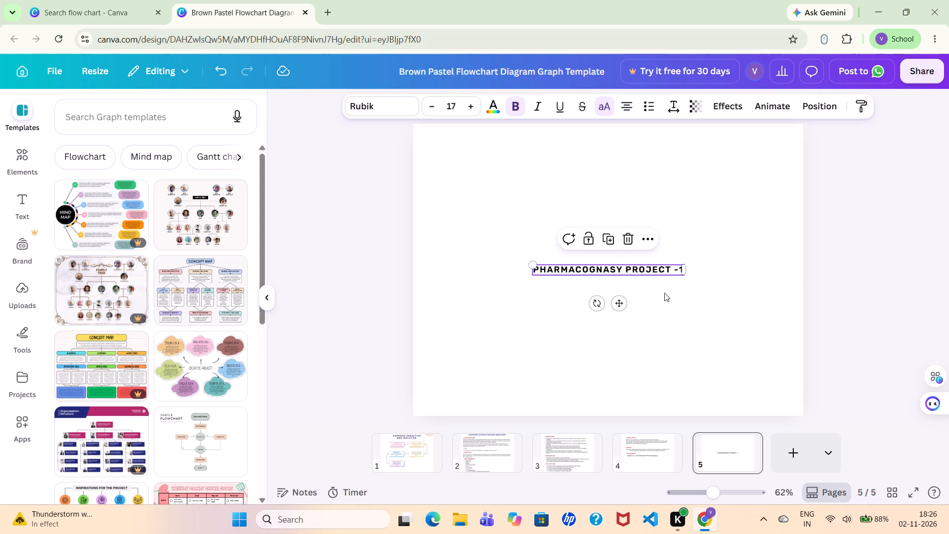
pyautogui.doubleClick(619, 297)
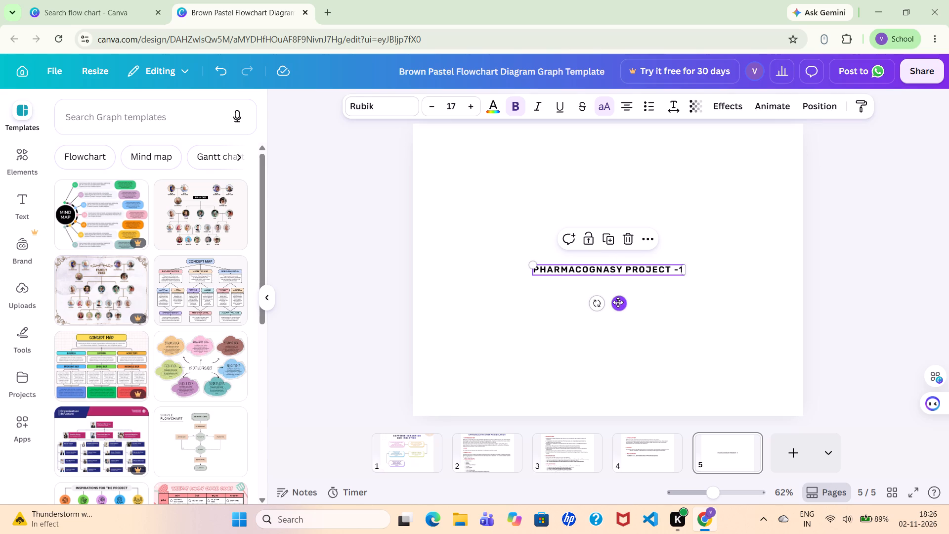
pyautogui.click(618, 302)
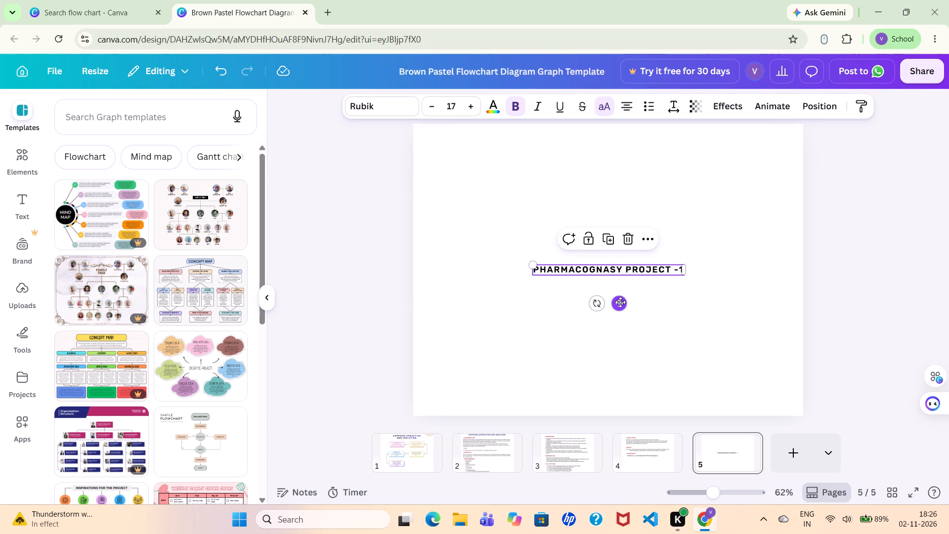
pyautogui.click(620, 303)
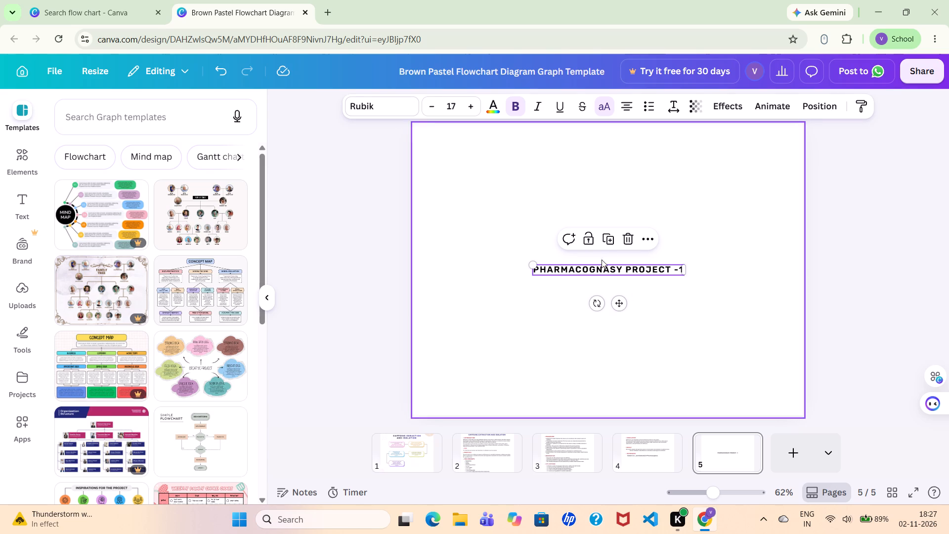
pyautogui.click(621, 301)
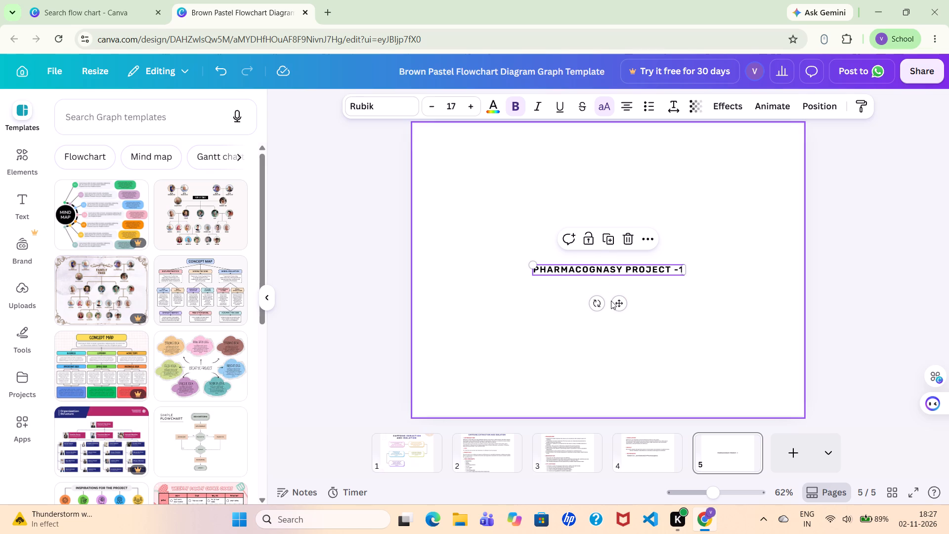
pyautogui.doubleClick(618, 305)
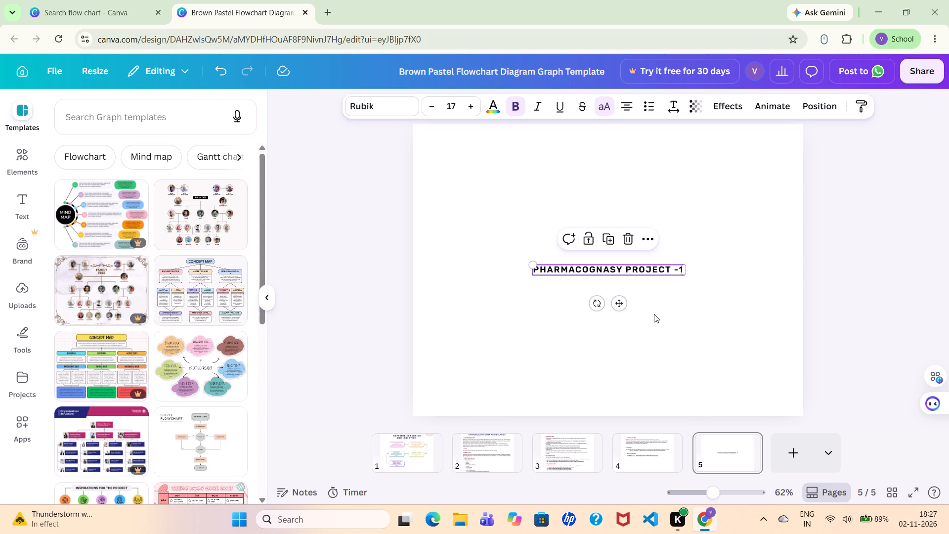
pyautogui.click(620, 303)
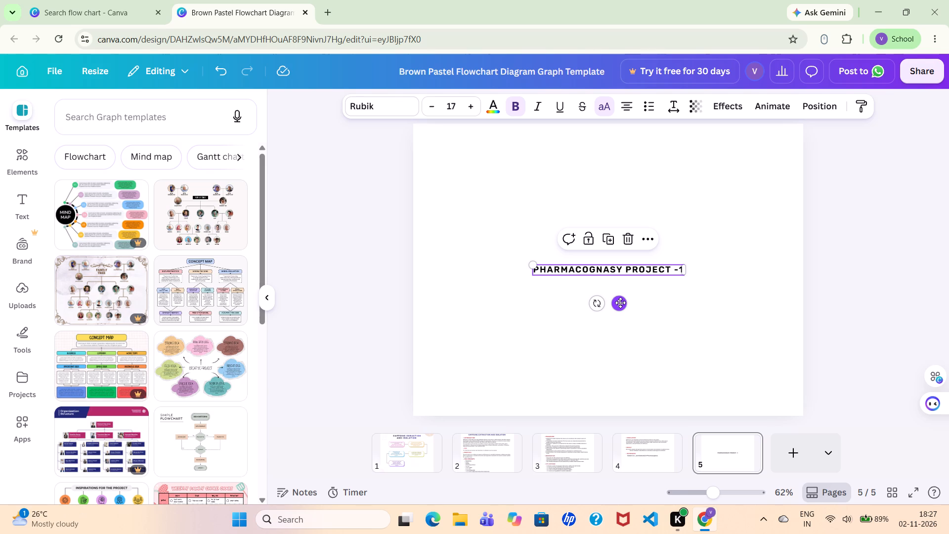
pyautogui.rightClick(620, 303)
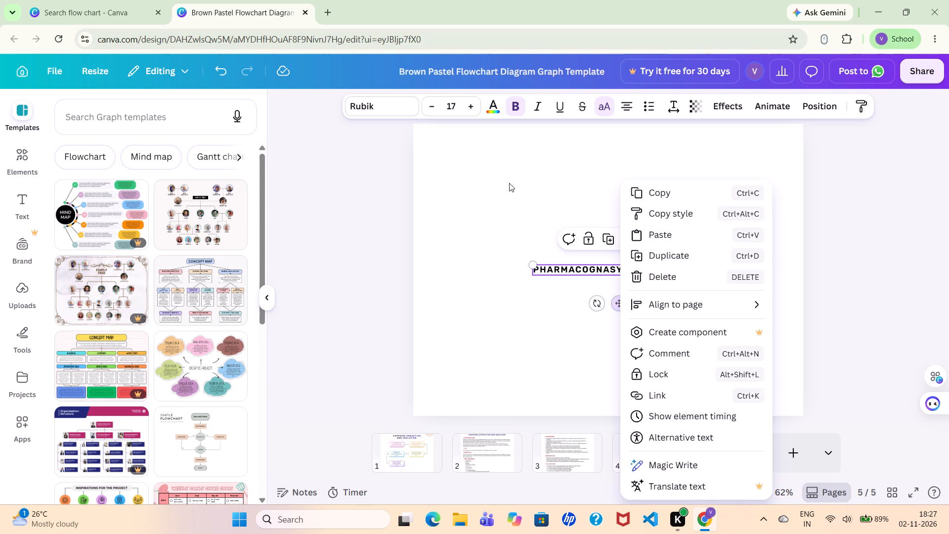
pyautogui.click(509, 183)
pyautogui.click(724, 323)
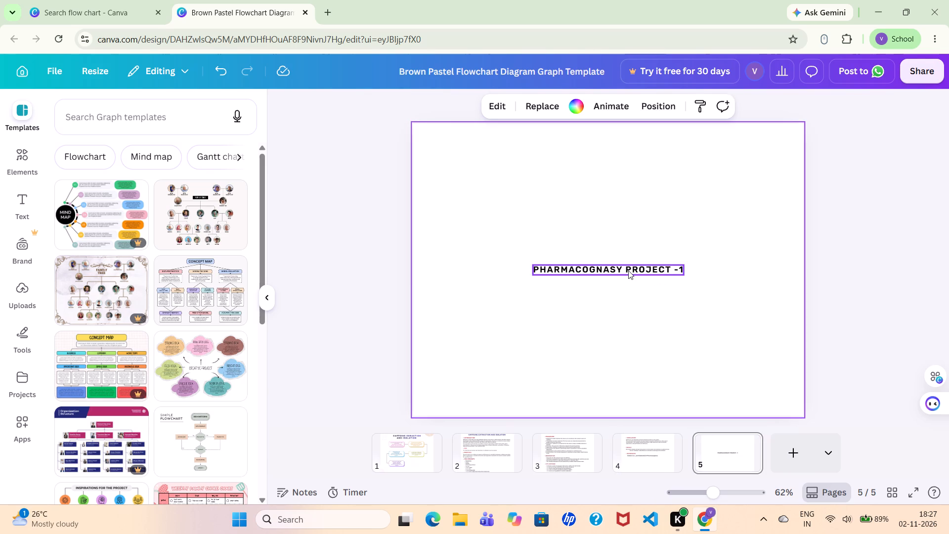
# Move the "PHARMACOGNASY PROJECT -1" text near the upper edge of the page, slightly left of its centre line.
pyautogui.moveTo(628, 270); pyautogui.dragTo(580, 183)
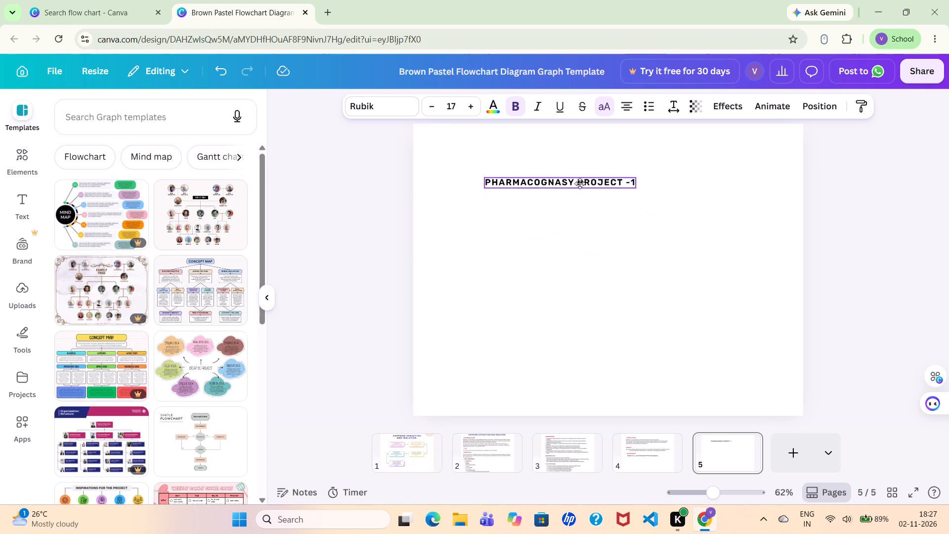
pyautogui.moveTo(580, 183); pyautogui.dragTo(604, 145)
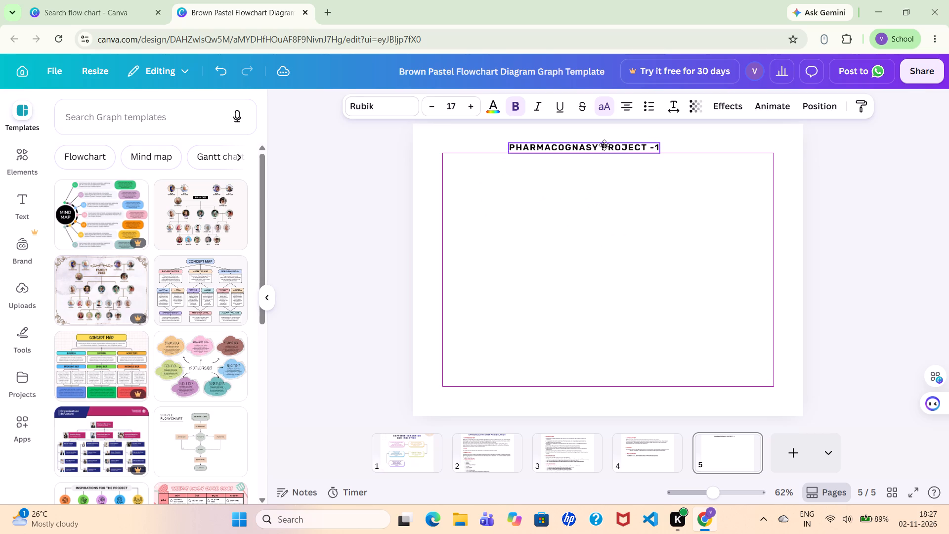
pyautogui.moveTo(604, 145); pyautogui.dragTo(611, 158)
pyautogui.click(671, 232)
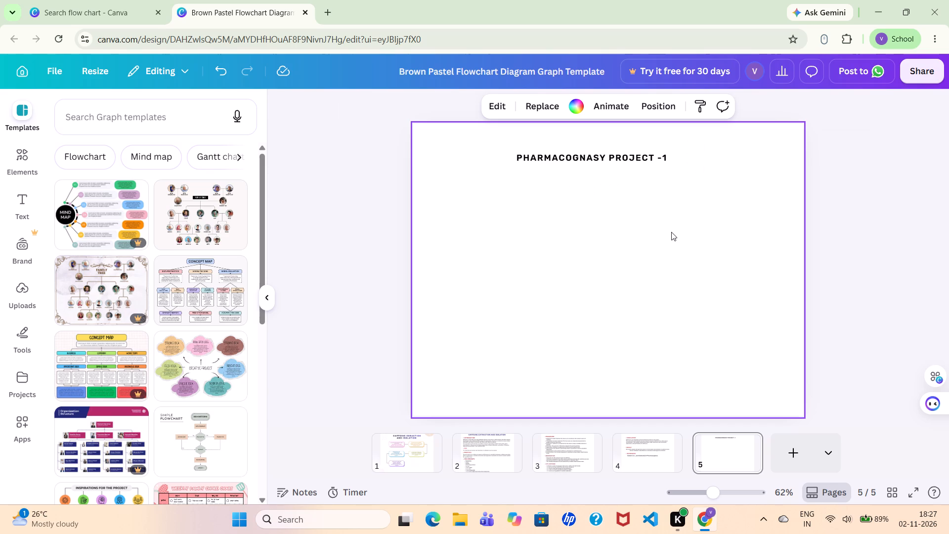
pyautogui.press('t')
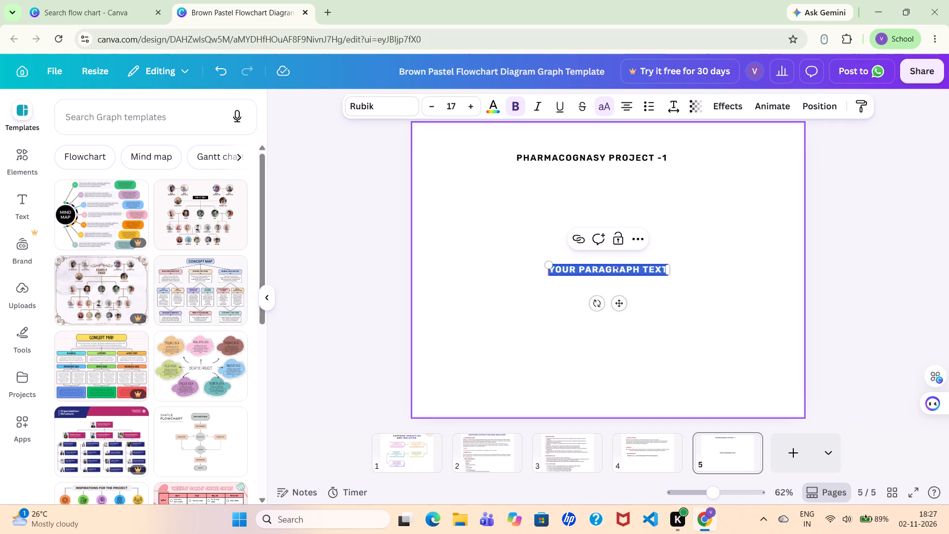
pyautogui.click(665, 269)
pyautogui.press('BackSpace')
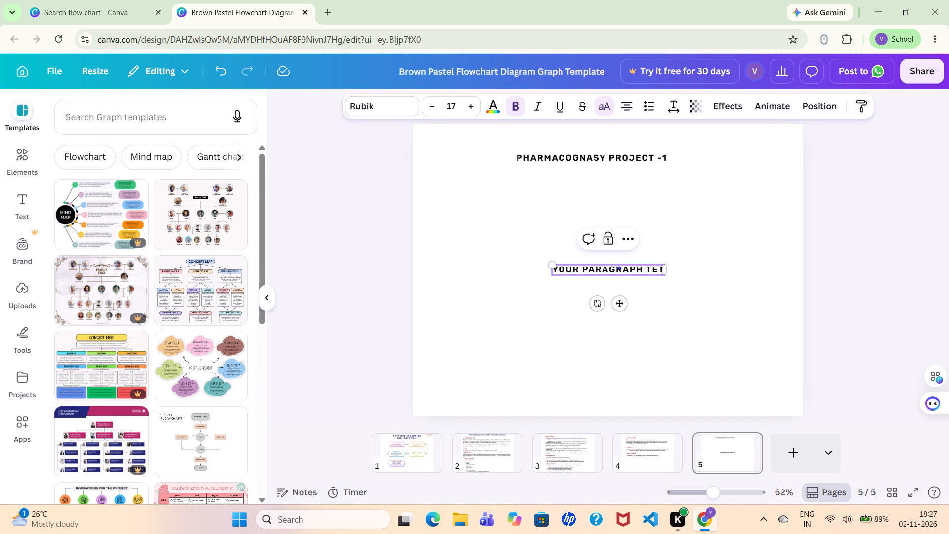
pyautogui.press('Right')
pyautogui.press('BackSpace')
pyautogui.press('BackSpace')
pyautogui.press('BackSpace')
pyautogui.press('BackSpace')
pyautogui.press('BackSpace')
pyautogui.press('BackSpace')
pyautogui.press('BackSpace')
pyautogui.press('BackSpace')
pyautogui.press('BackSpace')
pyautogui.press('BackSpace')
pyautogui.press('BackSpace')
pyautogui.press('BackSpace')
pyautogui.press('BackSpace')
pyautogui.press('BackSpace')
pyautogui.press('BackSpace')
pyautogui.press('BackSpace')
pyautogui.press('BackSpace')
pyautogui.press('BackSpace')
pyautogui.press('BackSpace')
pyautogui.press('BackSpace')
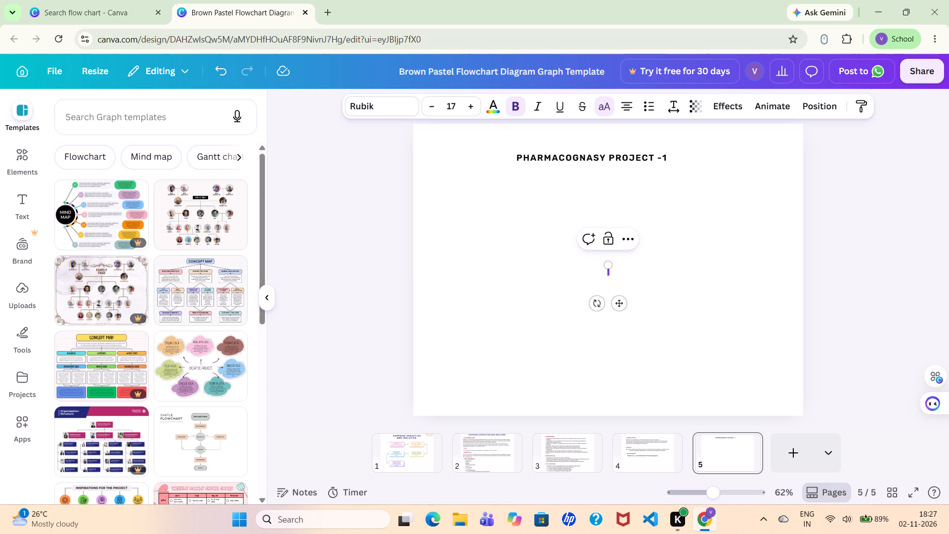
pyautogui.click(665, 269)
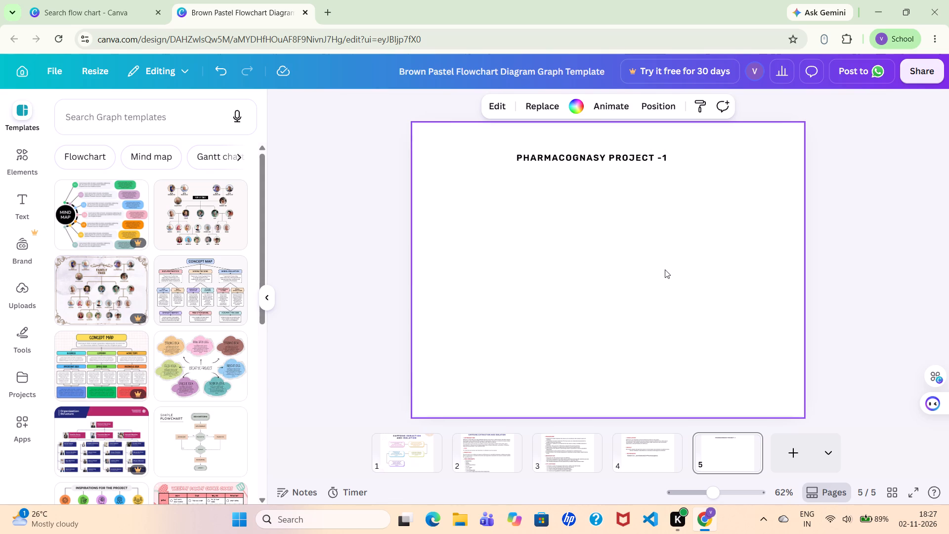
# Add a second text box in the middle of page 5 and replace its placeholder with "PHYTOCONSTITUENT ".
pyautogui.press('t')
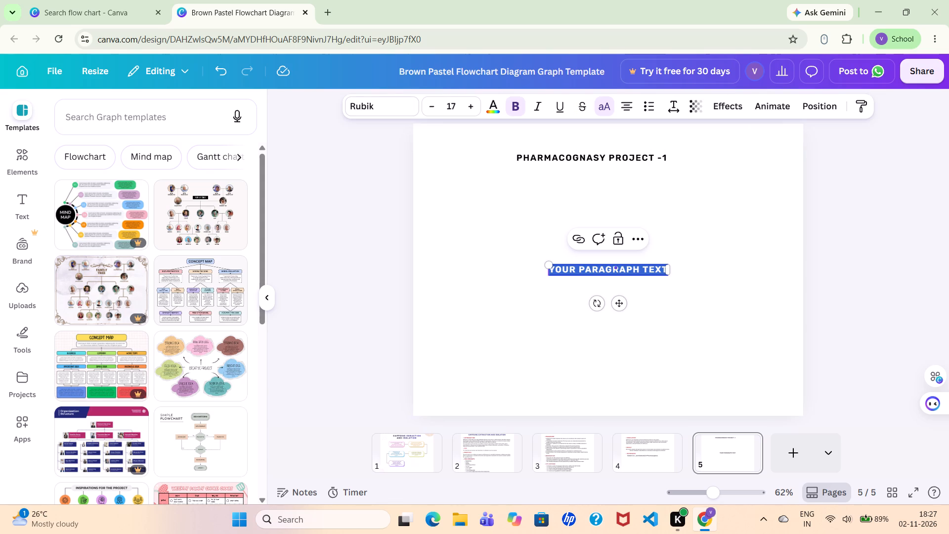
pyautogui.click(665, 267)
pyautogui.press('BackSpace')
pyautogui.press('BackSpace')
pyautogui.press('BackSpace')
pyautogui.press('BackSpace')
pyautogui.press('BackSpace')
pyautogui.press('BackSpace')
pyautogui.press('BackSpace')
pyautogui.press('BackSpace')
pyautogui.press('BackSpace')
pyautogui.press('BackSpace')
pyautogui.press('BackSpace')
pyautogui.press('BackSpace')
pyautogui.press('BackSpace')
pyautogui.press('BackSpace')
pyautogui.press('BackSpace')
pyautogui.press('BackSpace')
pyautogui.press('BackSpace')
pyautogui.press('BackSpace')
pyautogui.press('BackSpace')
pyautogui.press('BackSpace')
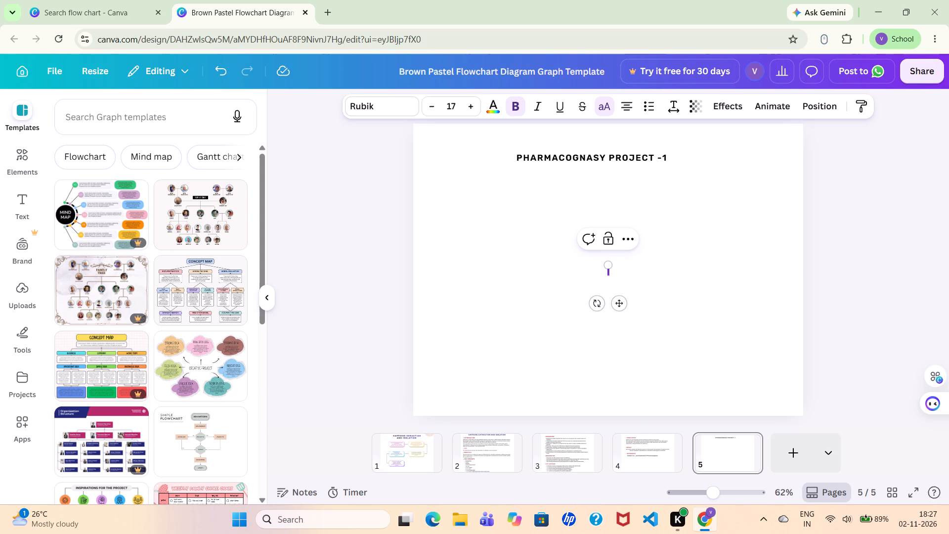
pyautogui.press('p')
pyautogui.press('h')
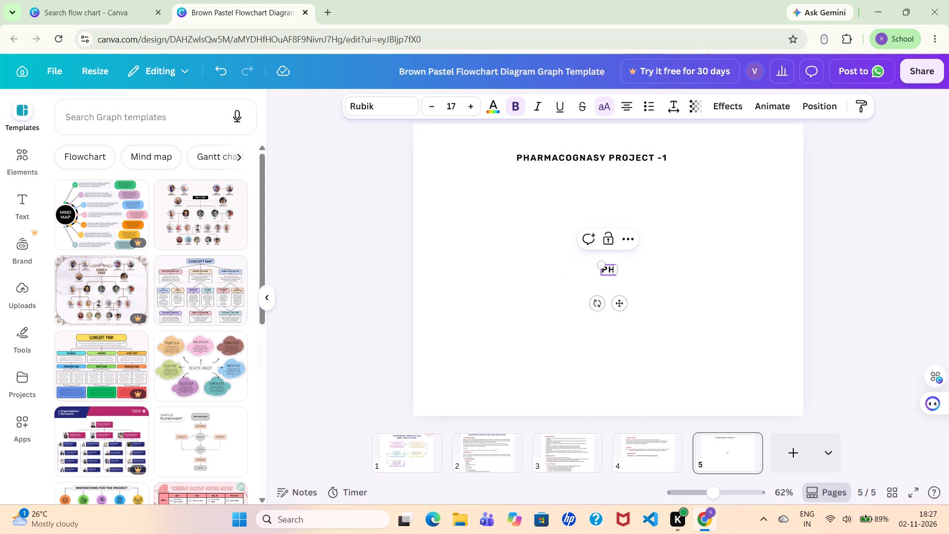
pyautogui.write('ytoche')
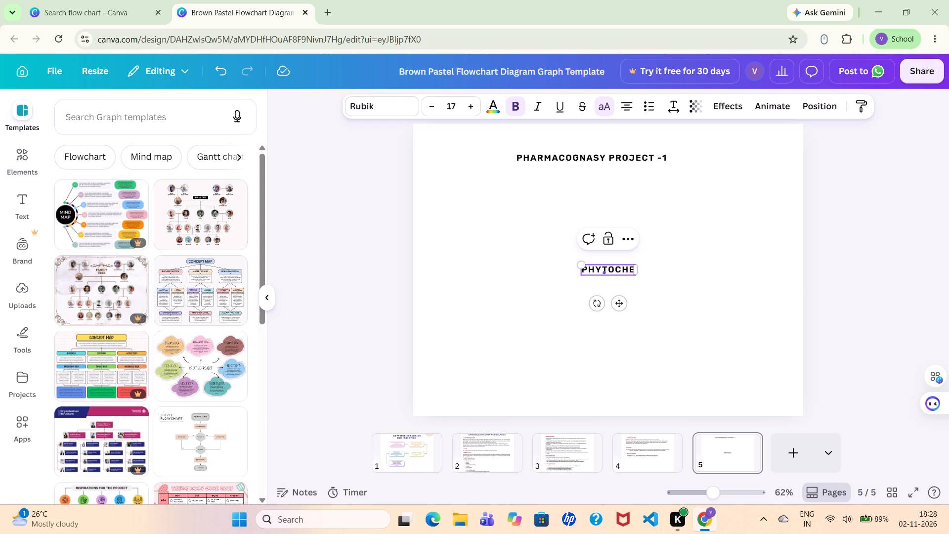
pyautogui.press('BackSpace')
pyautogui.press('BackSpace')
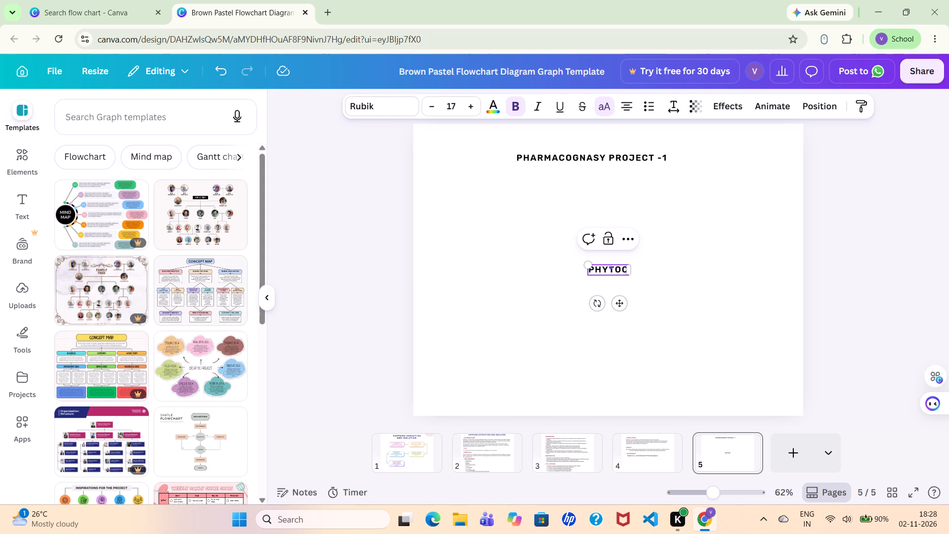
pyautogui.press('o')
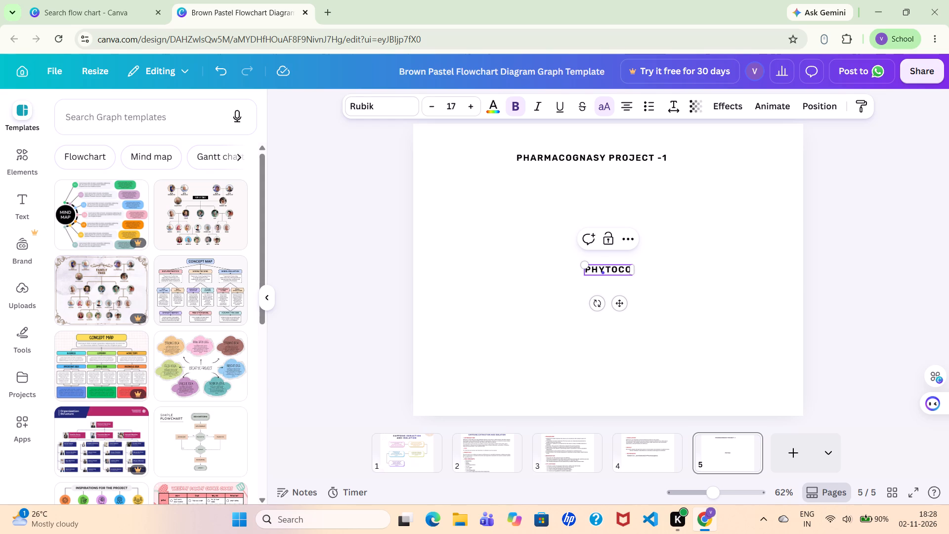
pyautogui.write('nstitu')
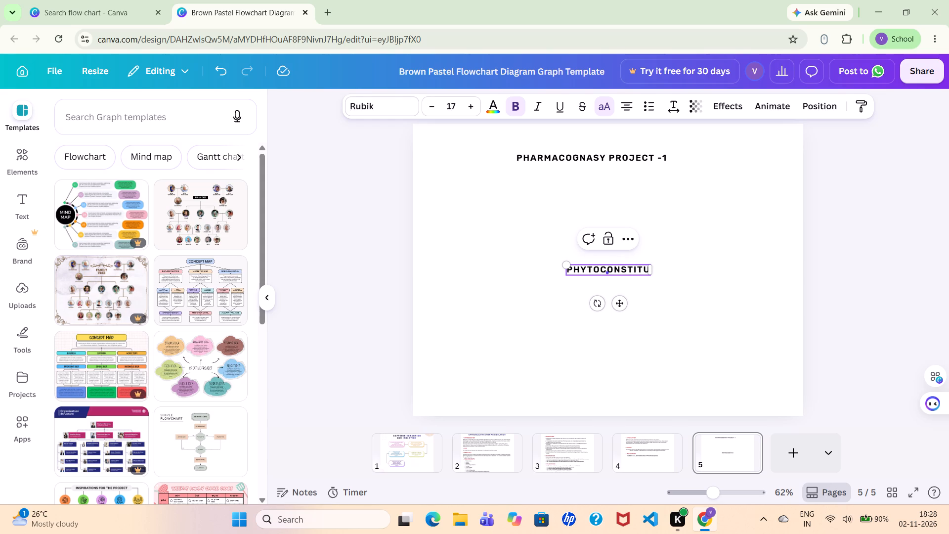
pyautogui.write('ents')
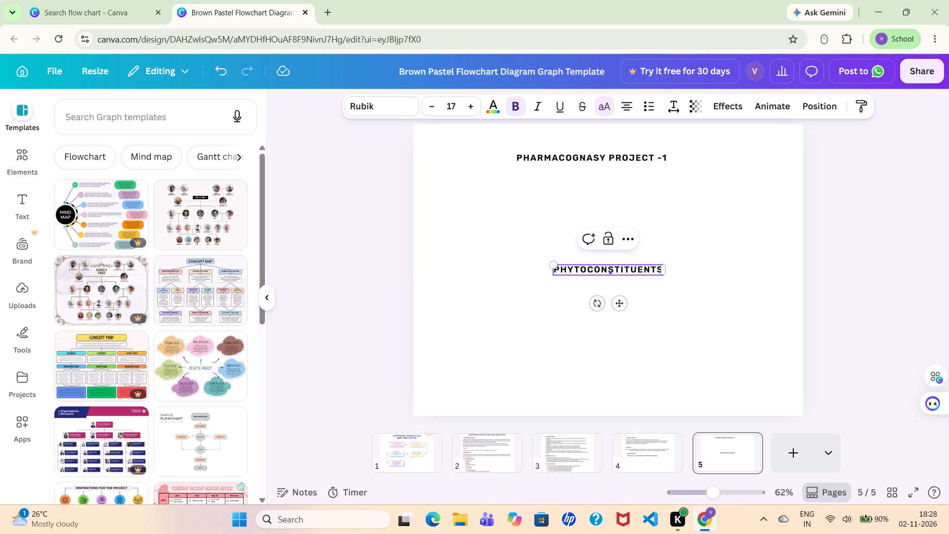
pyautogui.press('BackSpace')
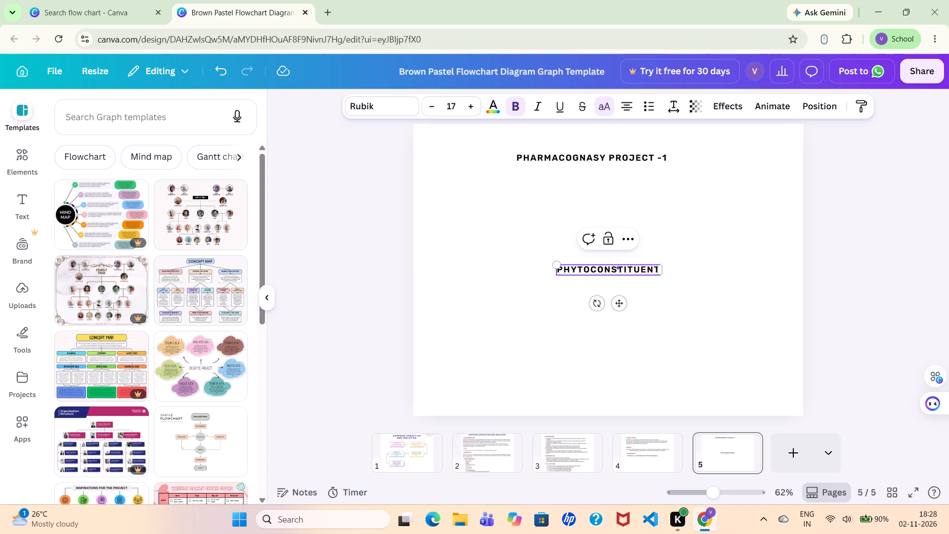
pyautogui.press('space')
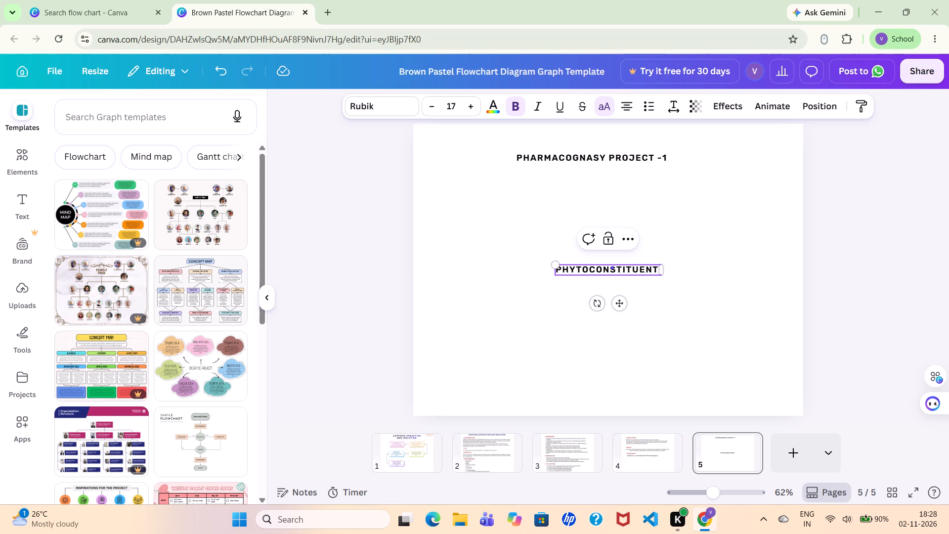
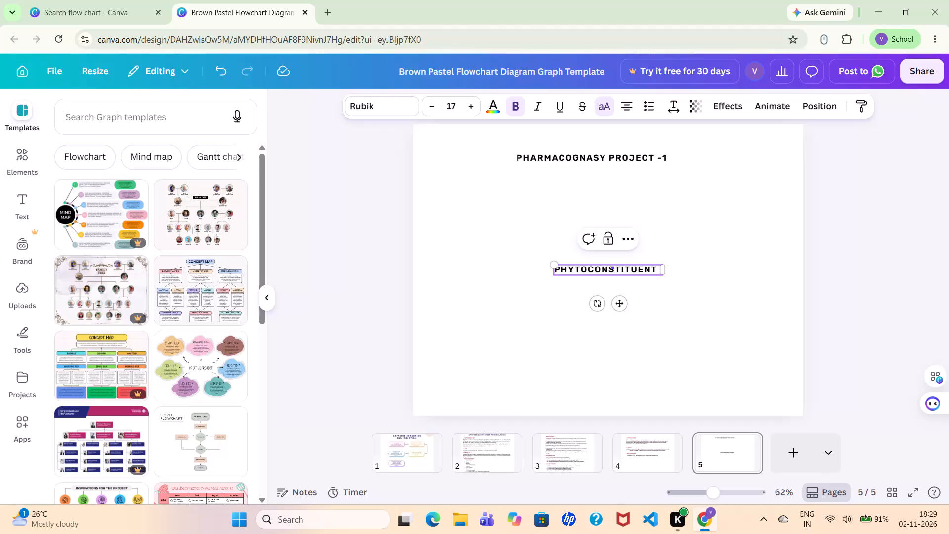
# Complete the second text box on page 5 so that it reads "PHYTOCONSTITUENT EXTRACTION AND ISOLATION".
pyautogui.press('BackSpace')
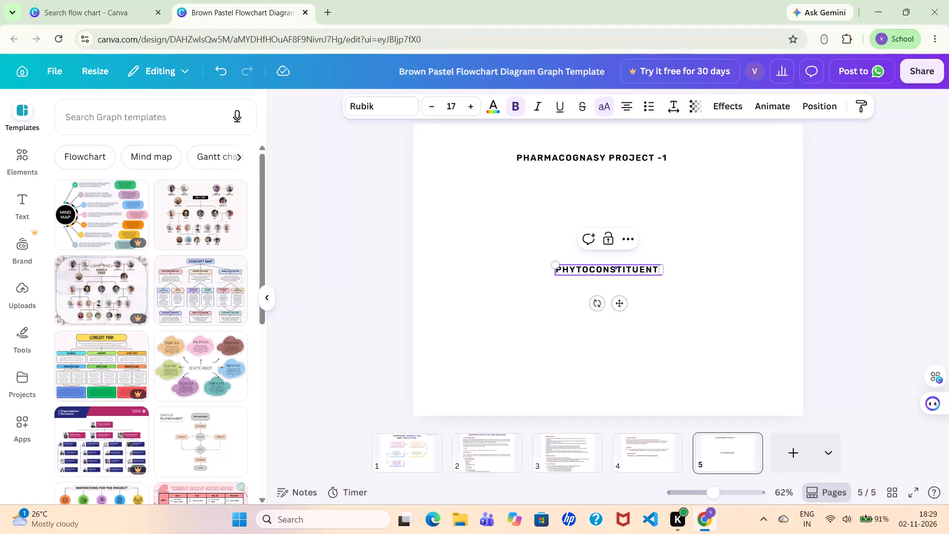
pyautogui.write('extract')
pyautogui.write('ion and isol')
pyautogui.write('ar')
pyautogui.press('BackSpace')
pyautogui.write('tio')
pyautogui.press('n')
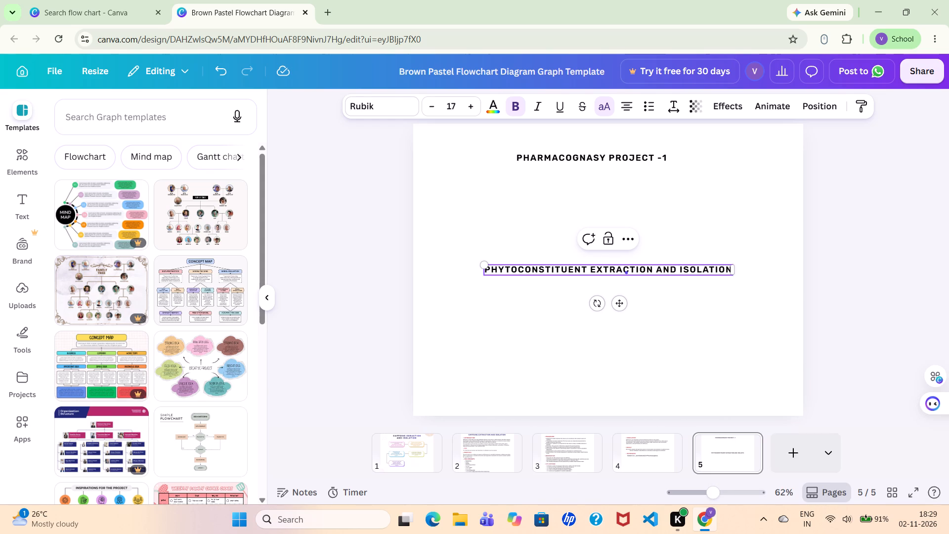
pyautogui.click(665, 267)
pyautogui.click(684, 209)
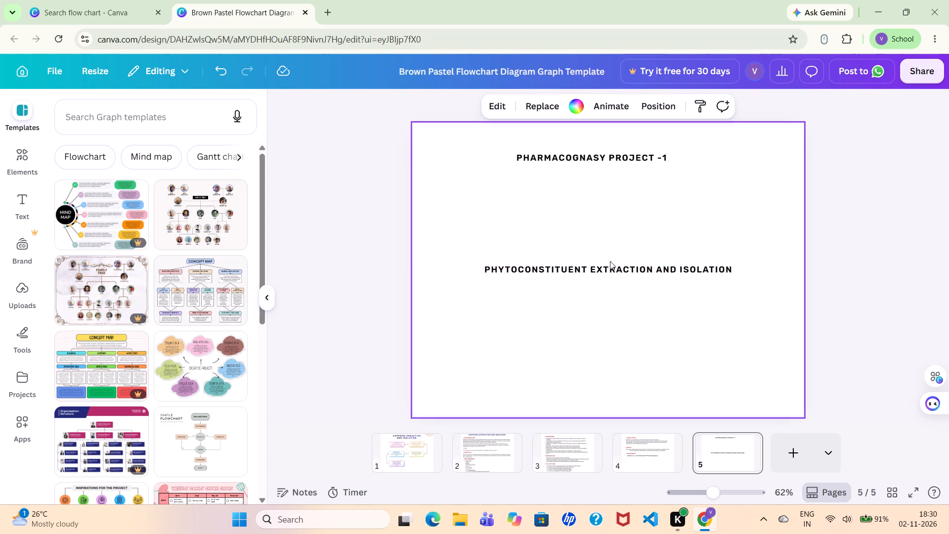
# Move the "PHYTOCONSTITUENT EXTRACTION AND ISOLATION" text up to just below the "PHARMACOGNASY PROJECT -1" heading, roughly centred under it.
pyautogui.moveTo(614, 268); pyautogui.dragTo(594, 230)
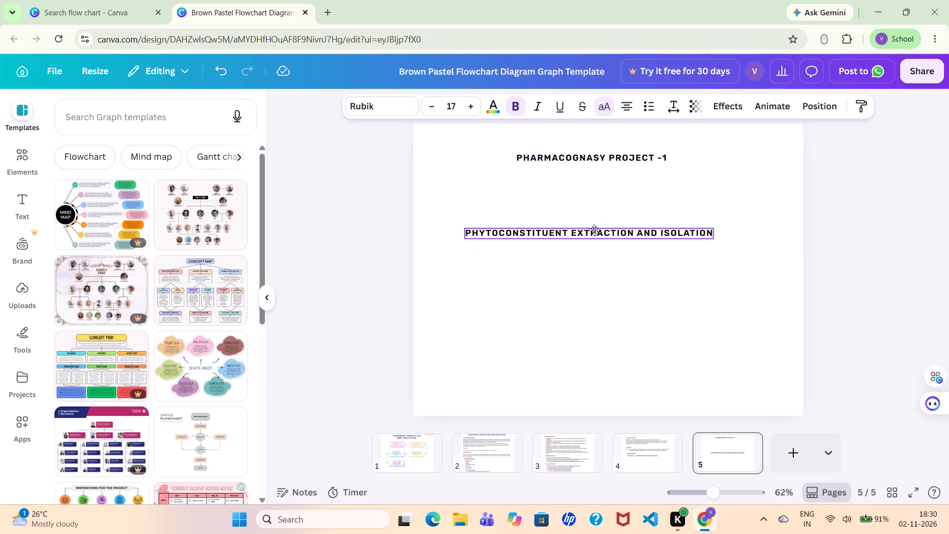
pyautogui.moveTo(594, 230); pyautogui.dragTo(605, 183)
pyautogui.click(664, 237)
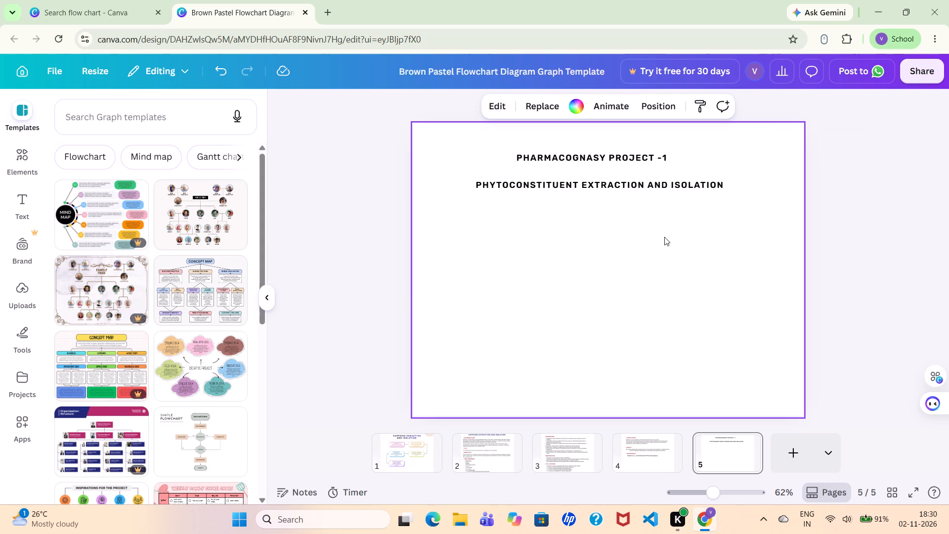
pyautogui.rightClick(664, 237)
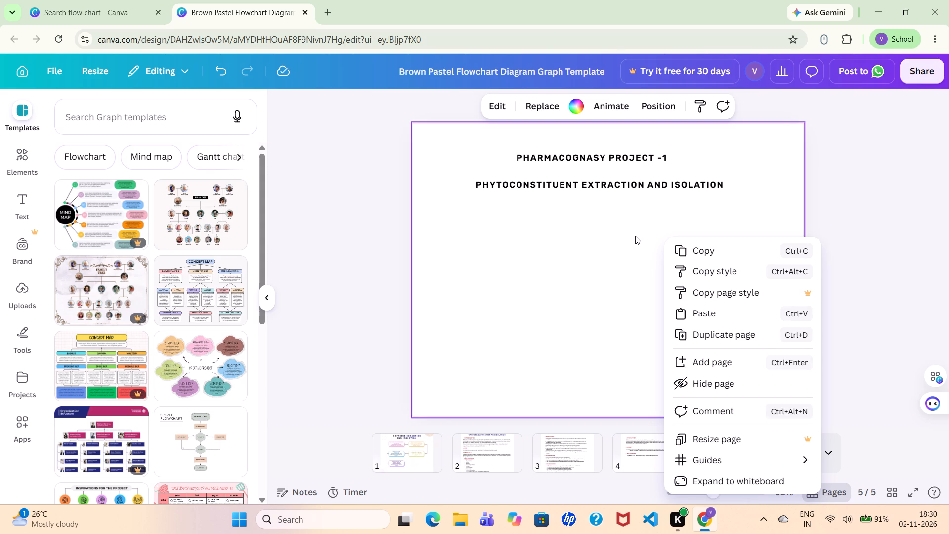
pyautogui.click(615, 248)
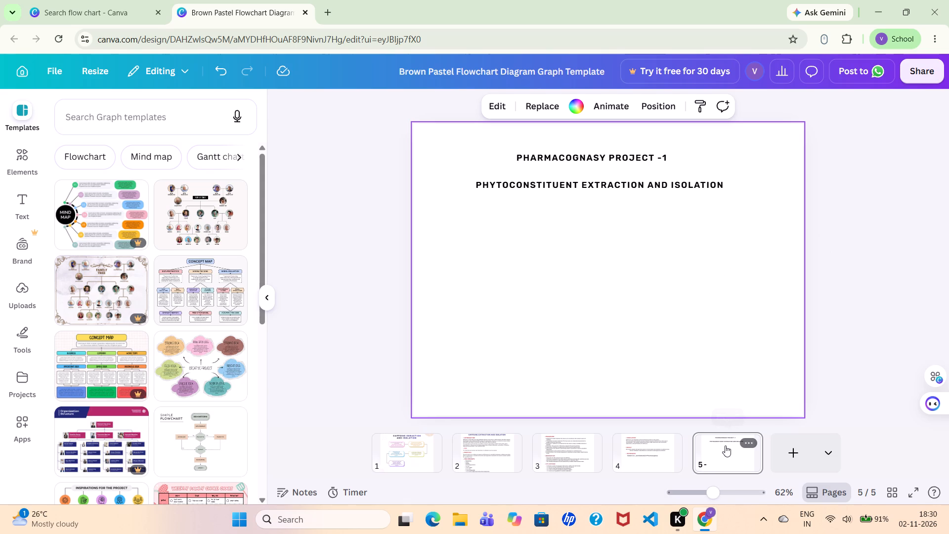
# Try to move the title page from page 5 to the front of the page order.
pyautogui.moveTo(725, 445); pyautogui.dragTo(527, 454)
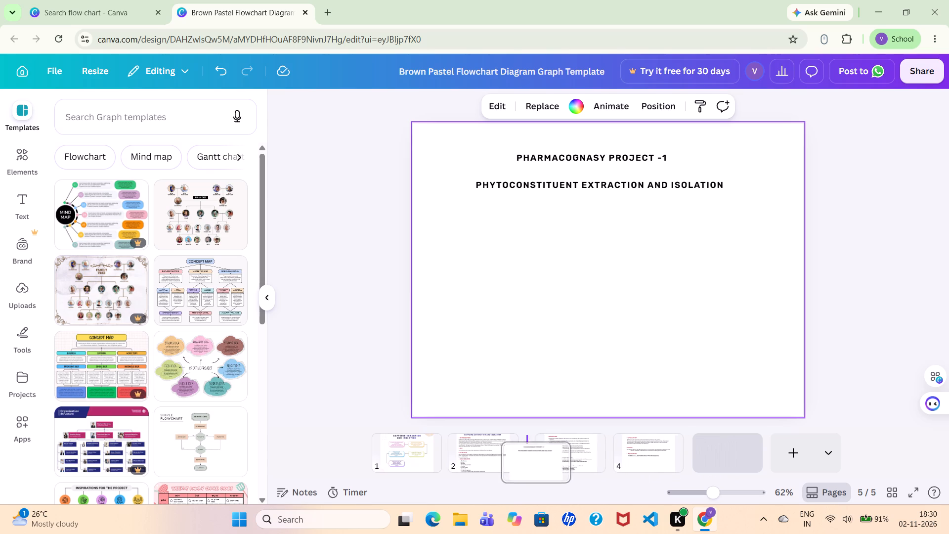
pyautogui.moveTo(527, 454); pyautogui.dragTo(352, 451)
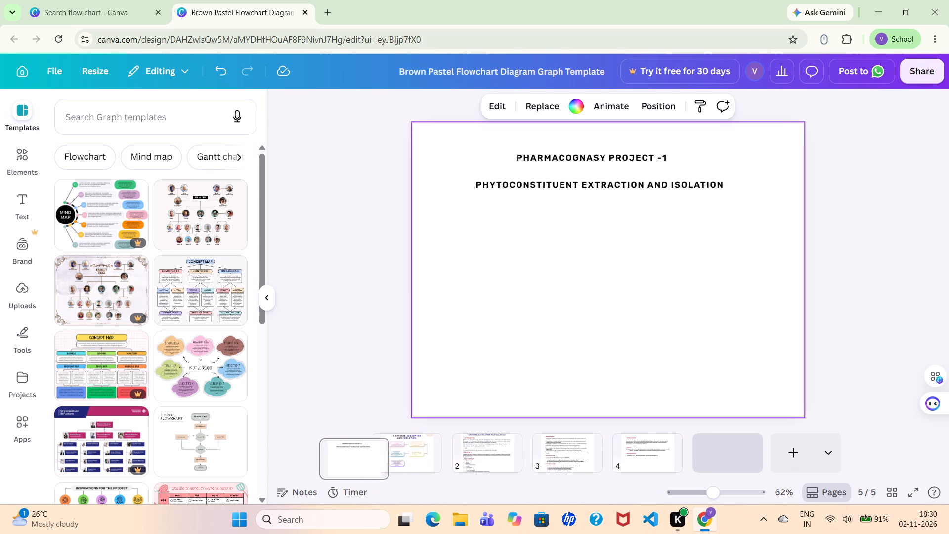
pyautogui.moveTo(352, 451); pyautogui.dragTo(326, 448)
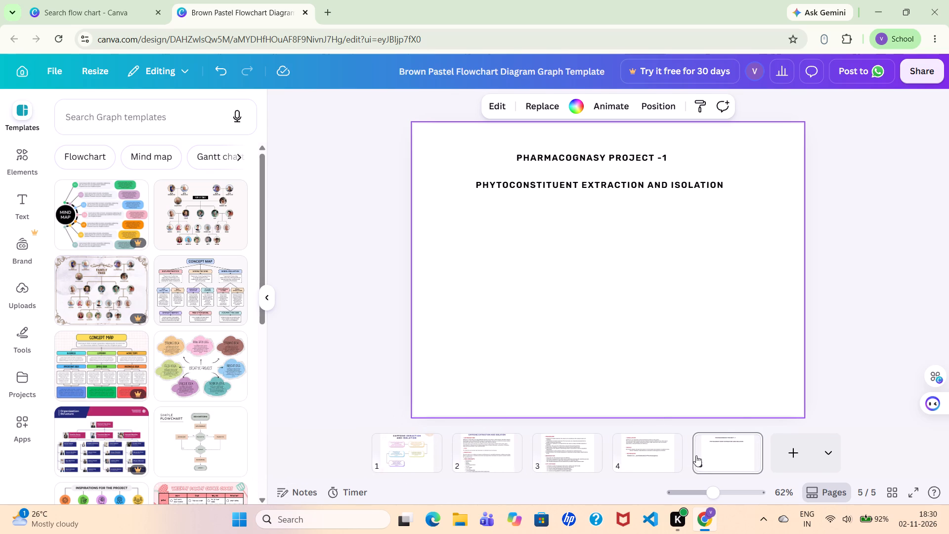
# Reorder the pages so the title page, currently page 5, becomes page 1 ahead of the flowchart page.
pyautogui.moveTo(709, 456); pyautogui.dragTo(459, 431)
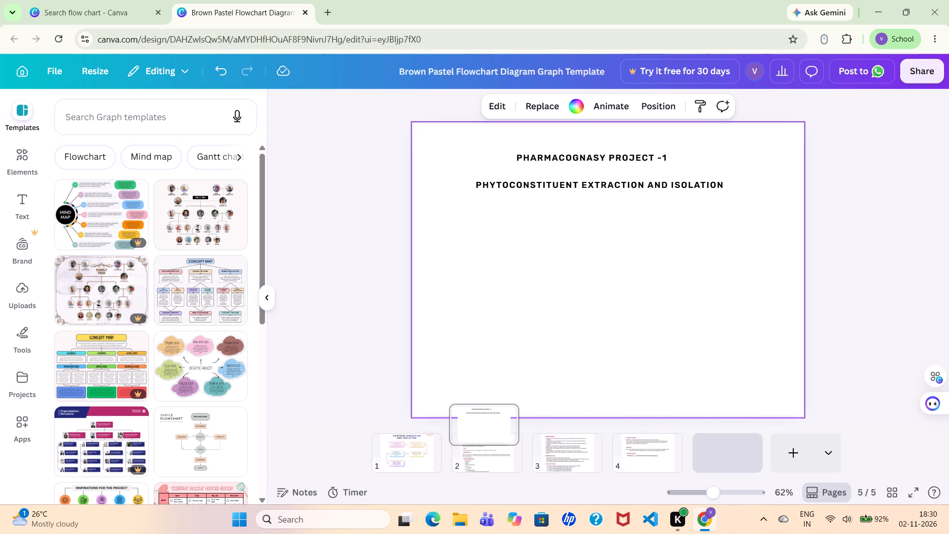
pyautogui.moveTo(459, 431); pyautogui.dragTo(393, 457)
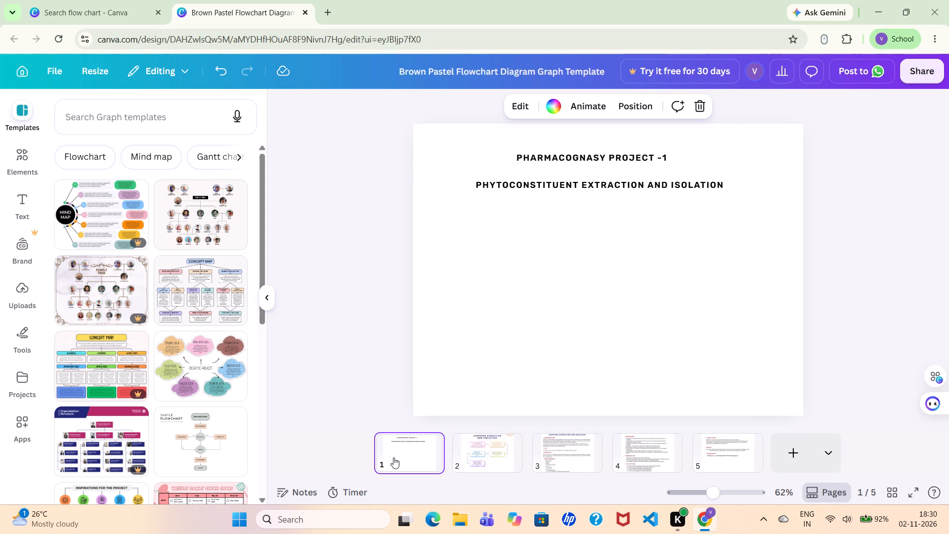
pyautogui.click(378, 372)
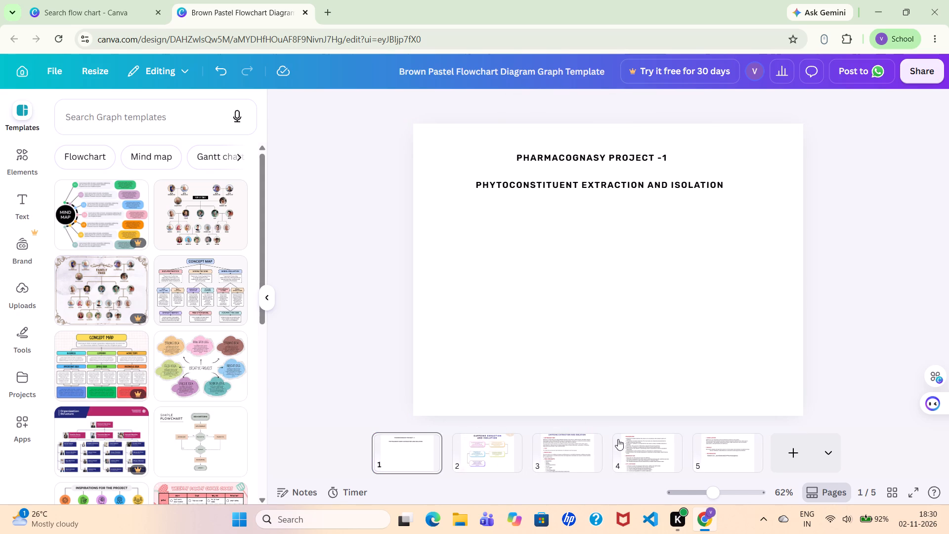
pyautogui.click(412, 471)
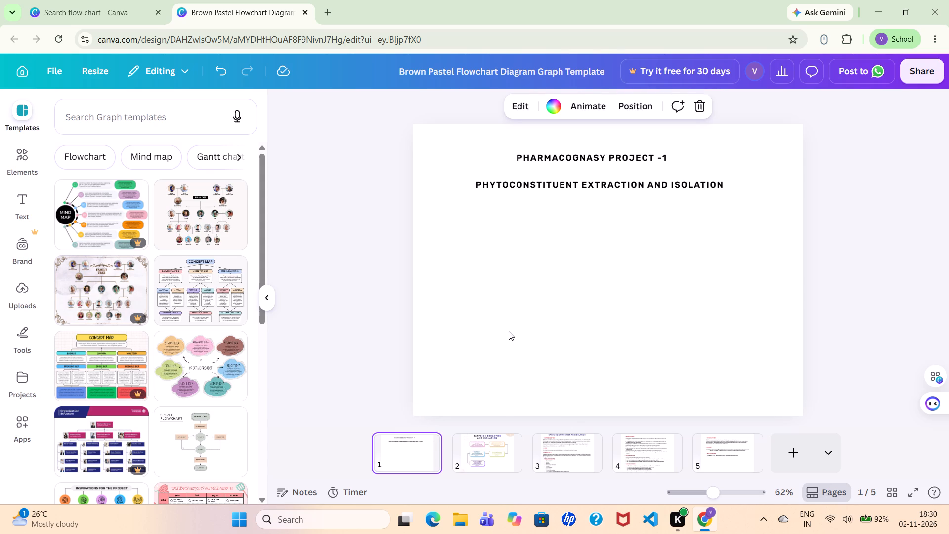
pyautogui.click(514, 324)
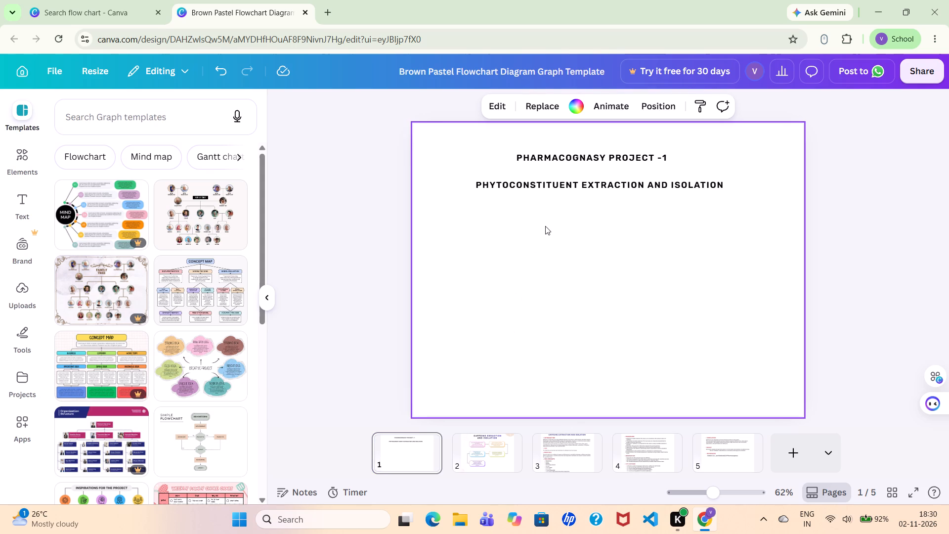
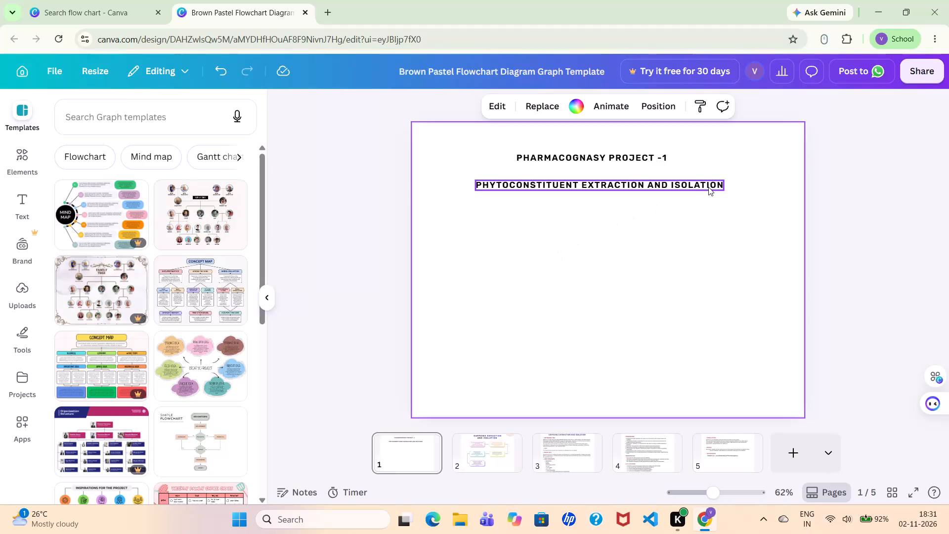
# Replace the "PHYTOCONSTITUENT EXTRACTION AND ISOLATION" text on the title page with "PHARMACOGNASY & PHYTOCHEMISTRY".
pyautogui.click(712, 179)
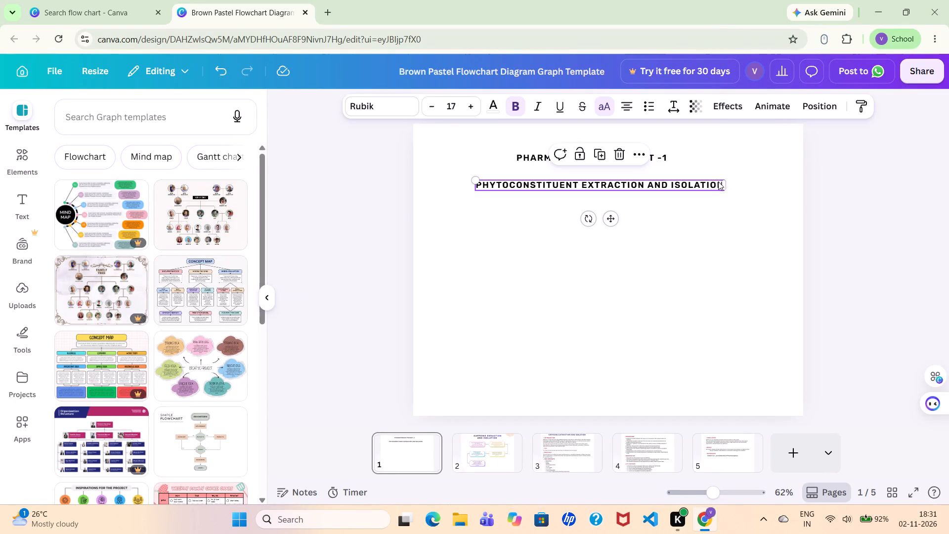
pyautogui.click(708, 181)
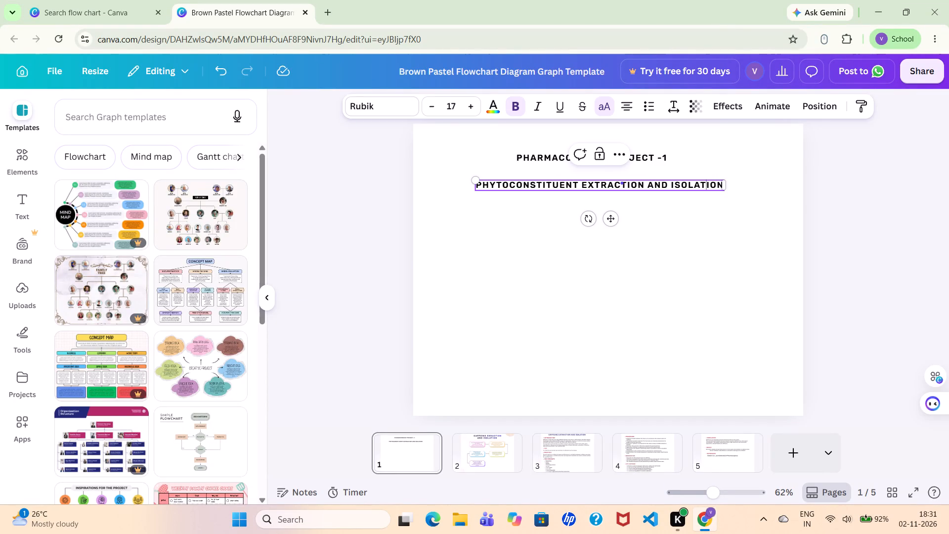
pyautogui.click(719, 184)
pyautogui.press('BackSpace')
pyautogui.press('BackSpace')
pyautogui.press('BackSpace')
pyautogui.press('BackSpace')
pyautogui.press('BackSpace')
pyautogui.press('BackSpace')
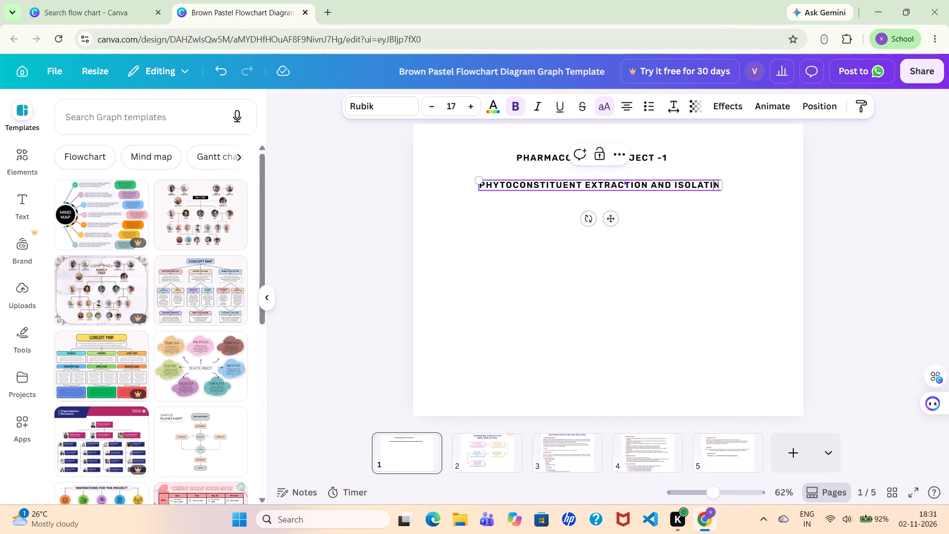
pyautogui.press('BackSpace')
pyautogui.press('BackSpace')
pyautogui.press('BackSpace')
pyautogui.press('BackSpace')
pyautogui.press('BackSpace')
pyautogui.press('BackSpace')
pyautogui.press('BackSpace')
pyautogui.press('BackSpace')
pyautogui.press('BackSpace')
pyautogui.press('BackSpace')
pyautogui.press('BackSpace')
pyautogui.press('BackSpace')
pyautogui.press('BackSpace')
pyautogui.press('BackSpace')
pyautogui.press('BackSpace')
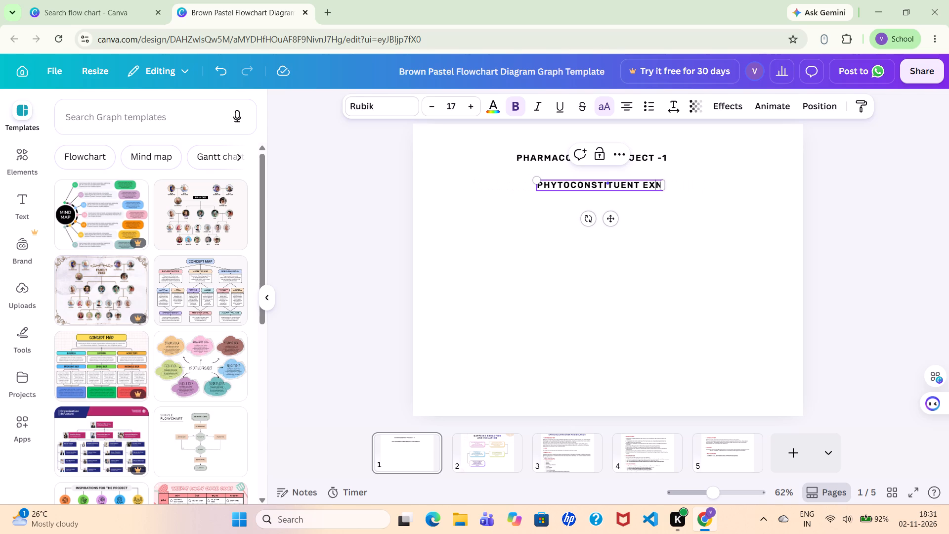
pyautogui.press('BackSpace')
pyautogui.press('BackSpace')
pyautogui.press('BackSpace')
pyautogui.press('BackSpace')
pyautogui.press('BackSpace')
pyautogui.press('BackSpace')
pyautogui.press('BackSpace')
pyautogui.press('BackSpace')
pyautogui.press('BackSpace')
pyautogui.press('BackSpace')
pyautogui.press('BackSpace')
pyautogui.press('BackSpace')
pyautogui.press('BackSpace')
pyautogui.press('BackSpace')
pyautogui.press('BackSpace')
pyautogui.press('BackSpace')
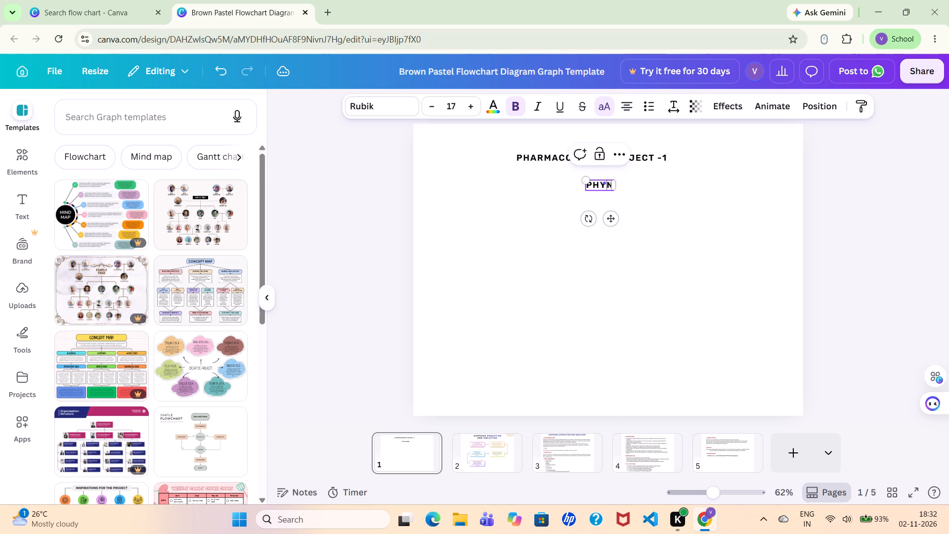
pyautogui.press('BackSpace')
pyautogui.press('BackSpace')
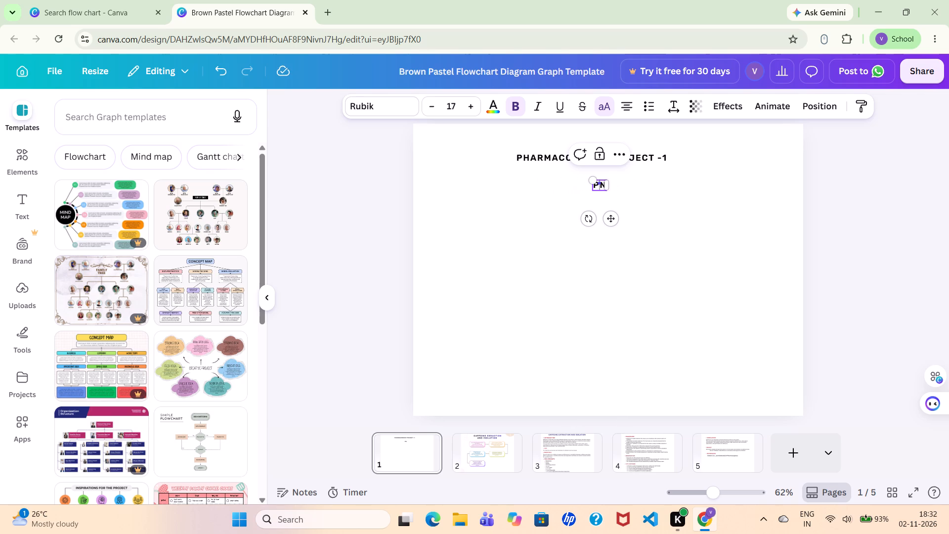
pyautogui.press('Right')
pyautogui.press('BackSpace')
pyautogui.write('harmacognasy')
pyautogui.press('space')
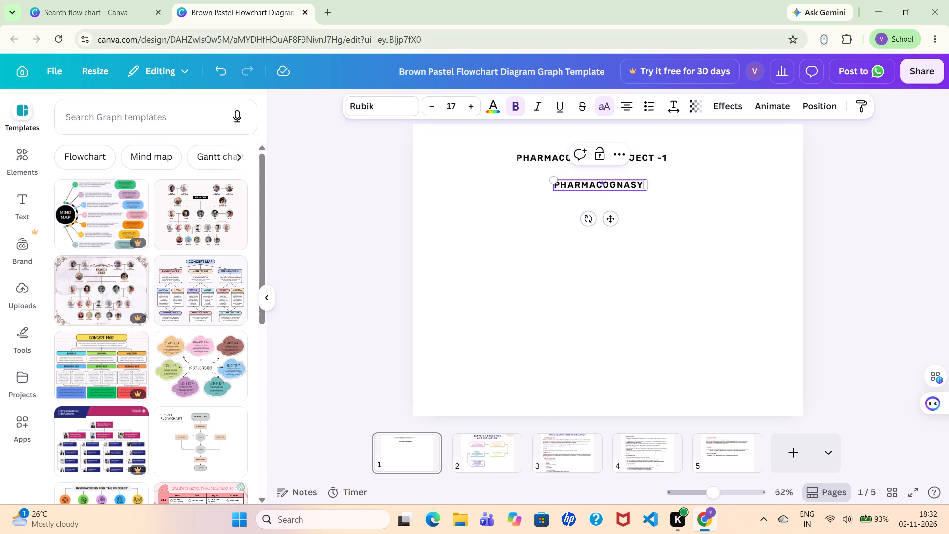
pyautogui.hotkey('shift', '&')
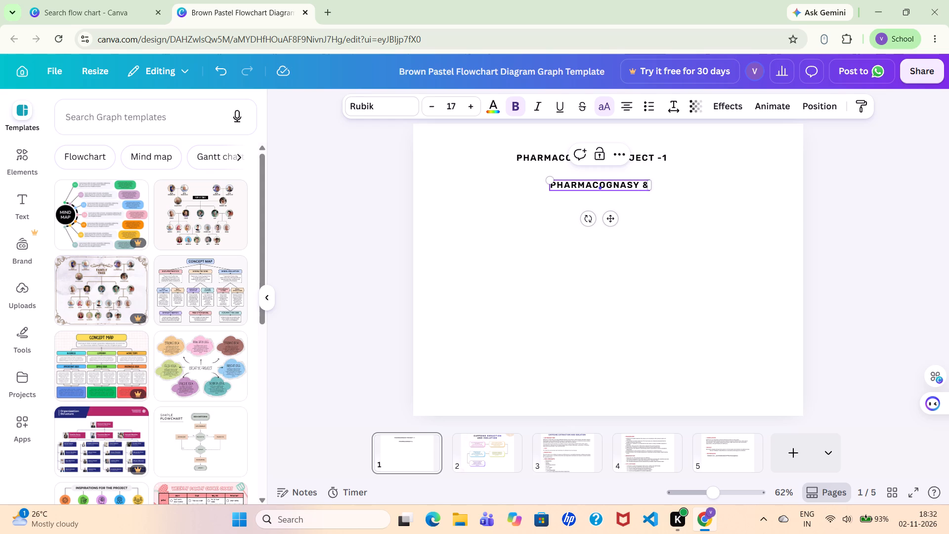
pyautogui.press('space')
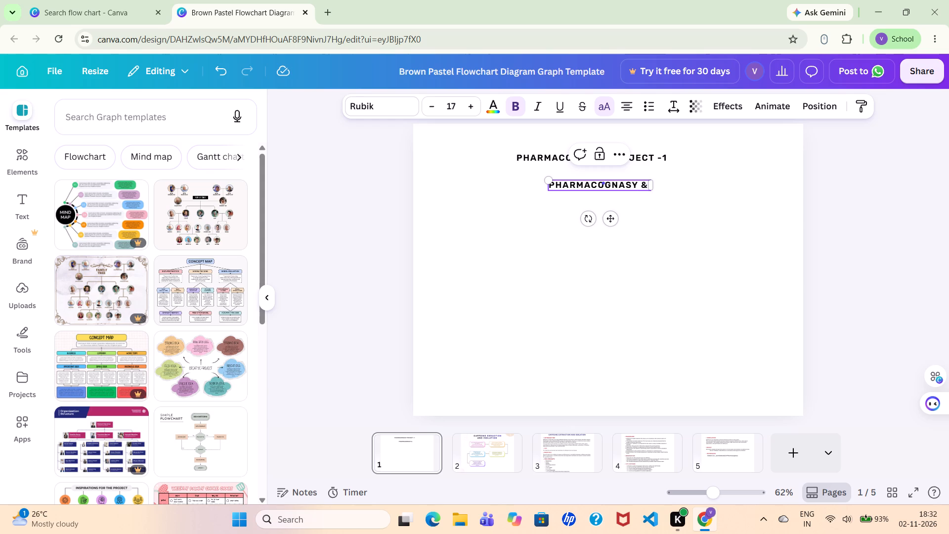
pyautogui.write('phytochemistry')
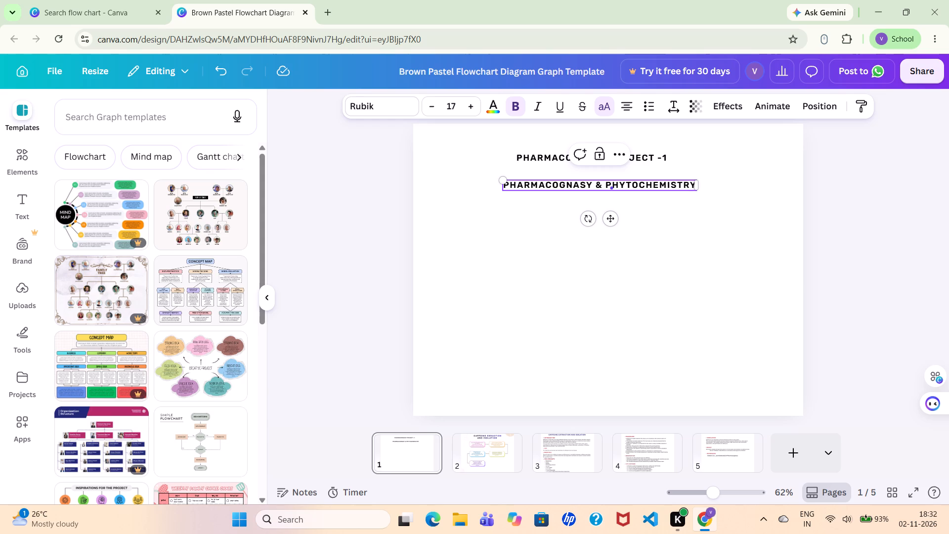
pyautogui.press('space')
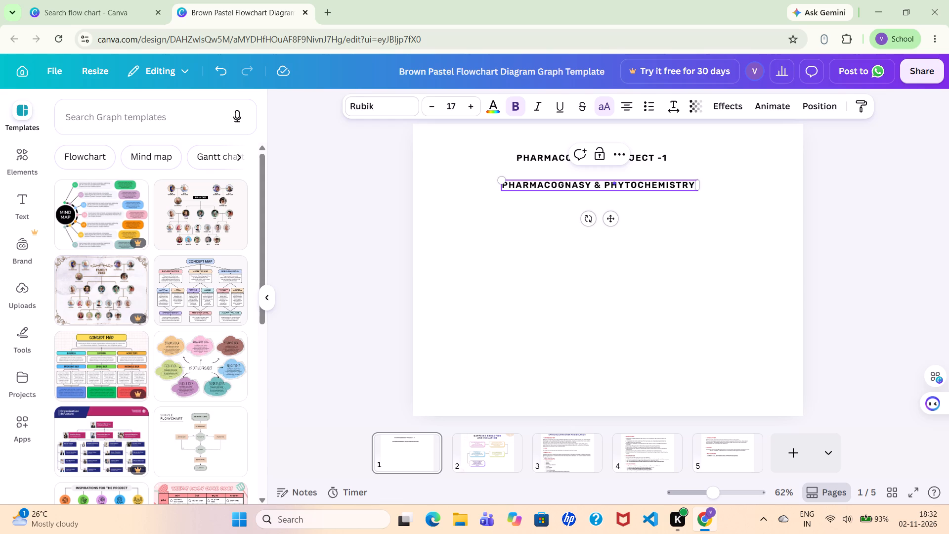
pyautogui.hotkey('shift', '@')
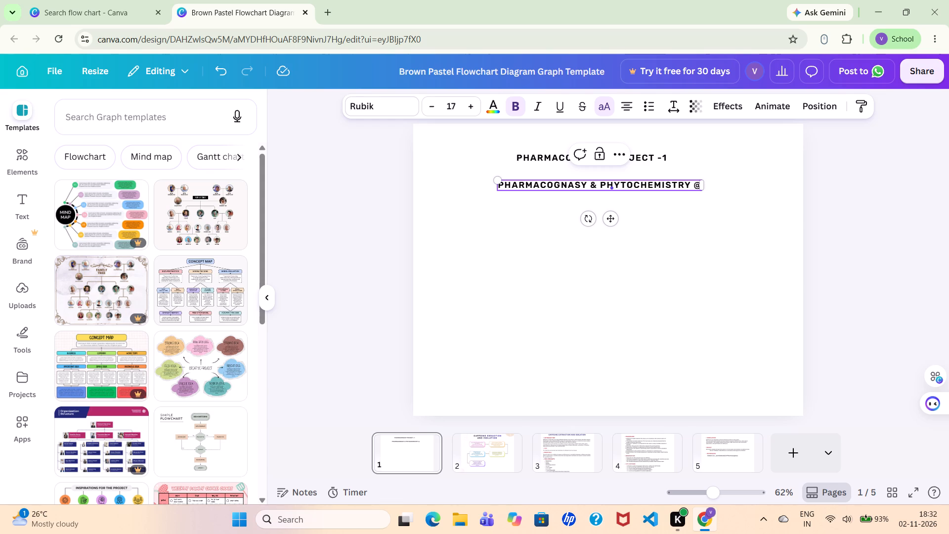
pyautogui.press('BackSpace')
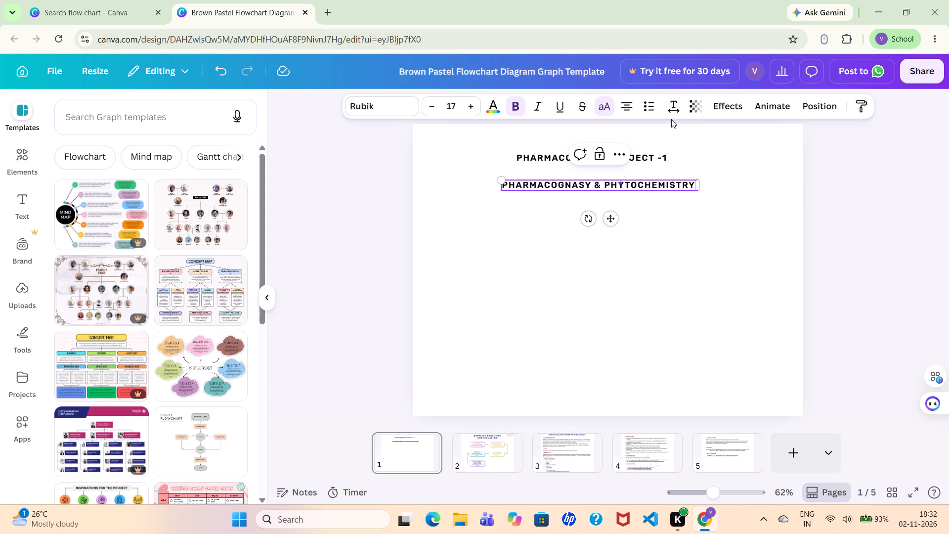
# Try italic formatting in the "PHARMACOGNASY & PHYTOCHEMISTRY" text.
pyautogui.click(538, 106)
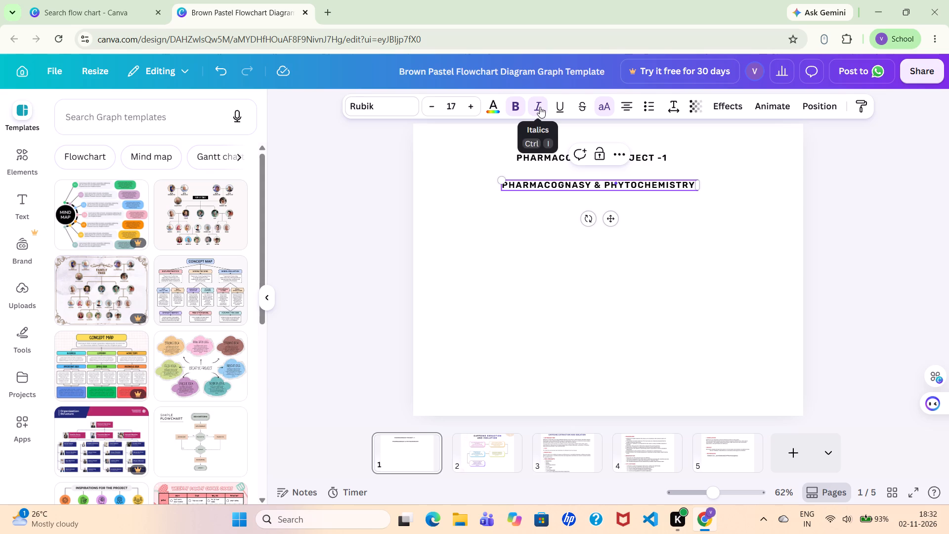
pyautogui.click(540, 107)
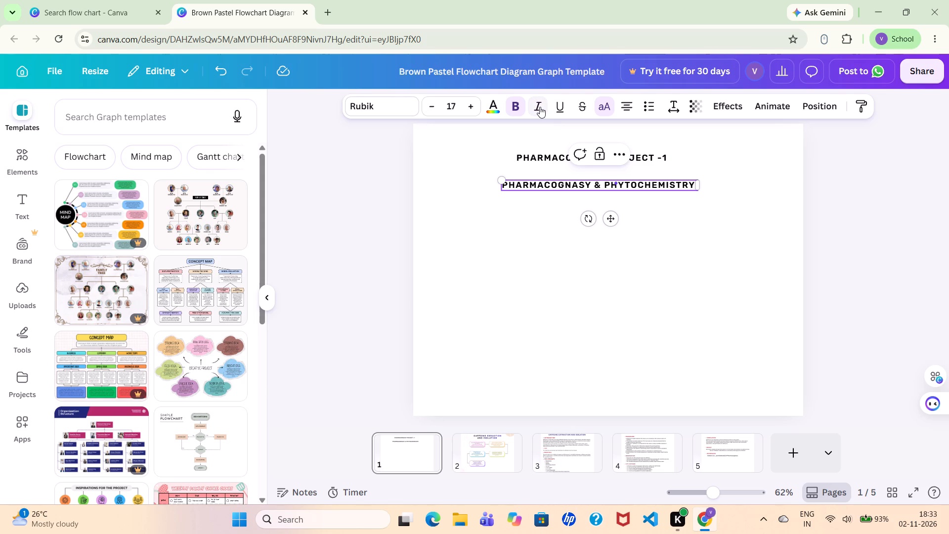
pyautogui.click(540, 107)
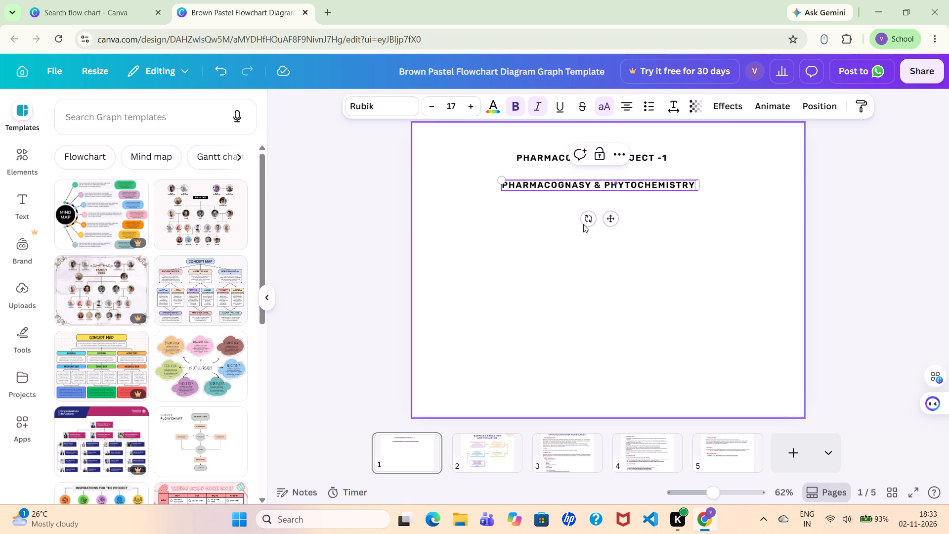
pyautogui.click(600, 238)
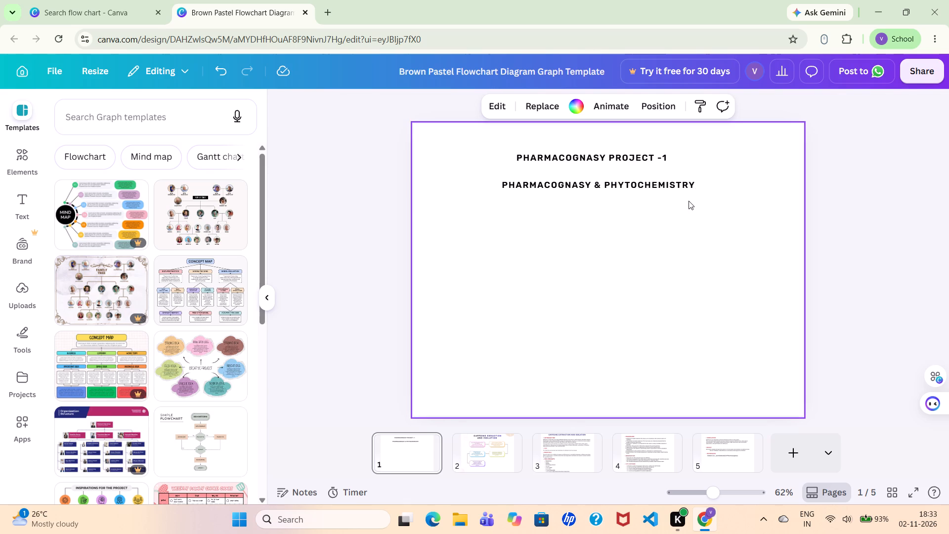
# Append a space and a hyphen to the end of the "PHARMACOGNASY & PHYTOCHEMISTRY" text.
pyautogui.click(690, 185)
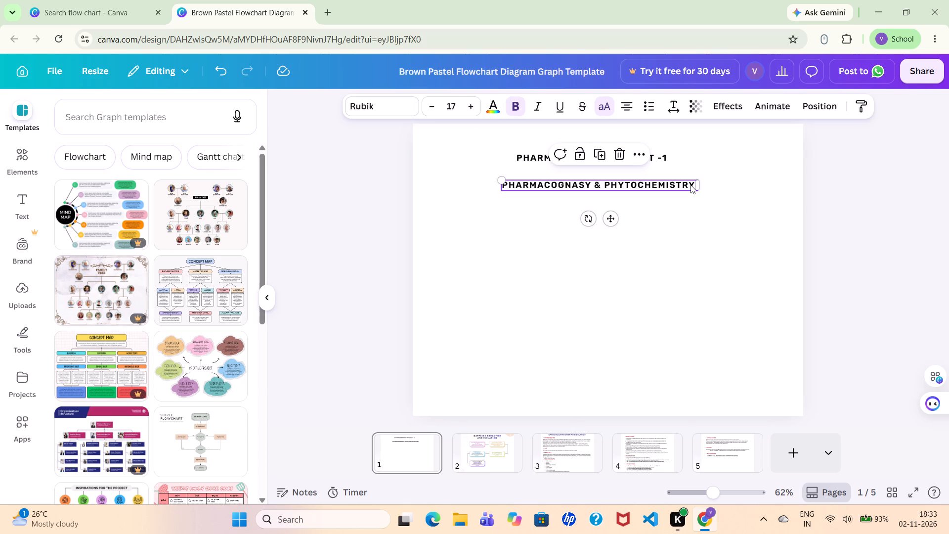
pyautogui.press('space')
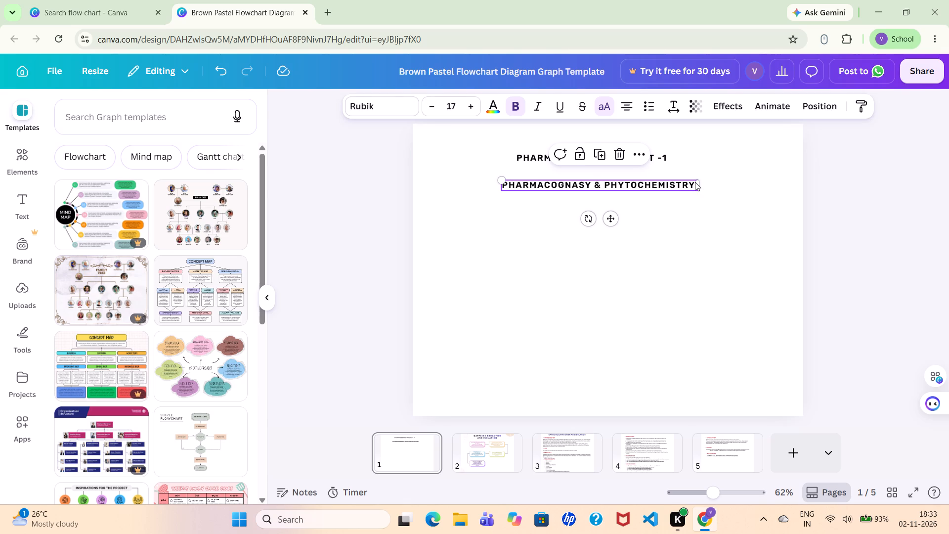
pyautogui.click(695, 182)
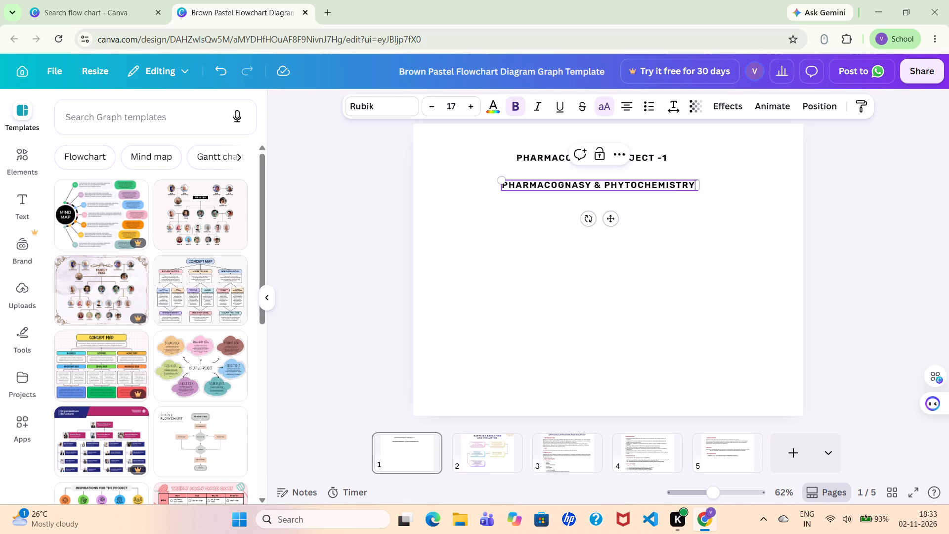
pyautogui.press('space')
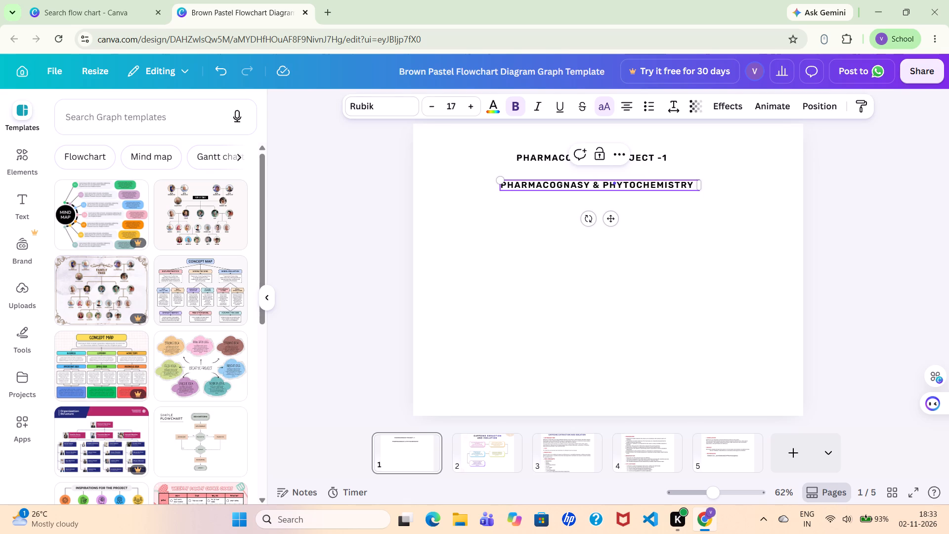
pyautogui.press('-')
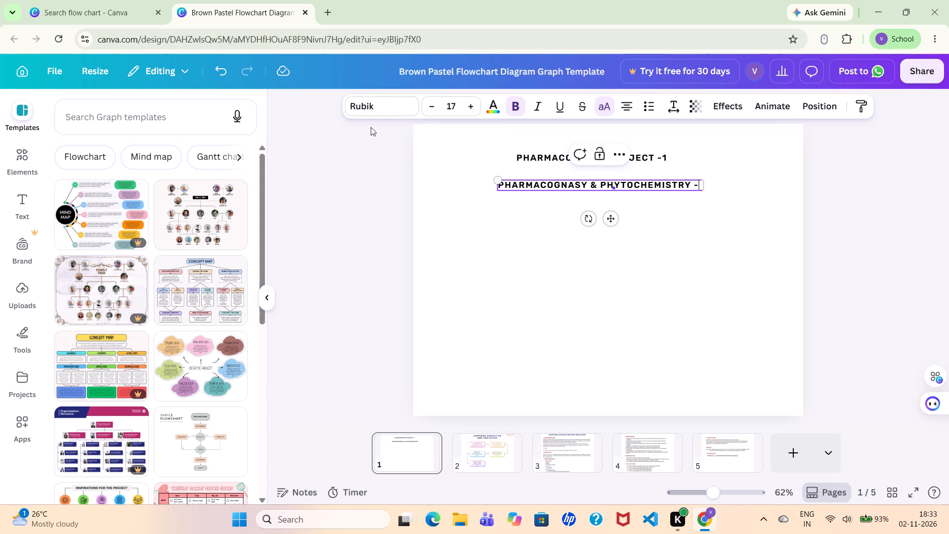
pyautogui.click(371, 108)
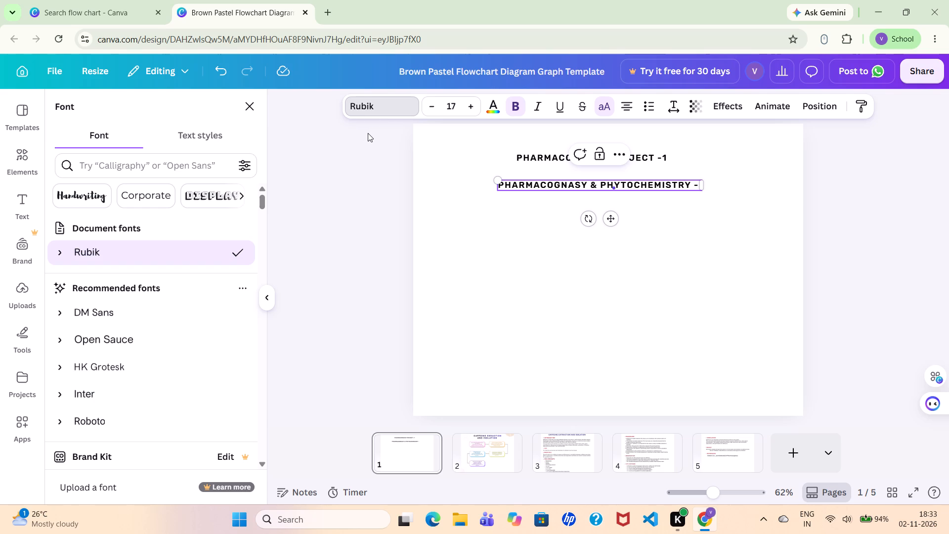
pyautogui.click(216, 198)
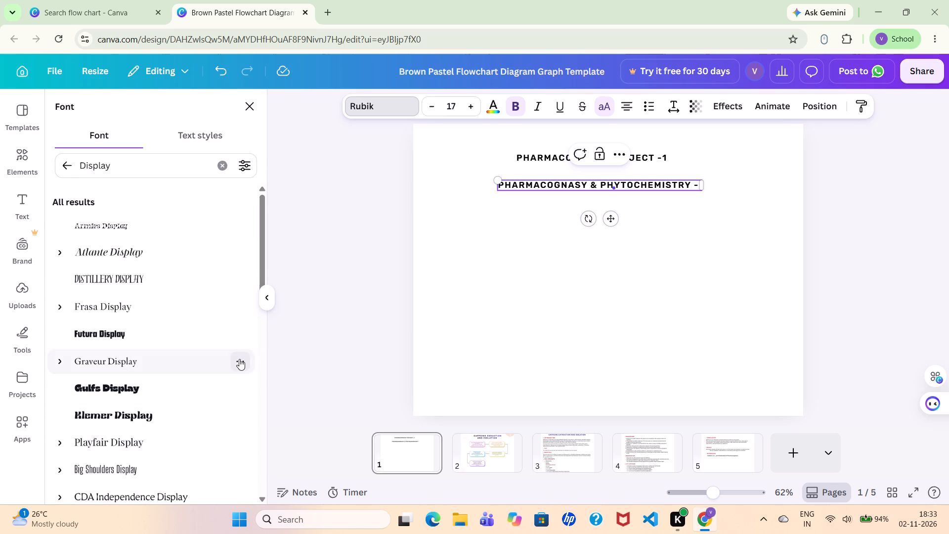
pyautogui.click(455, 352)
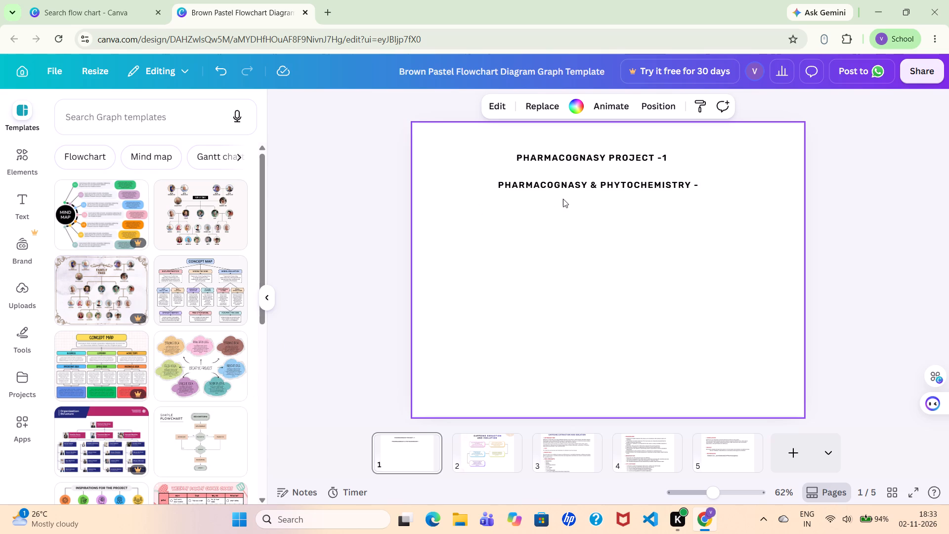
# Add a 2 after the hyphen so the line reads "PHARMACOGNASY & PHYTOCHEMISTRY -2".
pyautogui.click(574, 185)
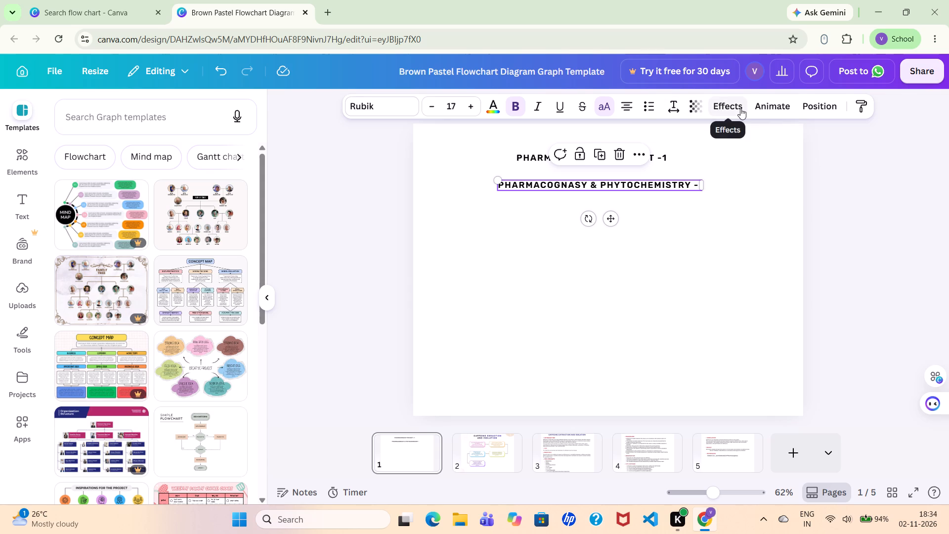
pyautogui.press('2')
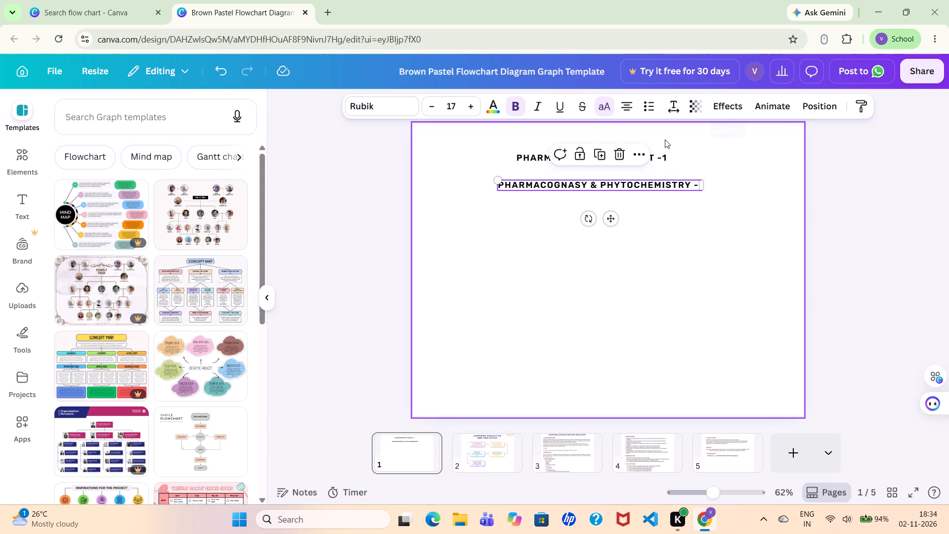
pyautogui.click(696, 180)
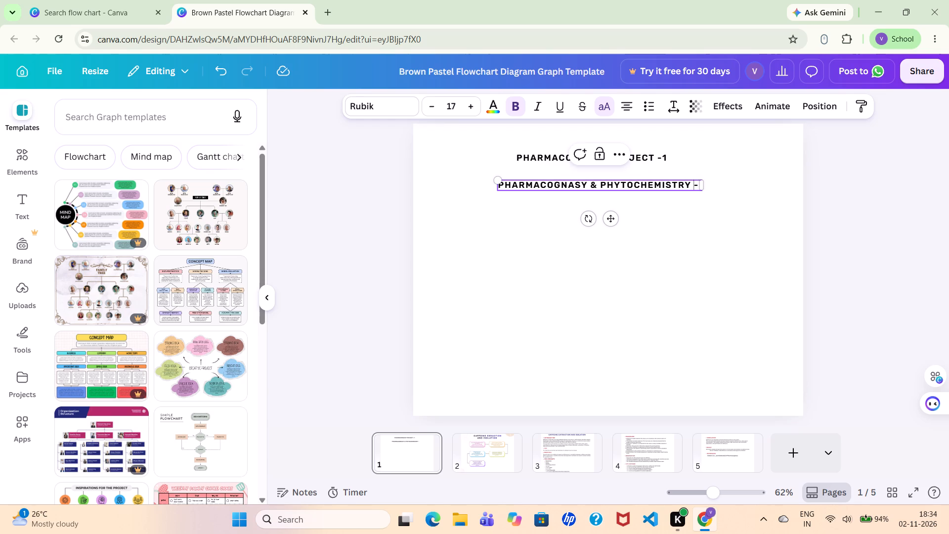
pyautogui.press('Right')
pyautogui.press('2')
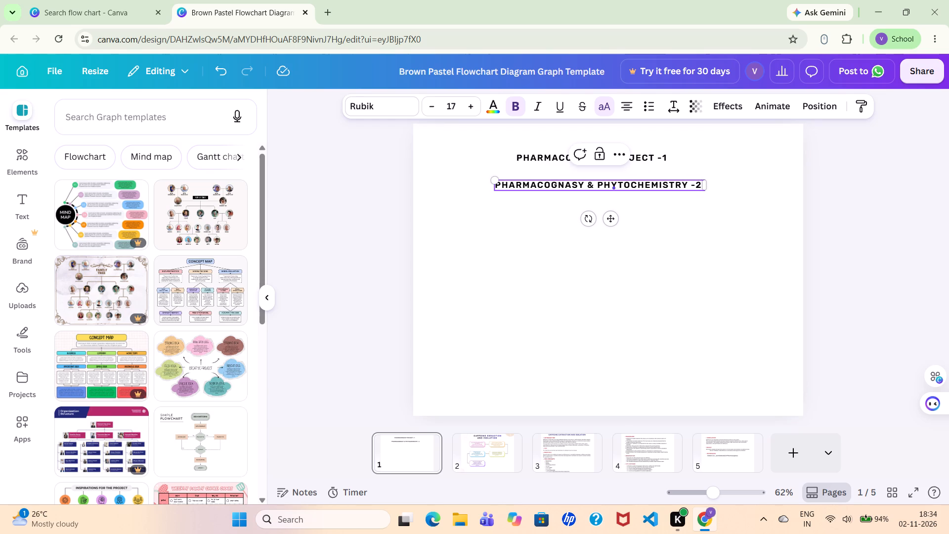
# Delete the "PHARMACOGNASY PROJECT -1" heading from the title page.
pyautogui.click(649, 155)
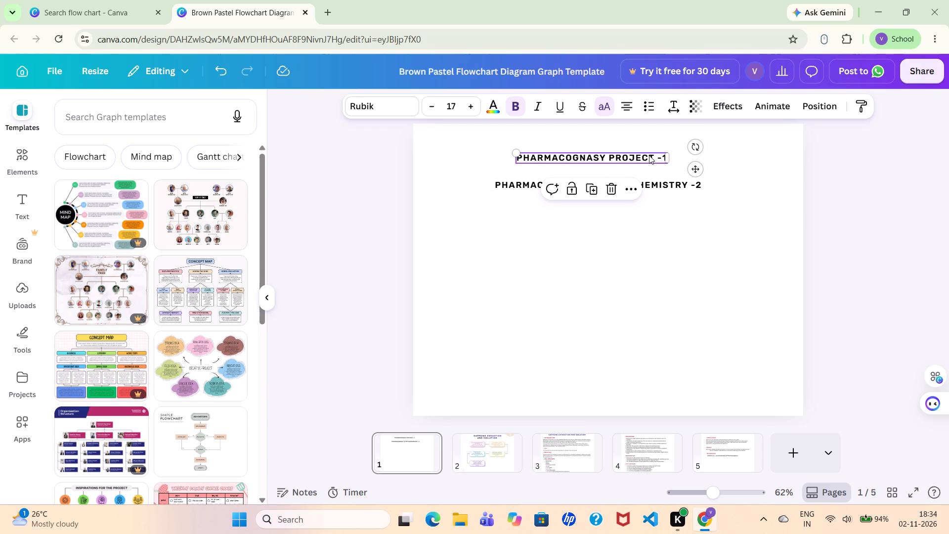
pyautogui.press('BackSpace')
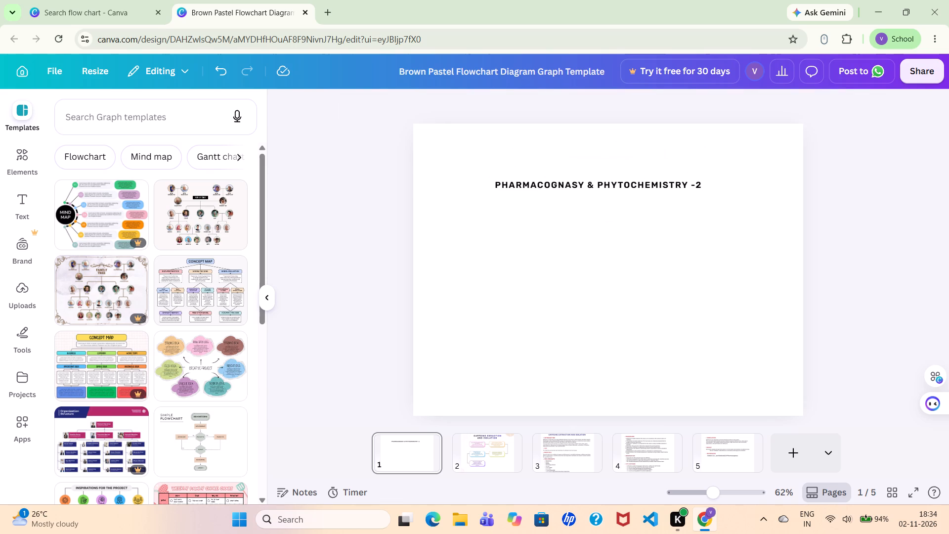
# Add a text box to the title page and replace its placeholder text with "ASSIGNMENT -1".
pyautogui.press('t')
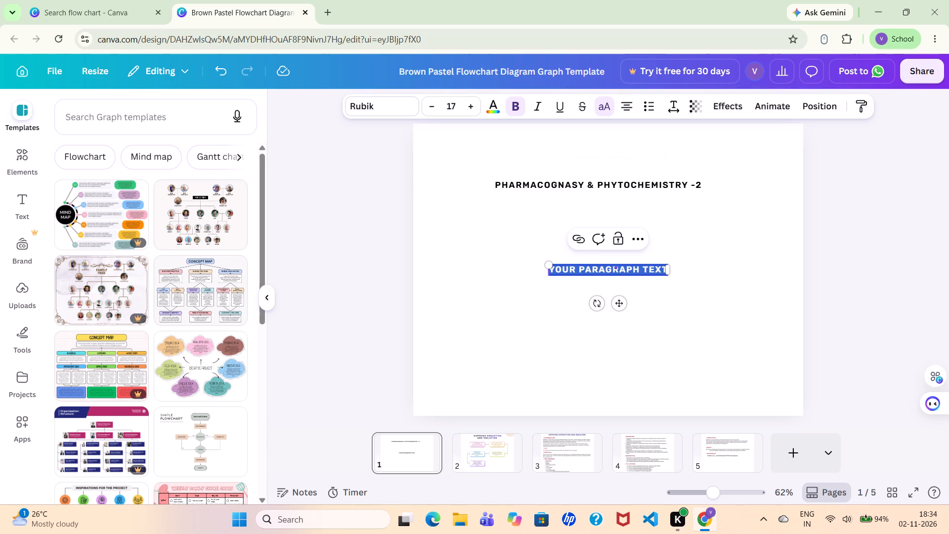
pyautogui.click(665, 267)
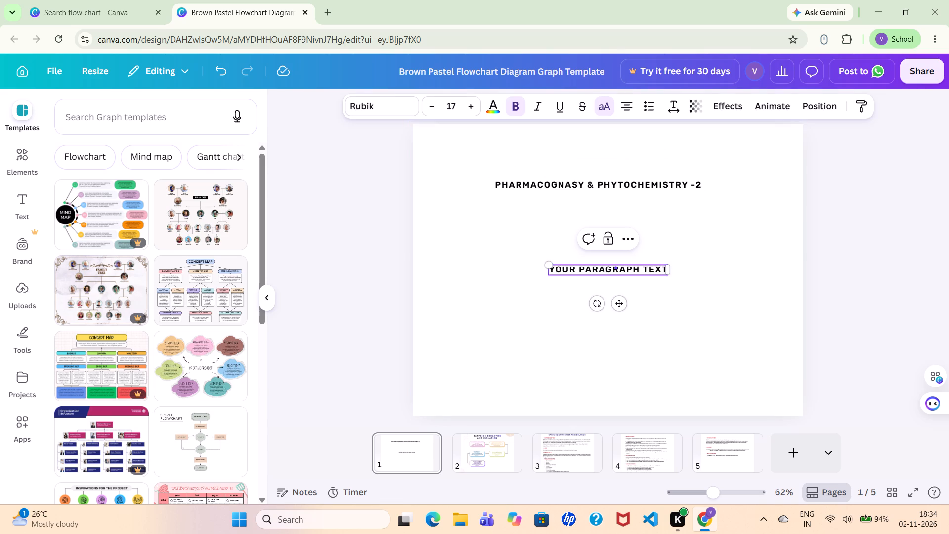
pyautogui.press('BackSpace')
pyautogui.press('BackSpace')
pyautogui.press('BackSpace')
pyautogui.press('BackSpace')
pyautogui.press('BackSpace')
pyautogui.press('BackSpace')
pyautogui.press('BackSpace')
pyautogui.press('BackSpace')
pyautogui.press('BackSpace')
pyautogui.press('BackSpace')
pyautogui.press('BackSpace')
pyautogui.press('BackSpace')
pyautogui.press('BackSpace')
pyautogui.press('BackSpace')
pyautogui.press('BackSpace')
pyautogui.press('BackSpace')
pyautogui.press('BackSpace')
pyautogui.press('BackSpace')
pyautogui.press('BackSpace')
pyautogui.press('BackSpace')
pyautogui.press('Right')
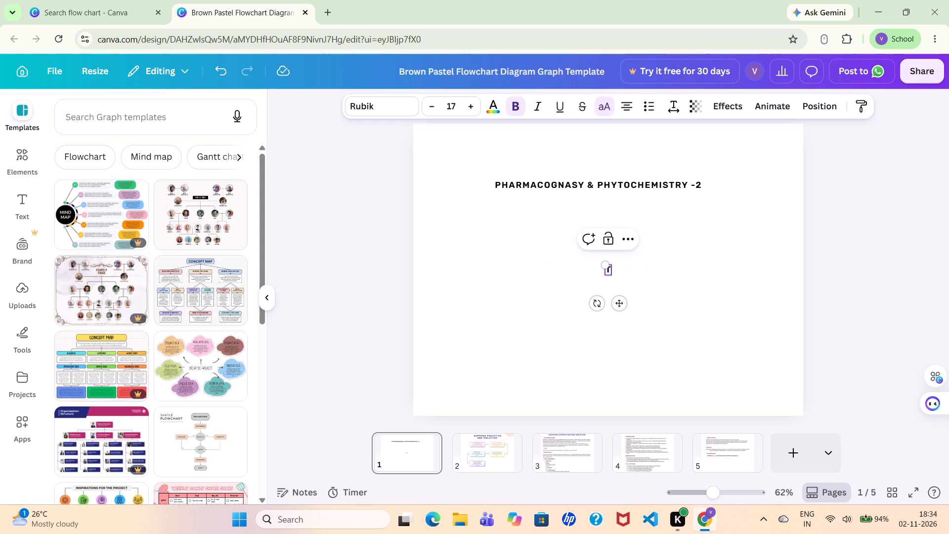
pyautogui.press('BackSpace')
pyautogui.write('assignment')
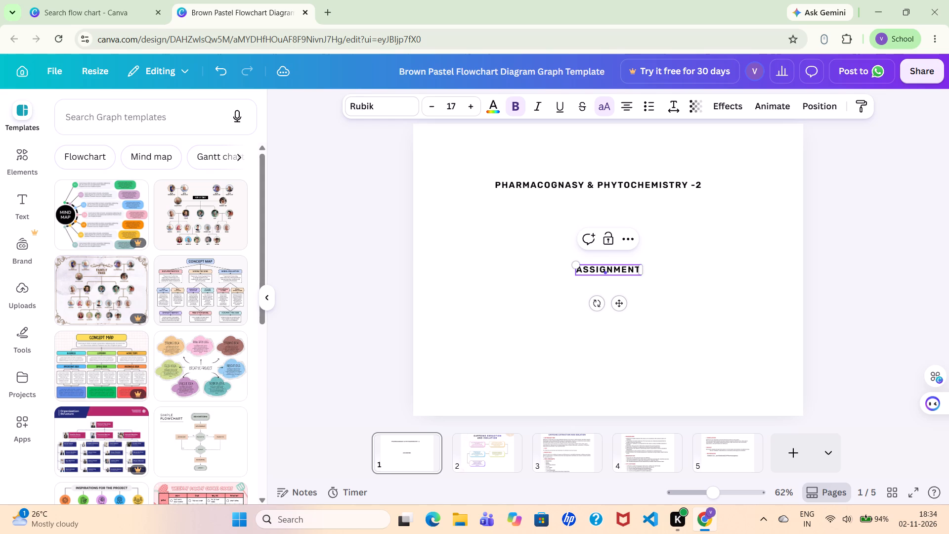
pyautogui.press('space')
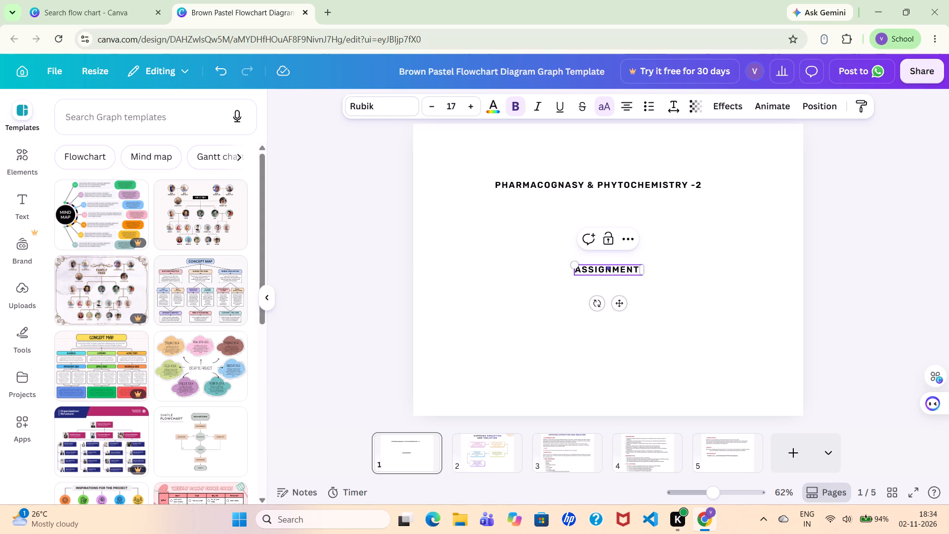
pyautogui.press('-')
pyautogui.press('1')
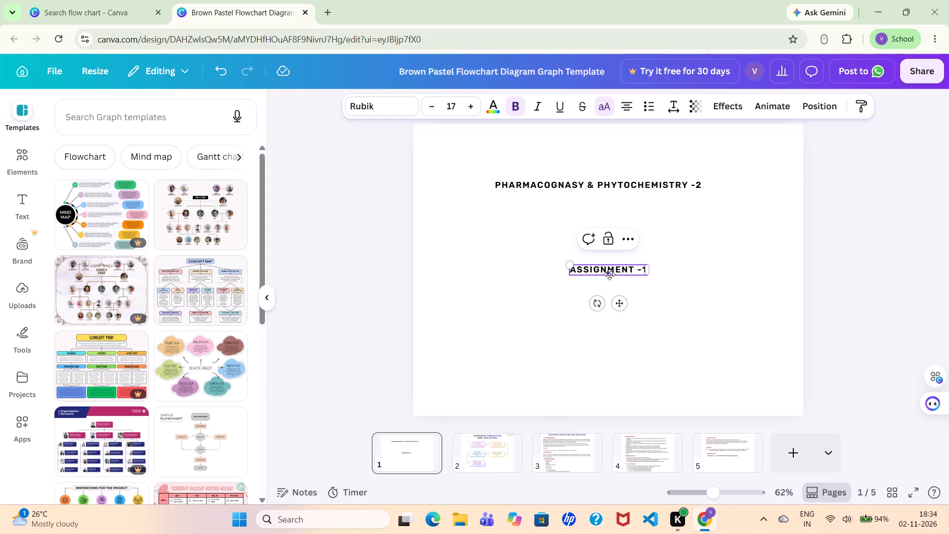
# Move the "PHARMACOGNASY & PHYTOCHEMISTRY -2" heading slightly higher on the page and place "ASSIGNMENT -1" centred closely beneath it.
pyautogui.moveTo(609, 274); pyautogui.dragTo(595, 230)
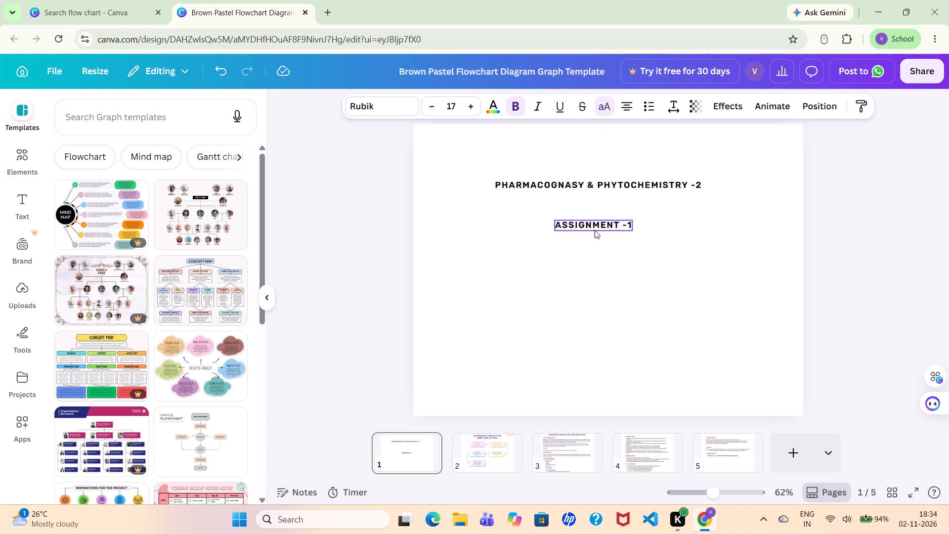
pyautogui.moveTo(595, 230); pyautogui.dragTo(592, 218)
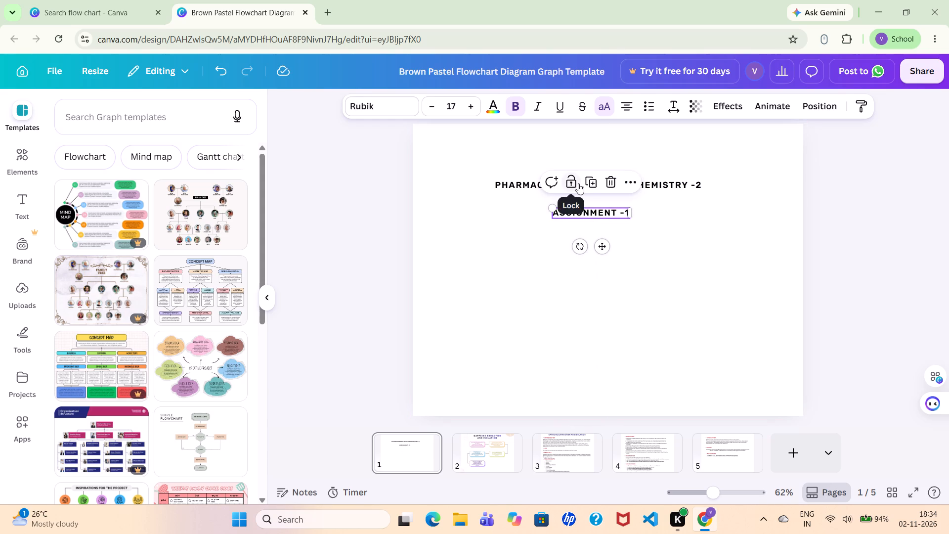
pyautogui.moveTo(650, 182); pyautogui.dragTo(650, 179)
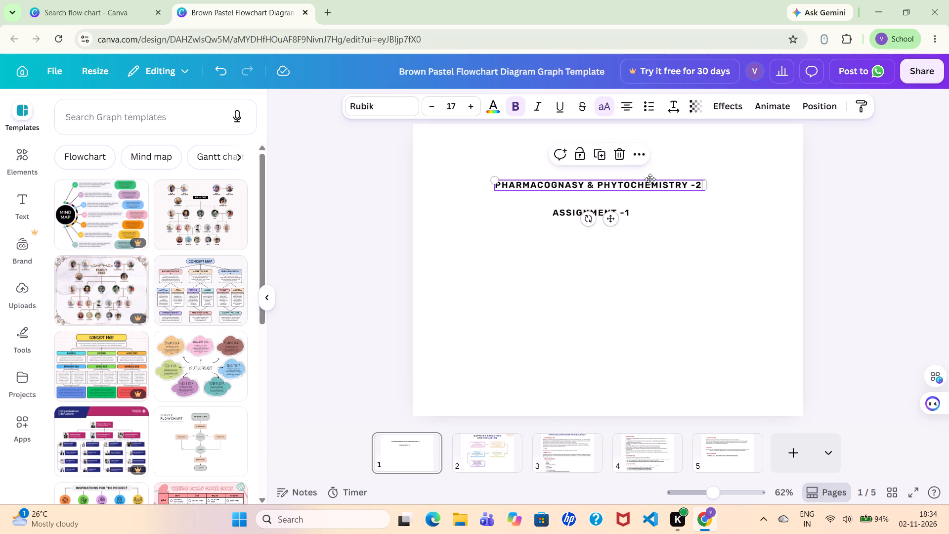
pyautogui.moveTo(650, 179); pyautogui.dragTo(647, 168)
pyautogui.click(609, 210)
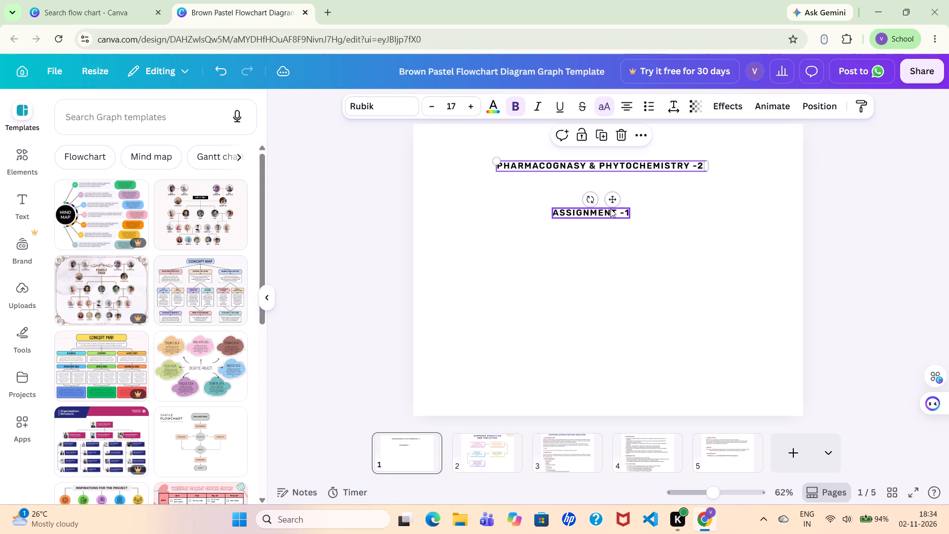
pyautogui.moveTo(610, 209); pyautogui.dragTo(615, 193)
pyautogui.moveTo(615, 193); pyautogui.dragTo(615, 192)
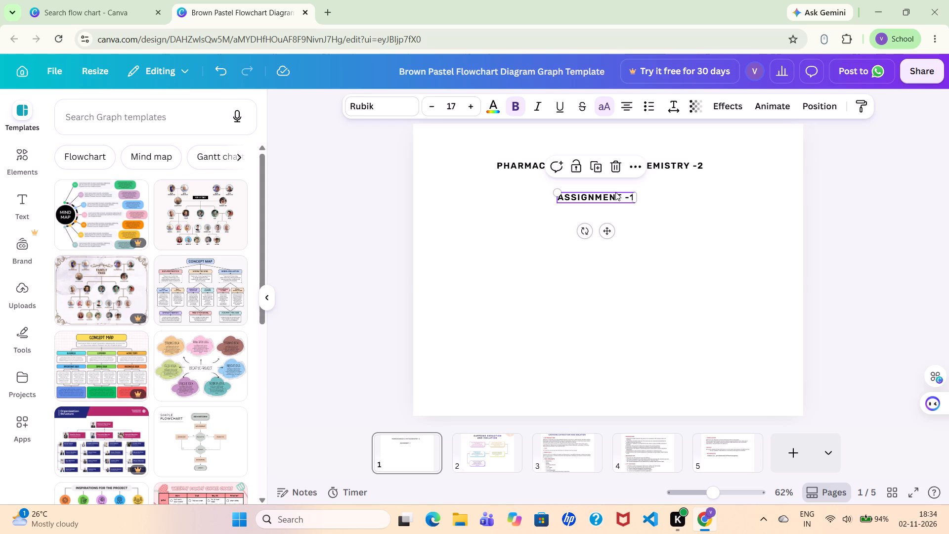
pyautogui.moveTo(615, 192); pyautogui.dragTo(615, 187)
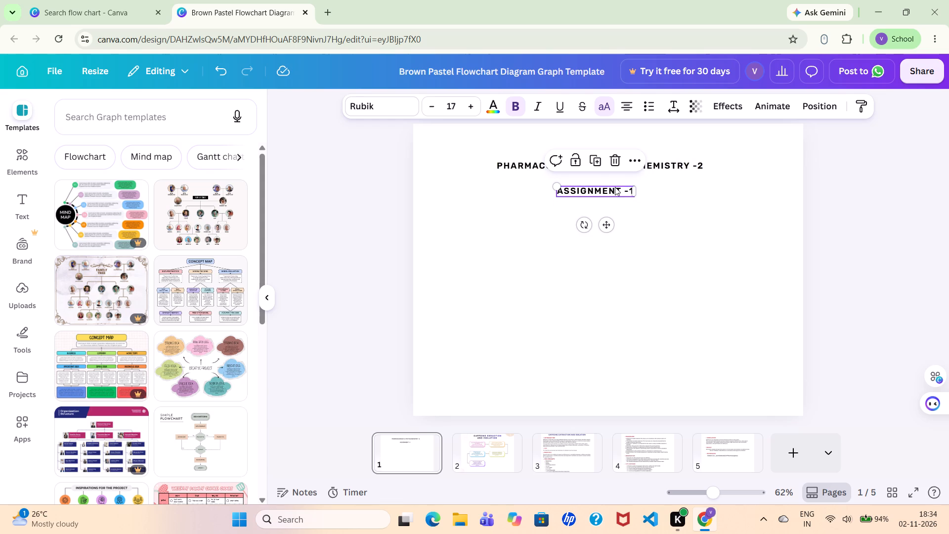
pyautogui.click(603, 248)
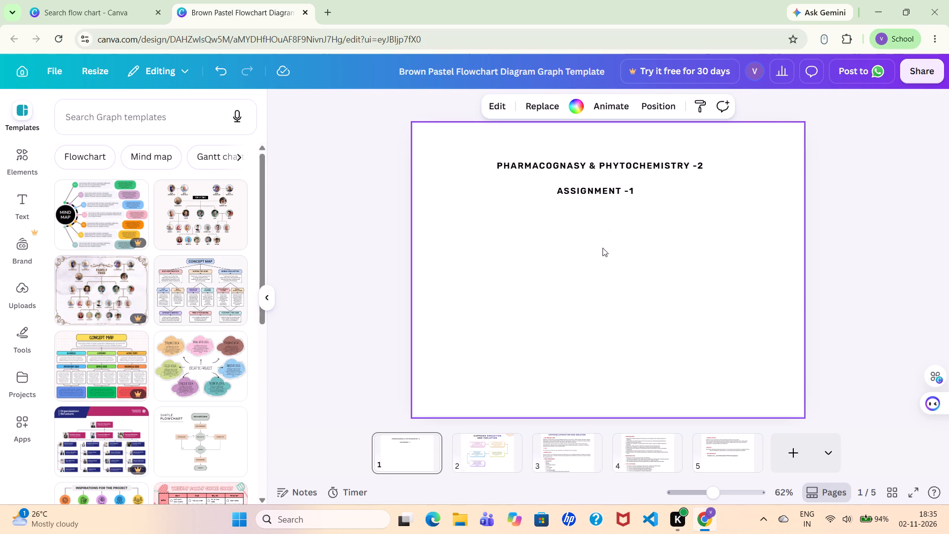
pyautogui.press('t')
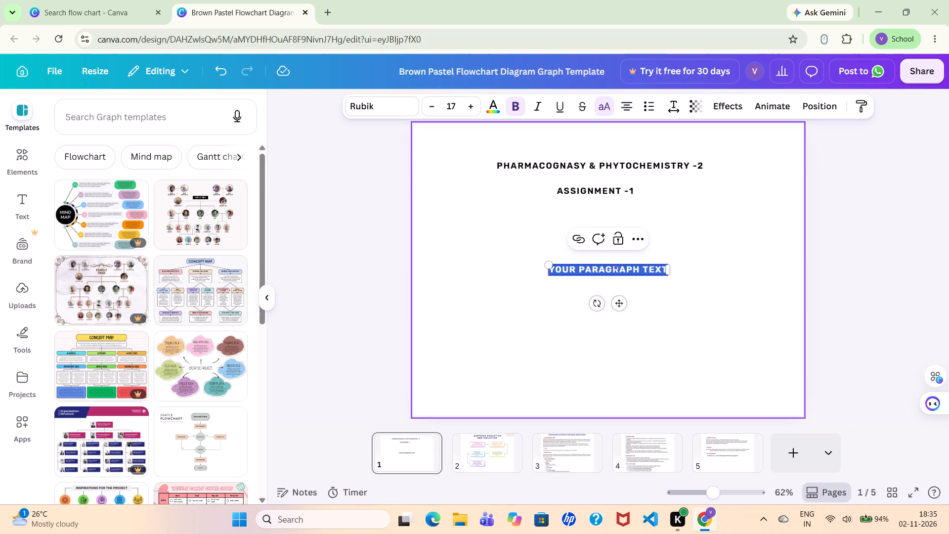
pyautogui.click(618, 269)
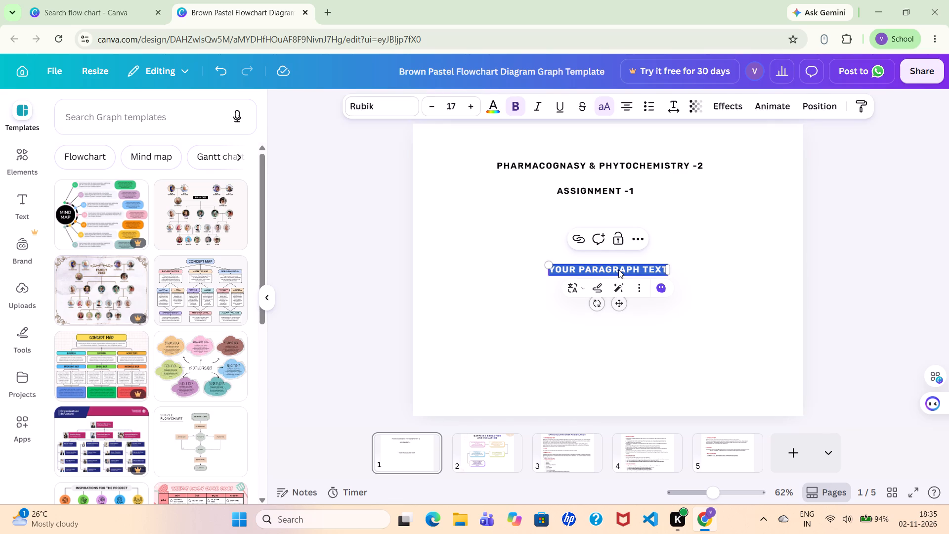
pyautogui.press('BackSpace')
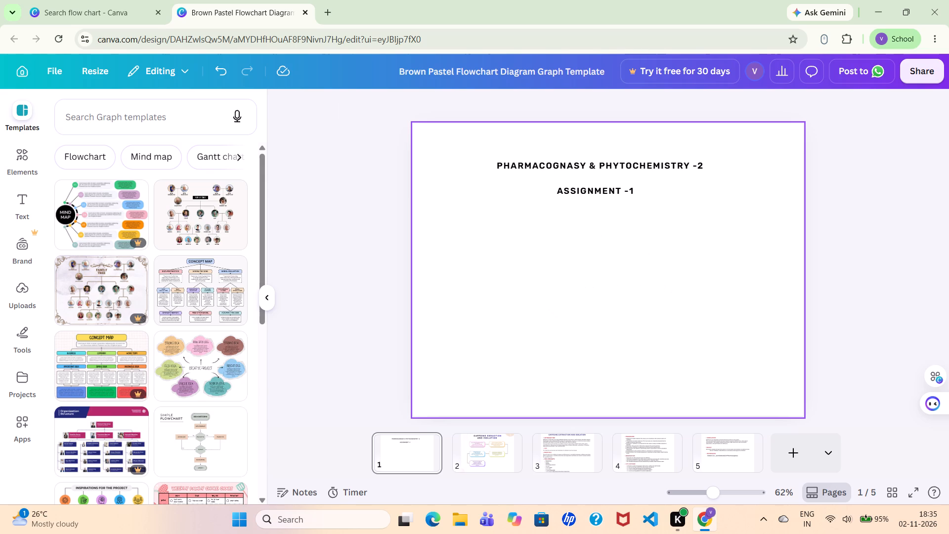
# Add a text box below the headings reading "TOPIC:EXTRACTION AND IOSLATION OF CAFFEINE FROM TEA LEAVES".
pyautogui.press('t')
pyautogui.press('BackSpace')
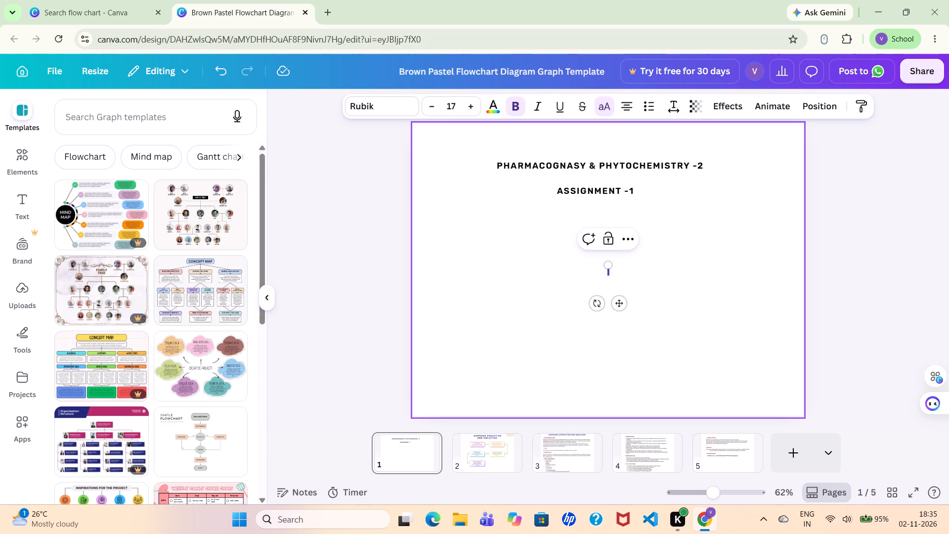
pyautogui.press('t')
pyautogui.write('opic')
pyautogui.hotkey('shift', ':')
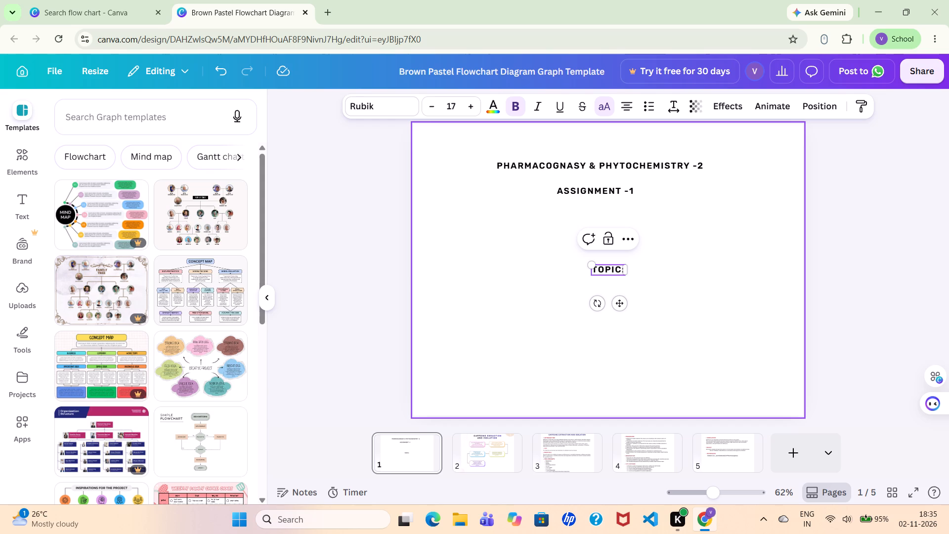
pyautogui.write('extraction and ioslation')
pyautogui.press('space')
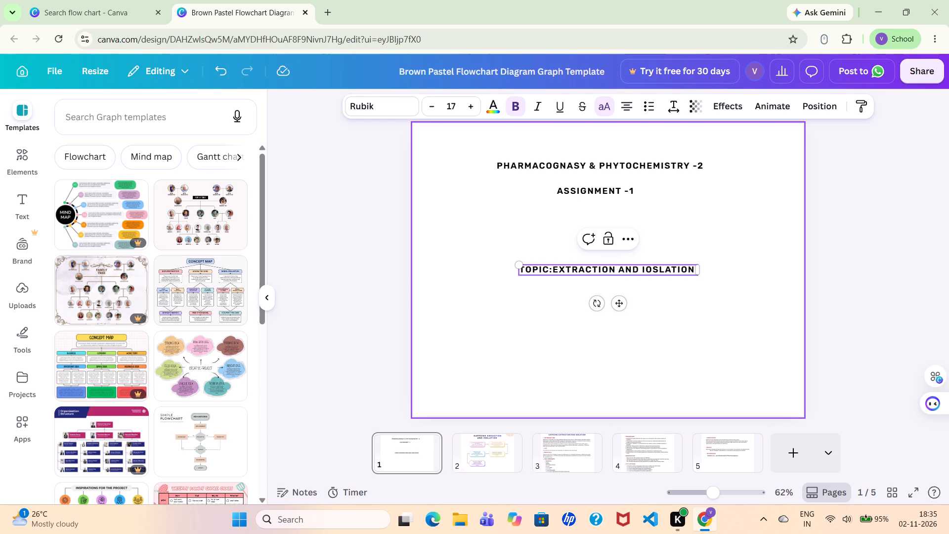
pyautogui.write('of caffei')
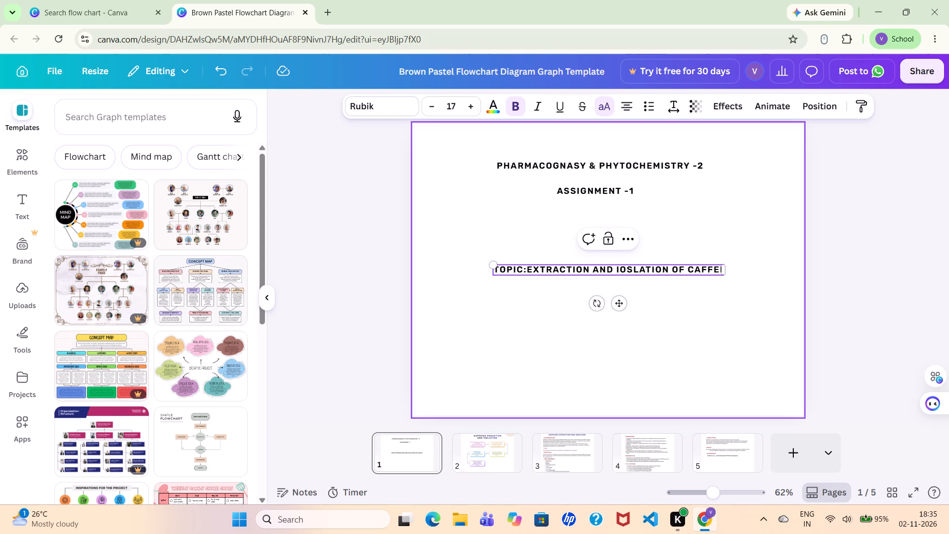
pyautogui.write('ne')
pyautogui.press('space')
pyautogui.write('from tea')
pyautogui.press('space')
pyautogui.write('leaves')
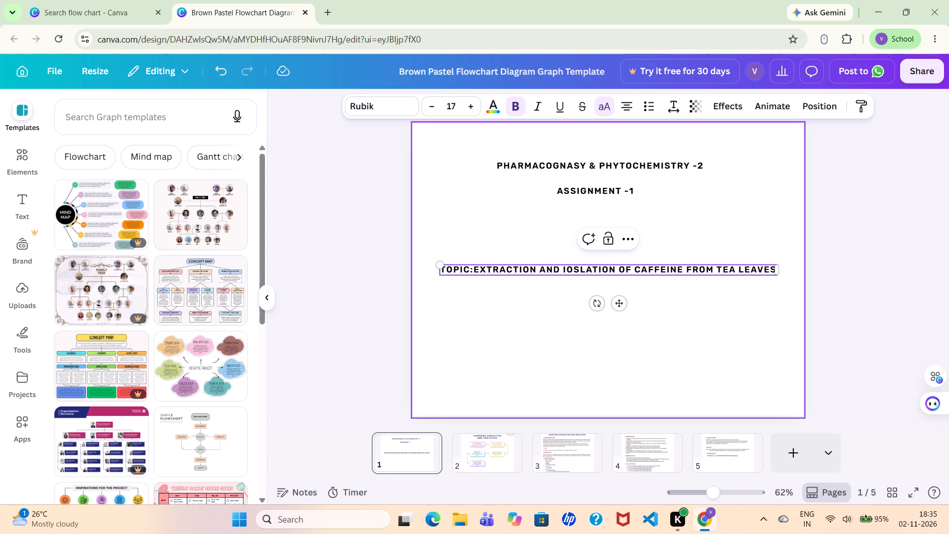
pyautogui.press('space')
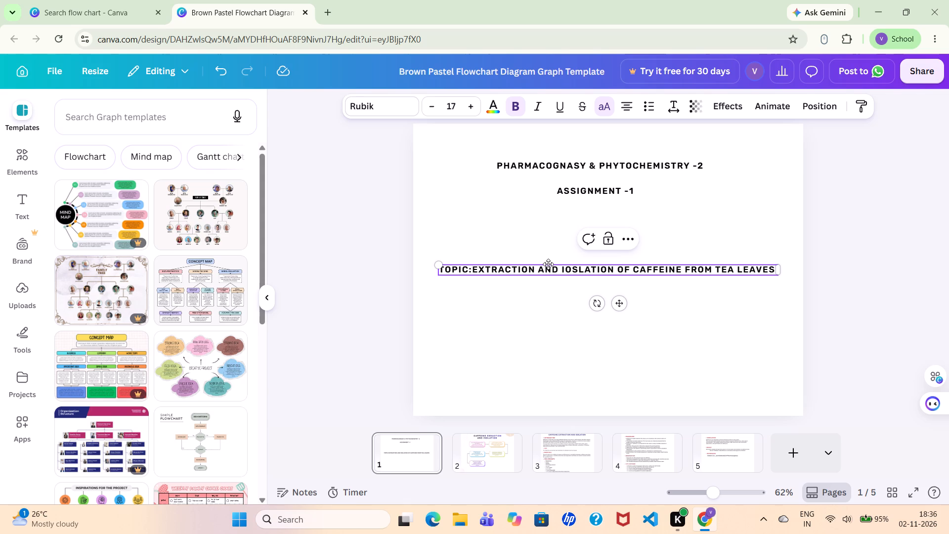
# Move the topic line up so it sits just below "ASSIGNMENT -1".
pyautogui.moveTo(546, 273); pyautogui.dragTo(538, 229)
pyautogui.click(538, 229)
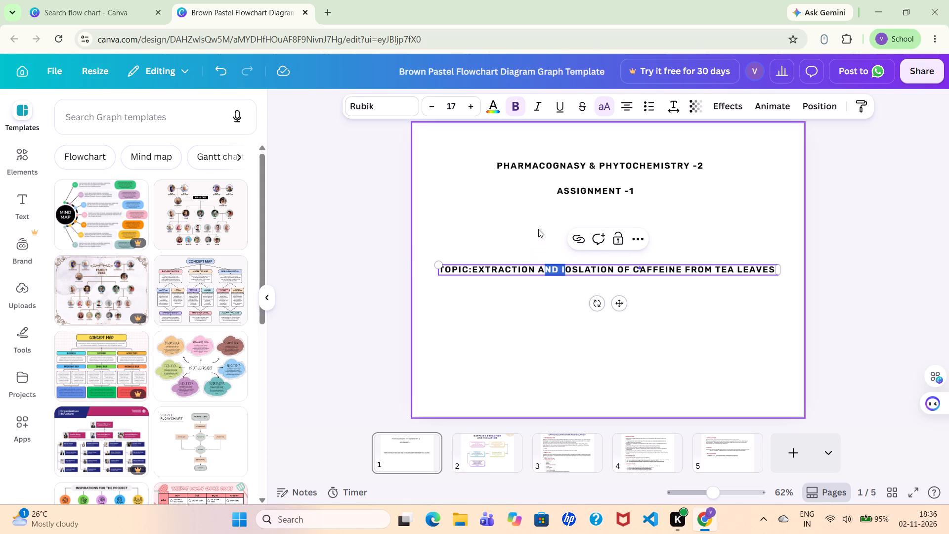
pyautogui.moveTo(539, 269); pyautogui.dragTo(535, 212)
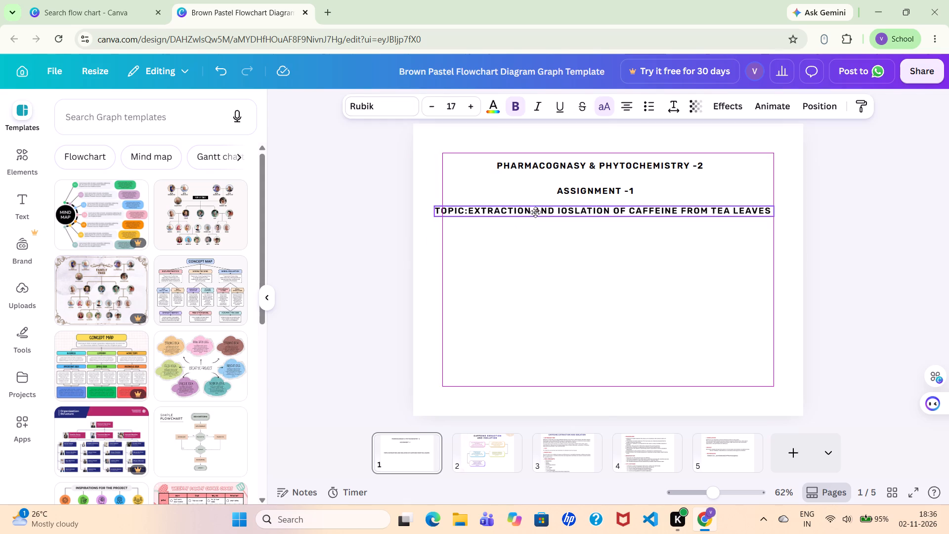
pyautogui.moveTo(535, 212); pyautogui.dragTo(538, 216)
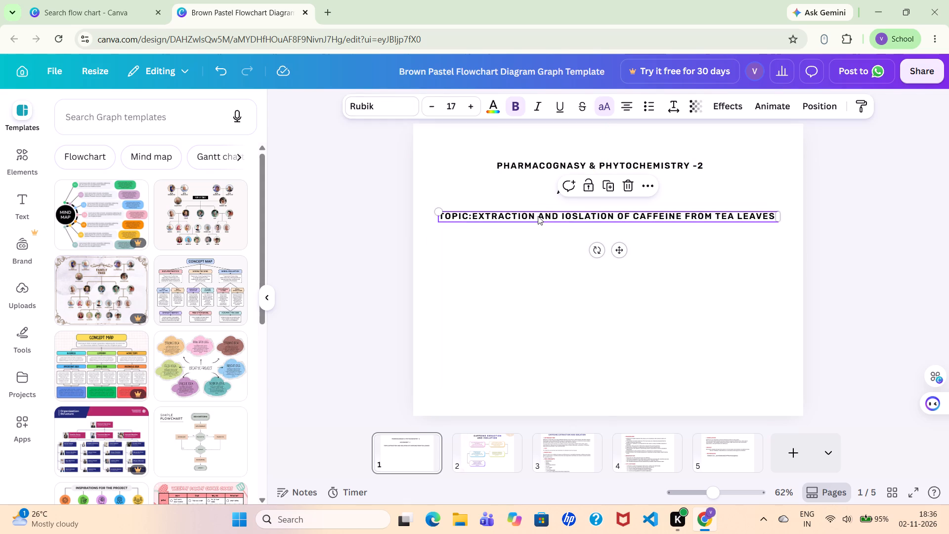
# Scale the topic line down to font size 15.9 and shift it sideways to centre it on the page.
pyautogui.click(768, 213)
pyautogui.moveTo(779, 222); pyautogui.dragTo(757, 225)
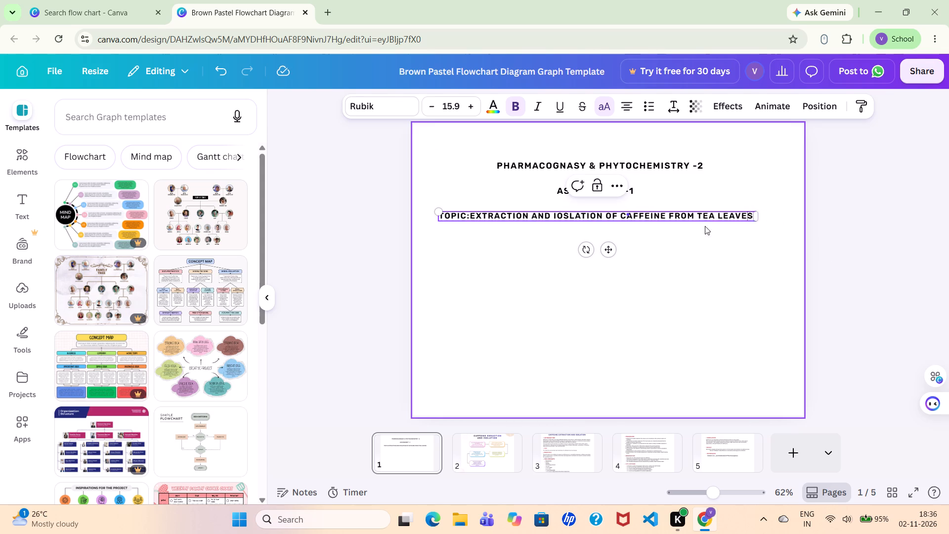
pyautogui.moveTo(694, 216); pyautogui.dragTo(703, 212)
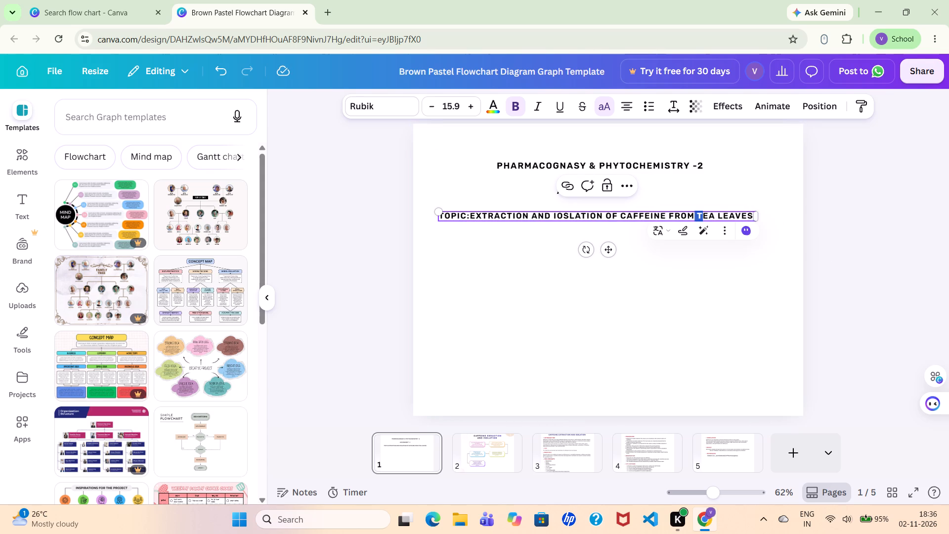
pyautogui.moveTo(710, 194); pyautogui.dragTo(686, 212)
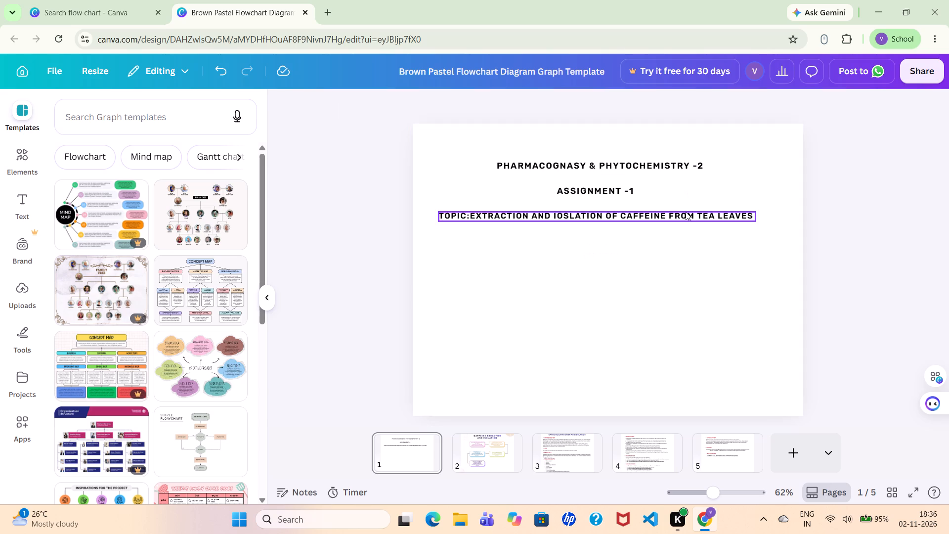
pyautogui.moveTo(667, 214); pyautogui.dragTo(676, 212)
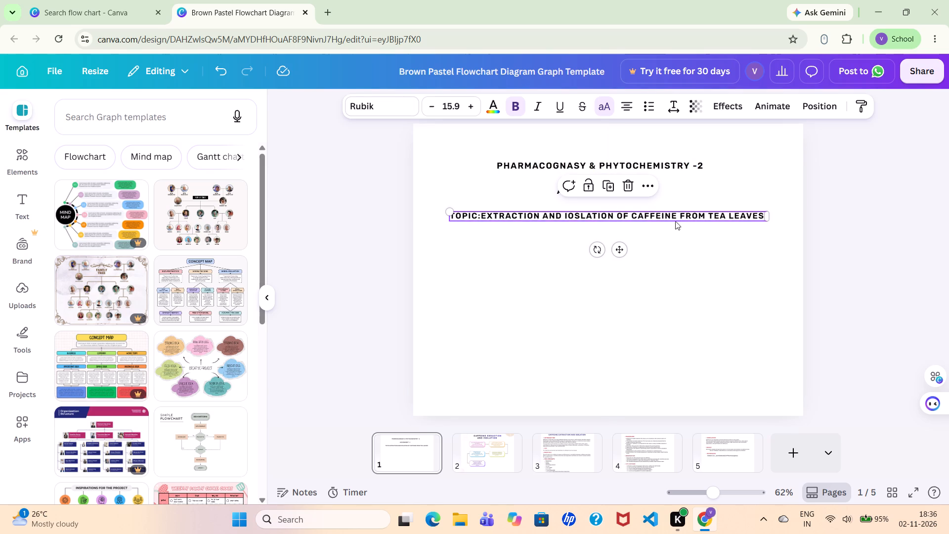
pyautogui.click(671, 240)
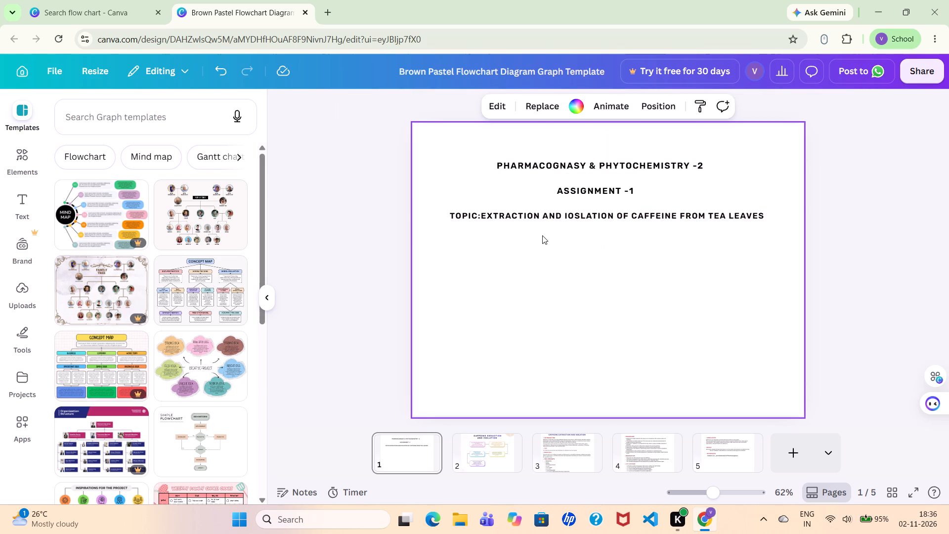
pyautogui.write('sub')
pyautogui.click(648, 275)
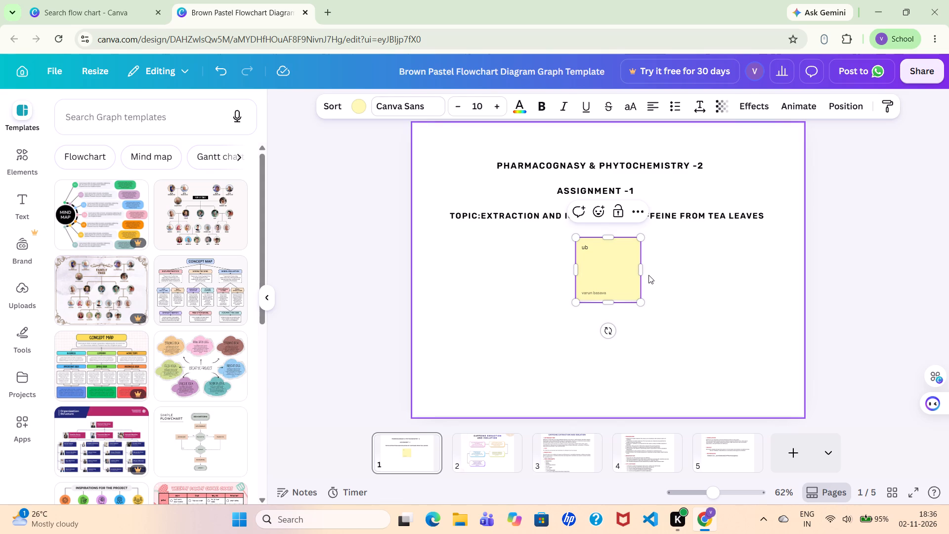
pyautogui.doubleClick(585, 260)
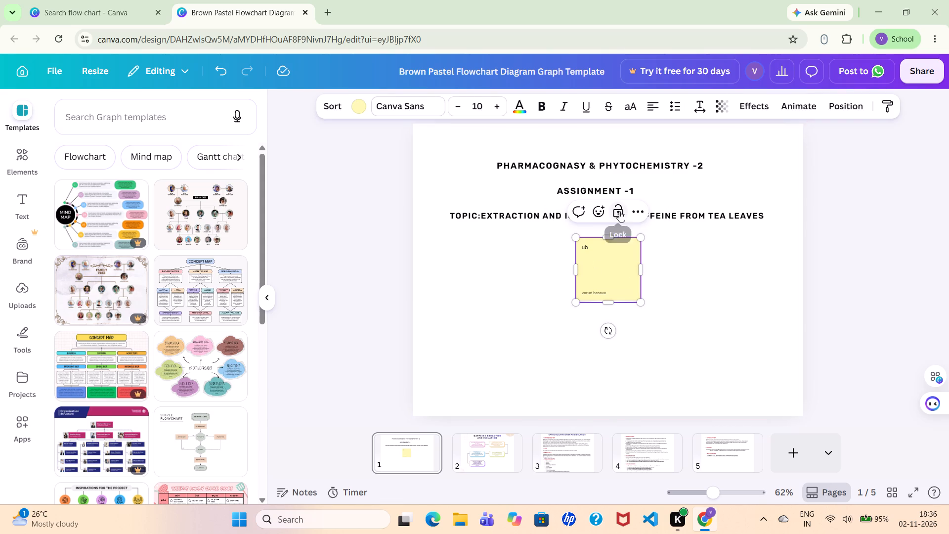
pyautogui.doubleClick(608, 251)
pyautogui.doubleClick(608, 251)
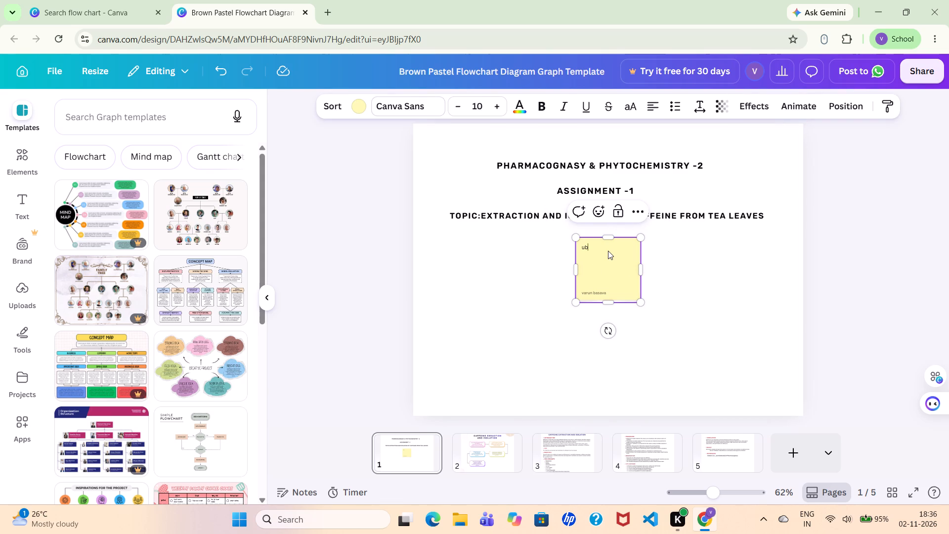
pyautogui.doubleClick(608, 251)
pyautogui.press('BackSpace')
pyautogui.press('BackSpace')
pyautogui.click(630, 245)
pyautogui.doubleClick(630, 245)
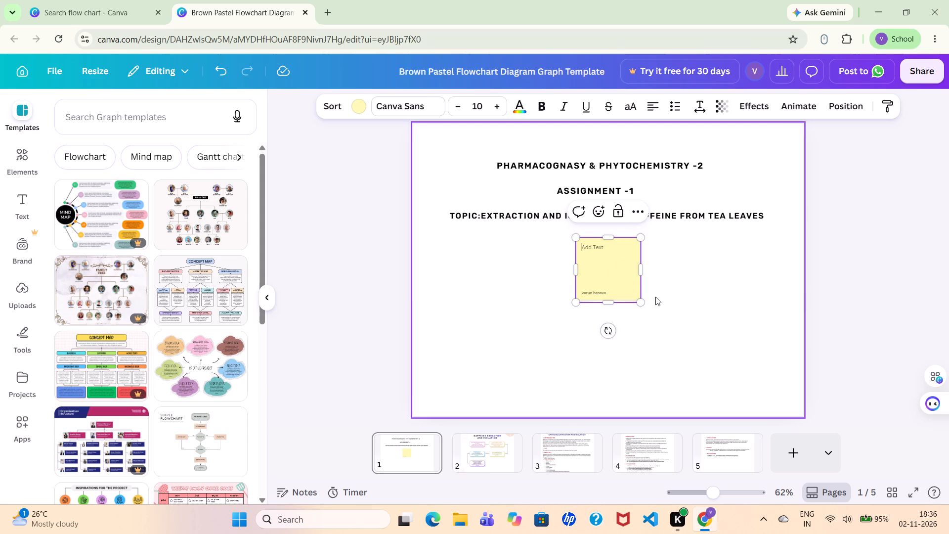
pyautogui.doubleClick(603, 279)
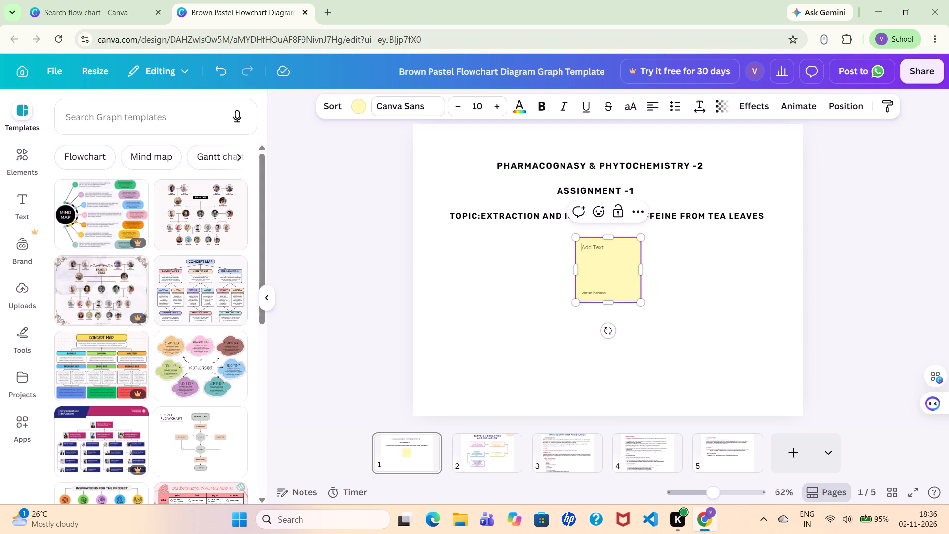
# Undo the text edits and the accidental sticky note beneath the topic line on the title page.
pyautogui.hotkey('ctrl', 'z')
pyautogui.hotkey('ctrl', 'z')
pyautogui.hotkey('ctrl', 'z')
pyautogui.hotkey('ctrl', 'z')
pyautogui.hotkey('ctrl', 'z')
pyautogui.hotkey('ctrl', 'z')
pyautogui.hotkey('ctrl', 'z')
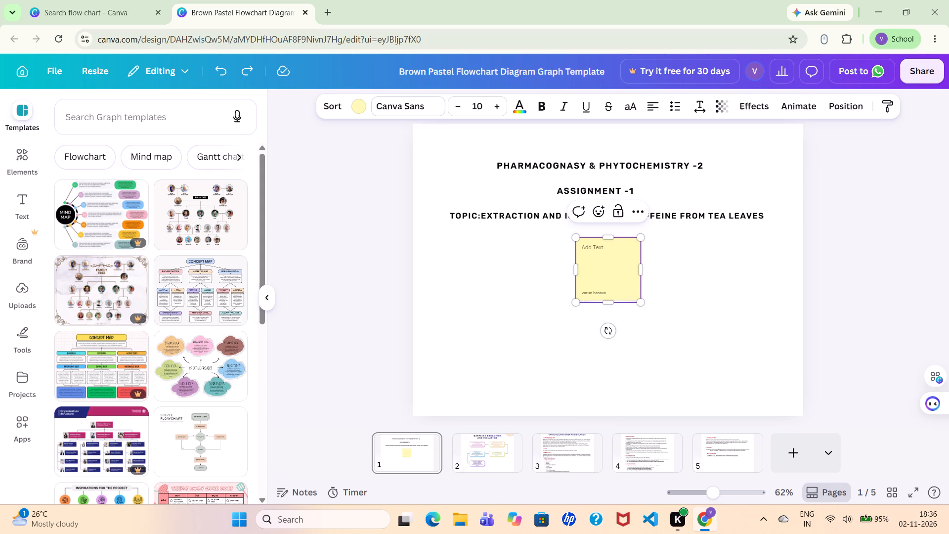
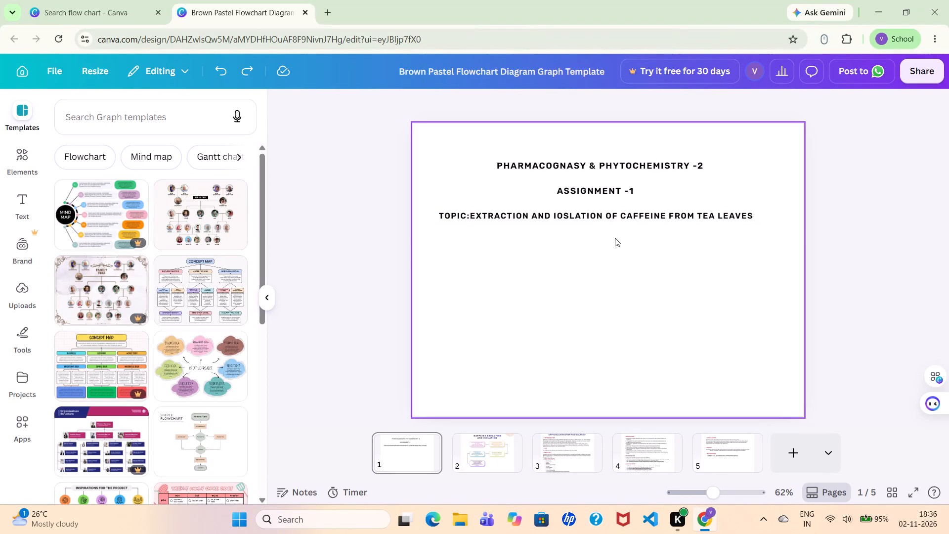
# Centre the topic line horizontally on the page, leaving an even gap below "ASSIGNMENT -1".
pyautogui.moveTo(615, 243); pyautogui.dragTo(611, 255)
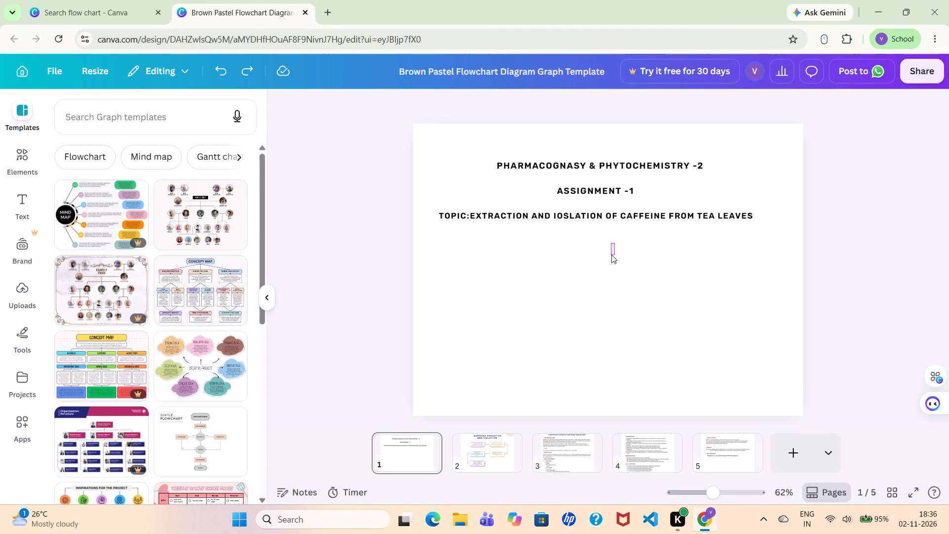
pyautogui.moveTo(611, 255); pyautogui.dragTo(597, 265)
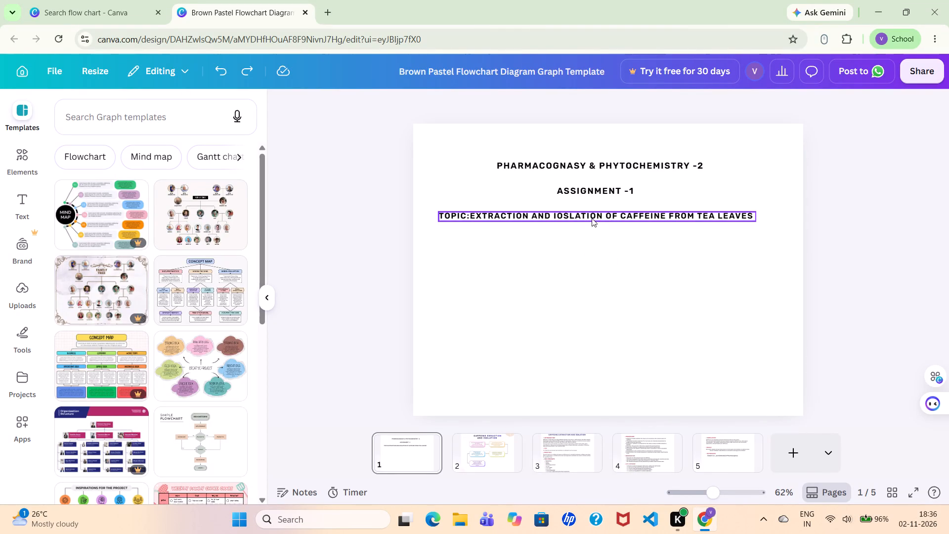
pyautogui.moveTo(590, 219); pyautogui.dragTo(604, 212)
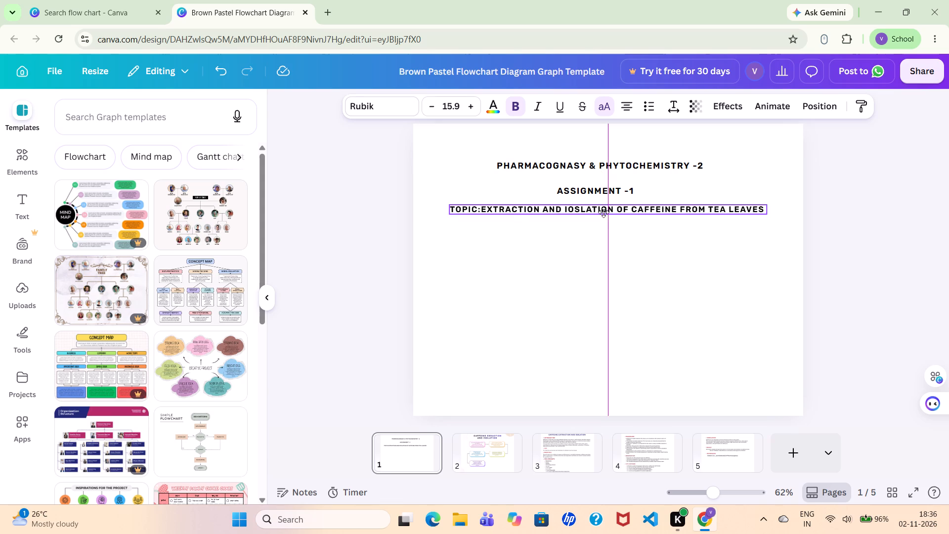
pyautogui.moveTo(604, 212); pyautogui.dragTo(608, 213)
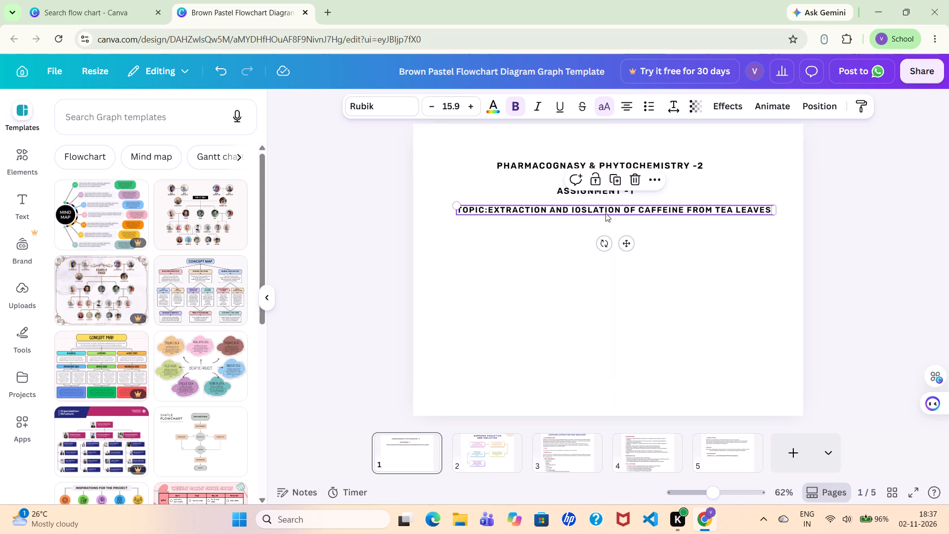
pyautogui.moveTo(597, 213); pyautogui.dragTo(592, 212)
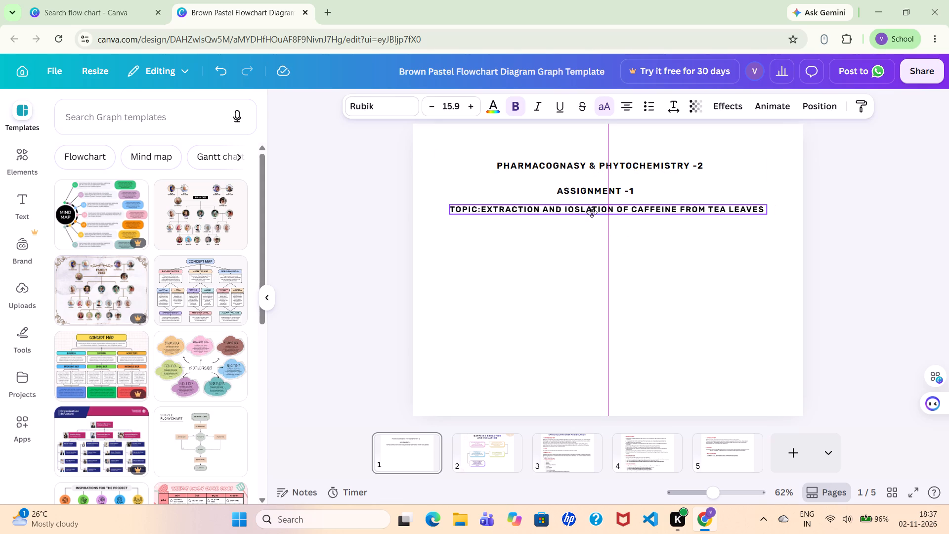
pyautogui.moveTo(592, 212); pyautogui.dragTo(587, 213)
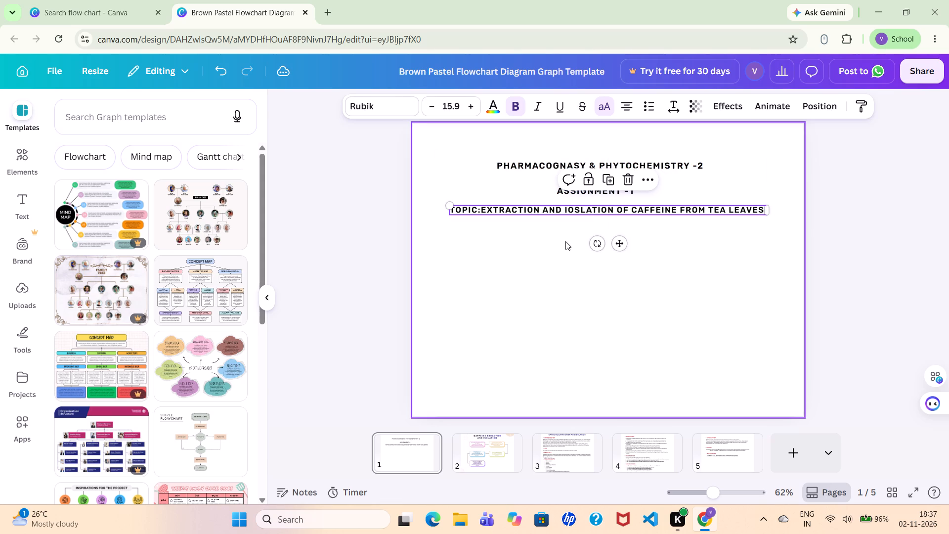
pyautogui.click(565, 241)
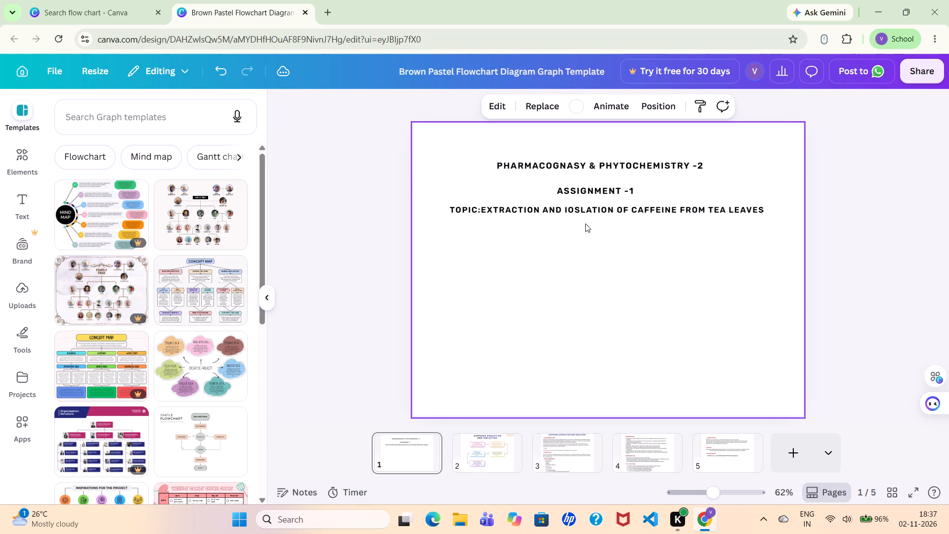
pyautogui.click(598, 208)
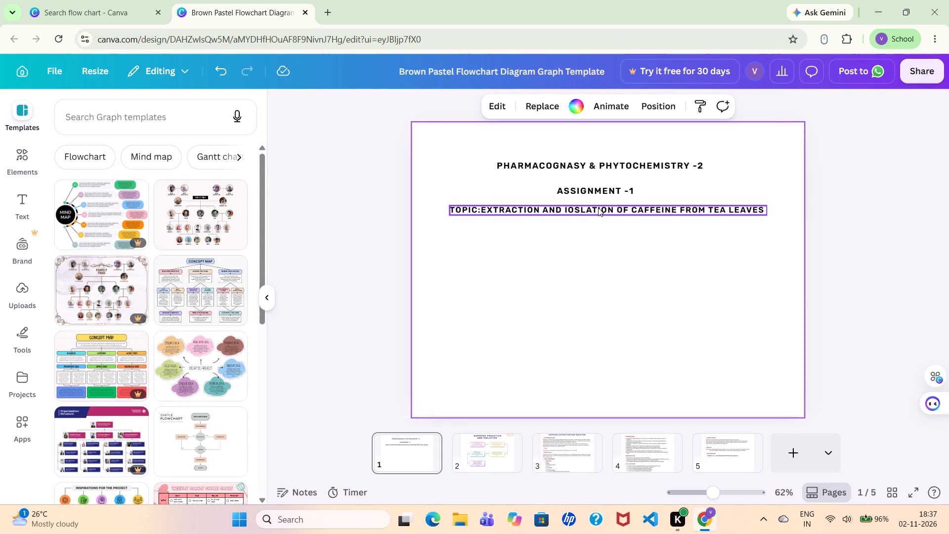
# Add a text box below the topic line reading "SUBMITTED BY".
pyautogui.click(526, 256)
pyautogui.press('t')
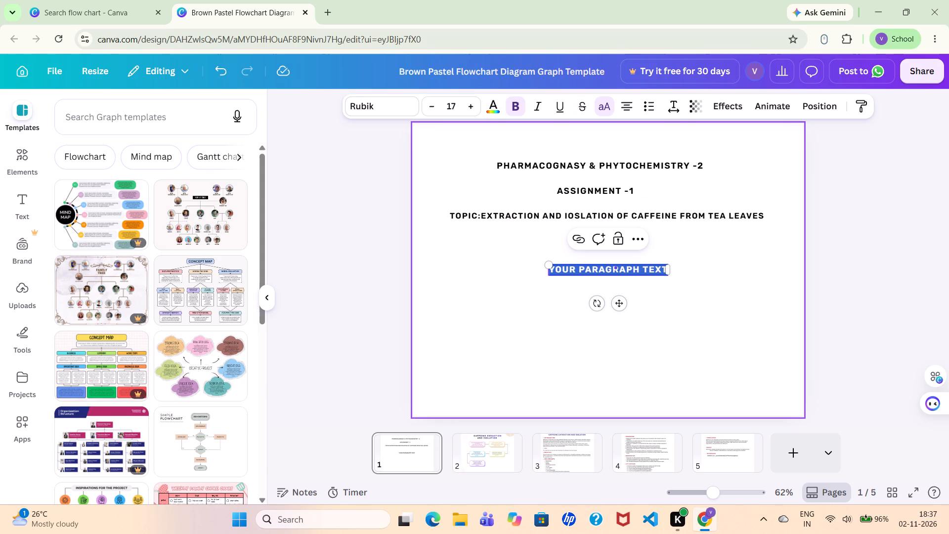
pyautogui.write('submitted')
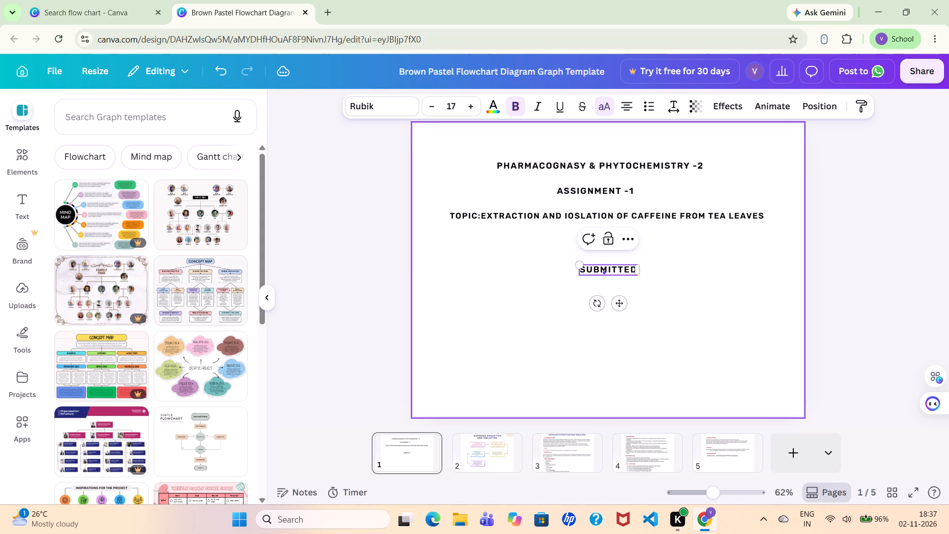
pyautogui.press('space')
pyautogui.write('b')
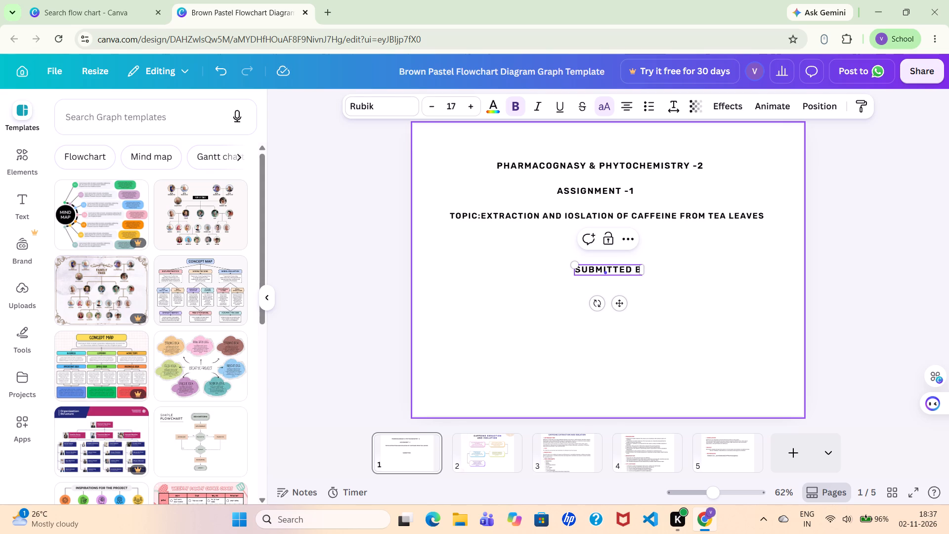
pyautogui.press('y')
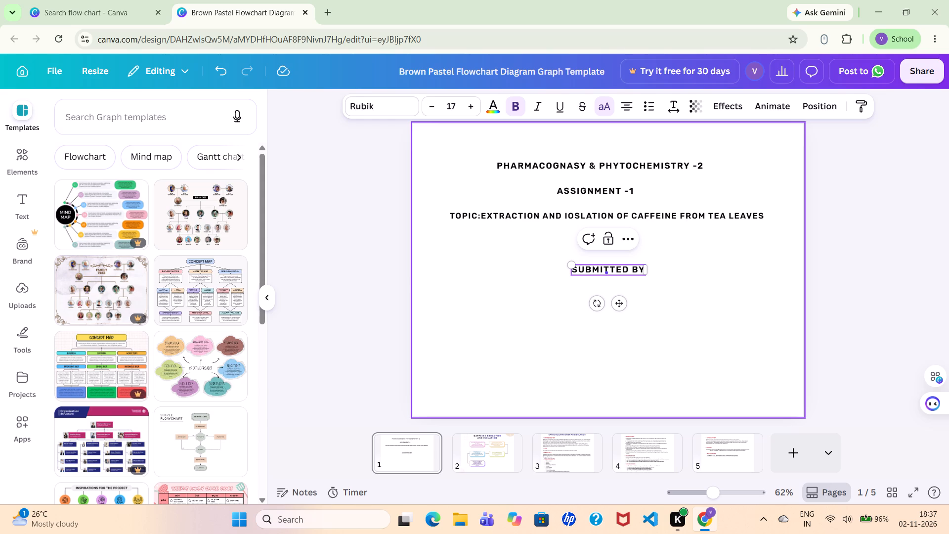
# Replace the "SUBMITTED BY" text with "Subitted by:" in mixed case by turning off its uppercase formatting.
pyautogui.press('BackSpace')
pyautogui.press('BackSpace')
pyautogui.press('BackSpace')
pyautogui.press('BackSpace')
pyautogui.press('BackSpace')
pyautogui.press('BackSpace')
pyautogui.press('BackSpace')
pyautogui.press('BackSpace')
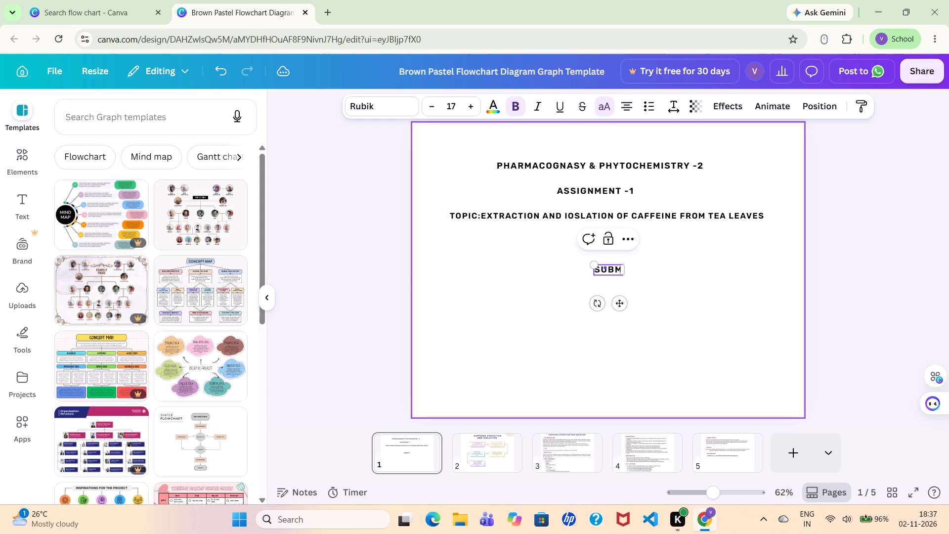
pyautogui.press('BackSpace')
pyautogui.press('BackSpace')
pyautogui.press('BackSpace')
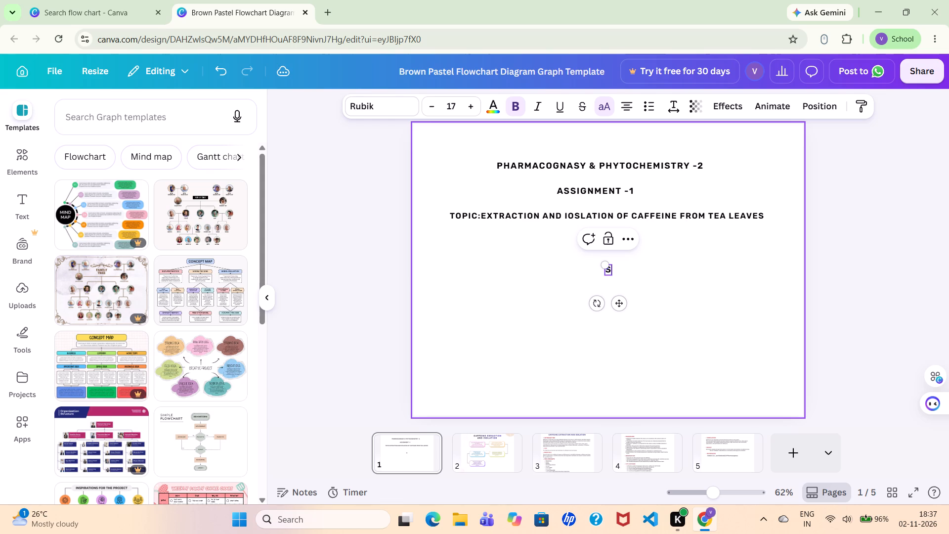
pyautogui.click(605, 111)
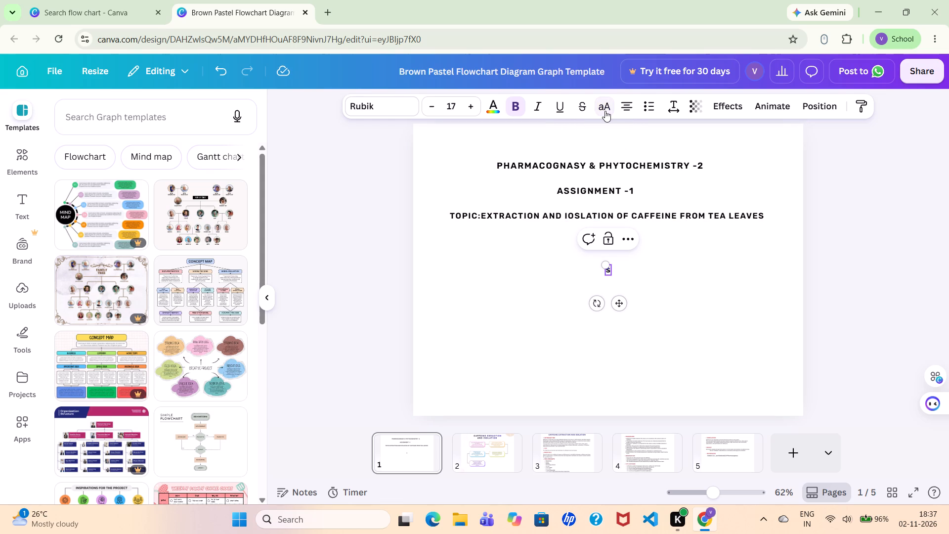
pyautogui.press('BackSpace')
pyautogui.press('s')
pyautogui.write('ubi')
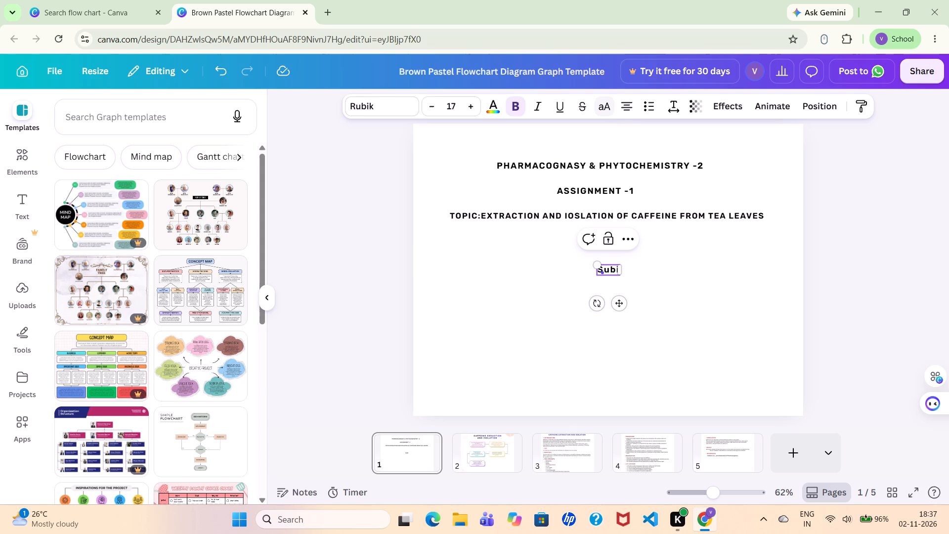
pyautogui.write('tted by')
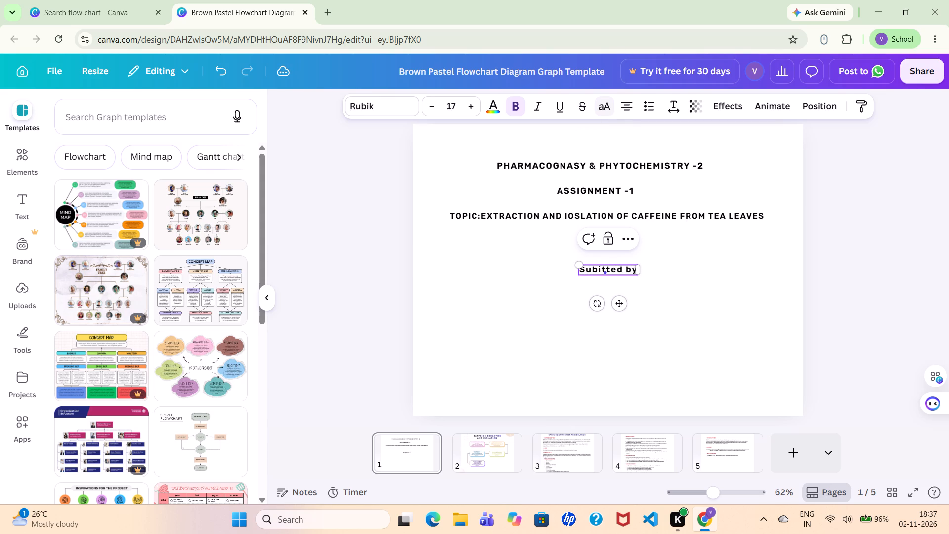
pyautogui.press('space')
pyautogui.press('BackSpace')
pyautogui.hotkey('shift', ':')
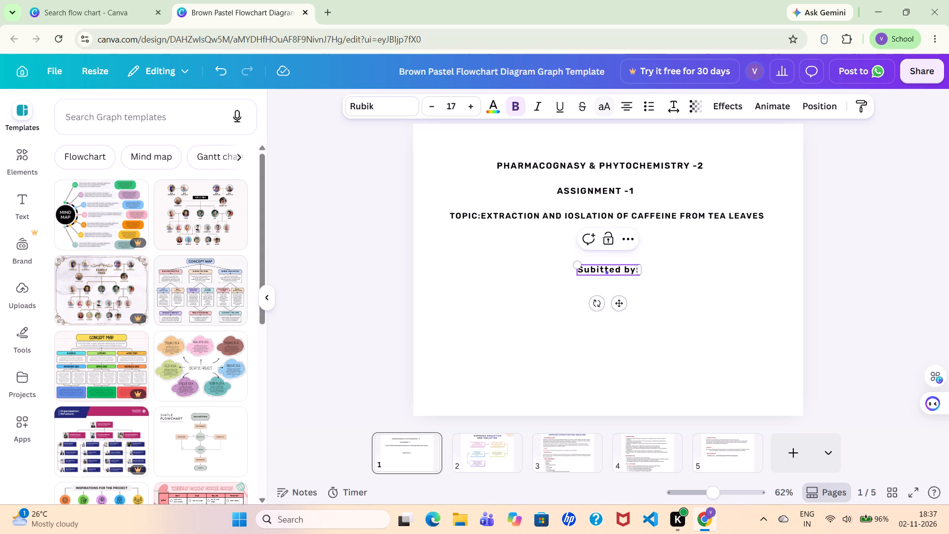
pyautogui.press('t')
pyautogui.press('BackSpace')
pyautogui.click(705, 267)
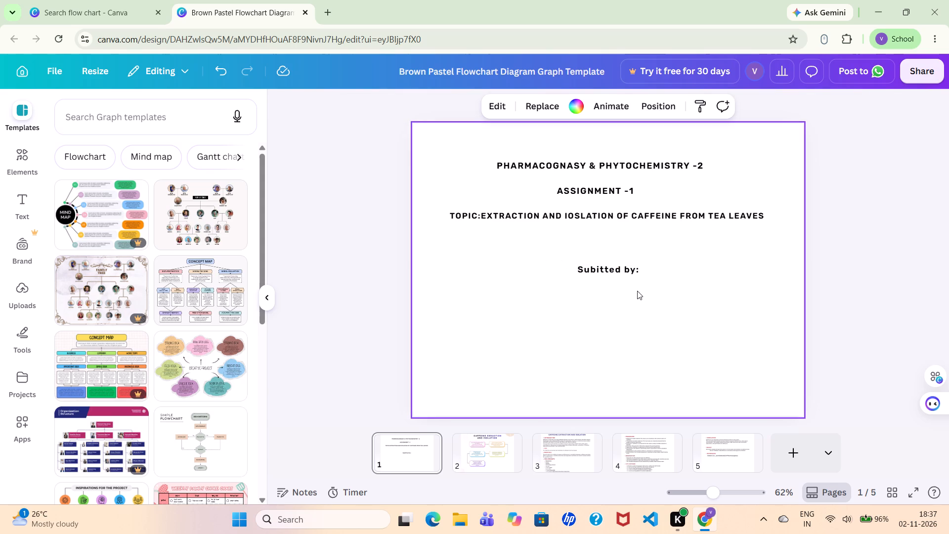
# Move the "Subitted by:" text just beneath the start of the topic line.
pyautogui.click(601, 260)
pyautogui.moveTo(600, 265); pyautogui.dragTo(518, 245)
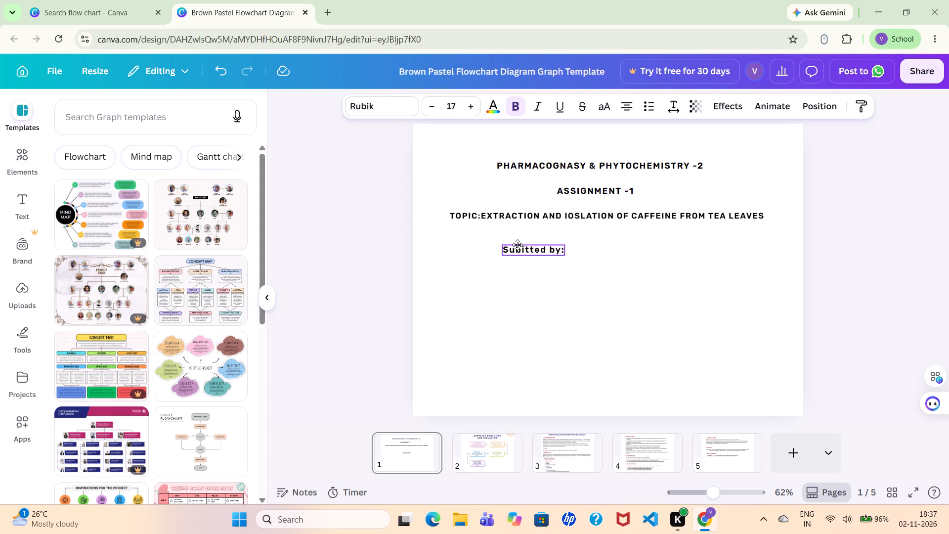
pyautogui.moveTo(518, 245); pyautogui.dragTo(476, 244)
pyautogui.click(646, 259)
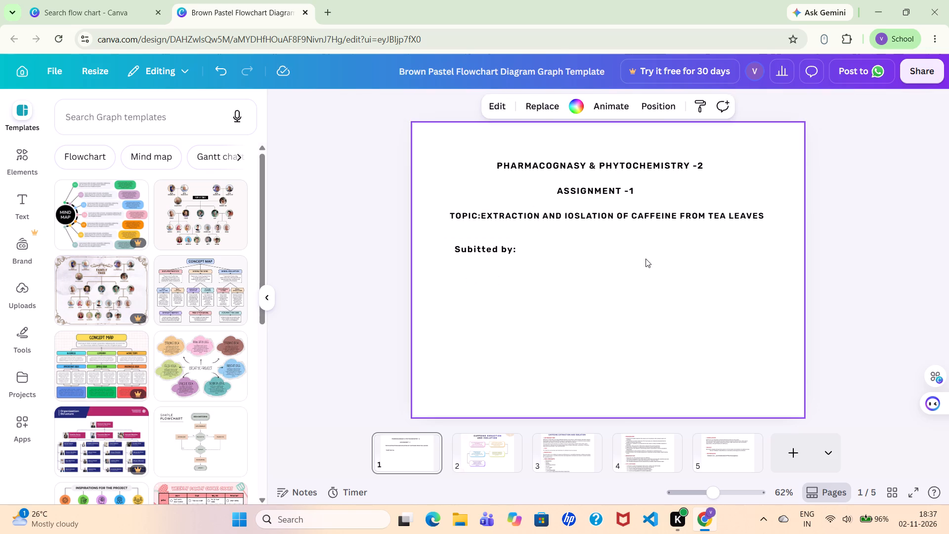
# Add a new text box reading "Name:" on the title page, with uppercase formatting turned off.
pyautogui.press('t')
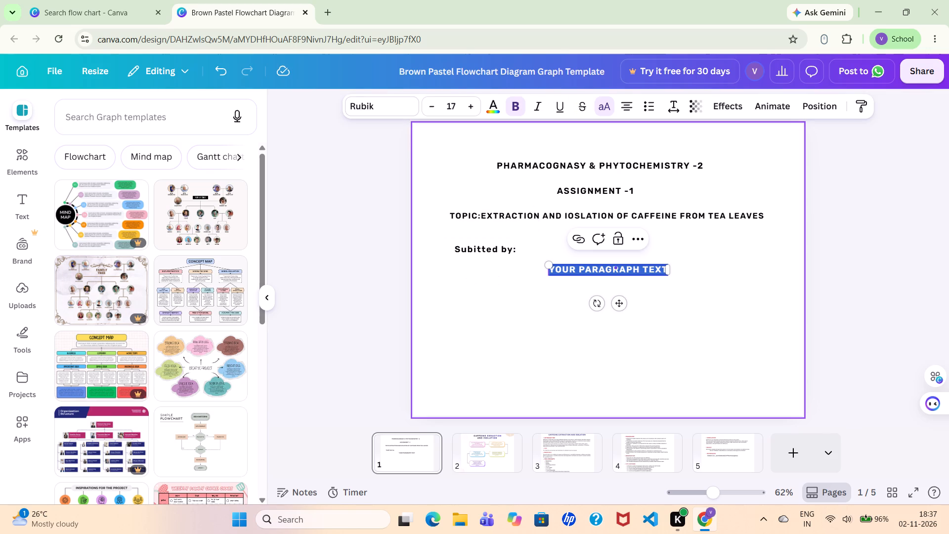
pyautogui.press('BackSpace')
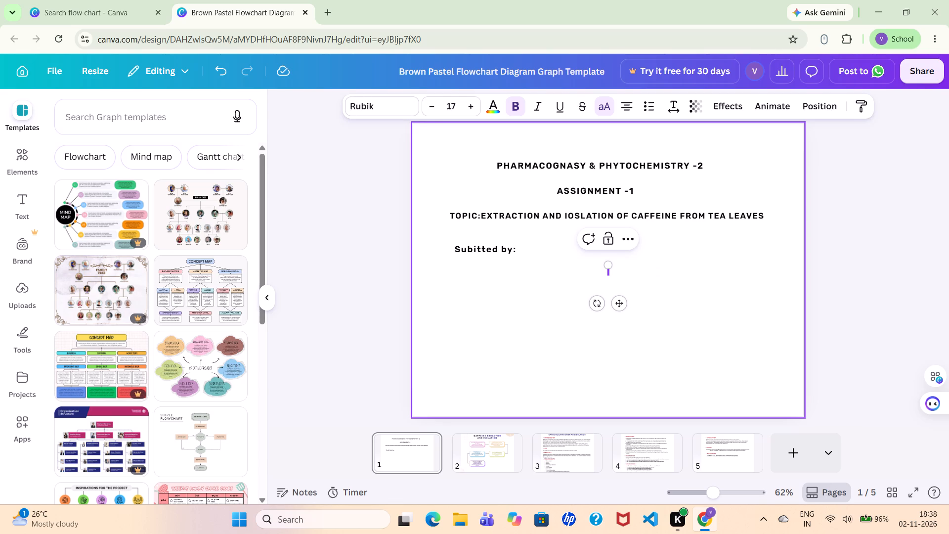
pyautogui.click(602, 108)
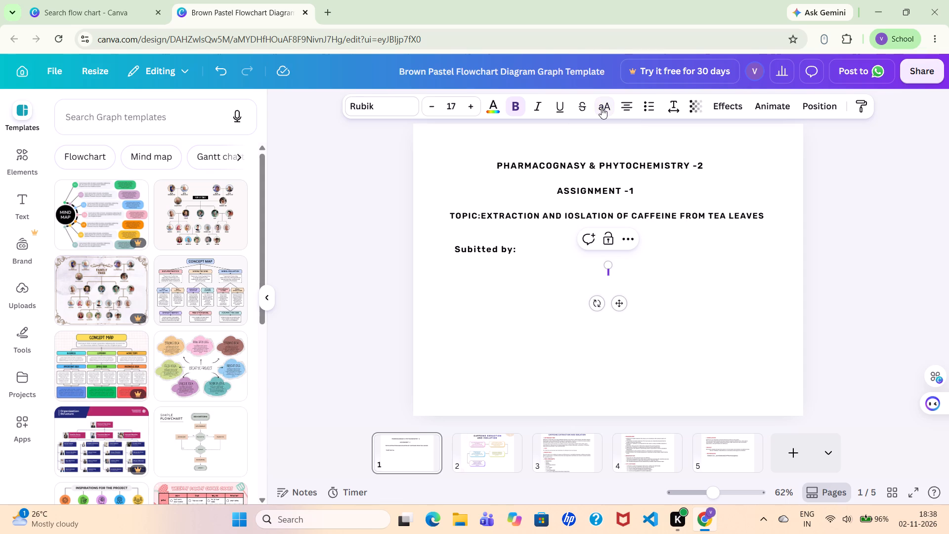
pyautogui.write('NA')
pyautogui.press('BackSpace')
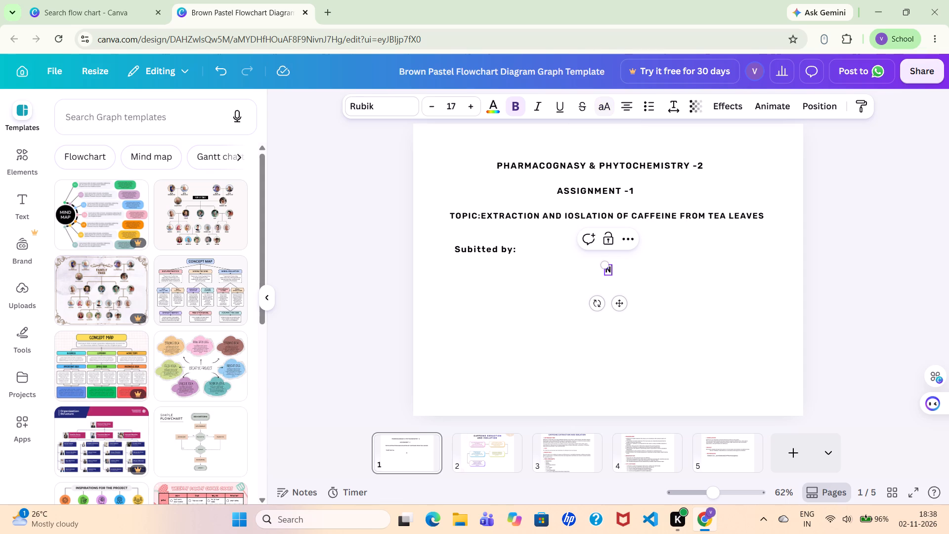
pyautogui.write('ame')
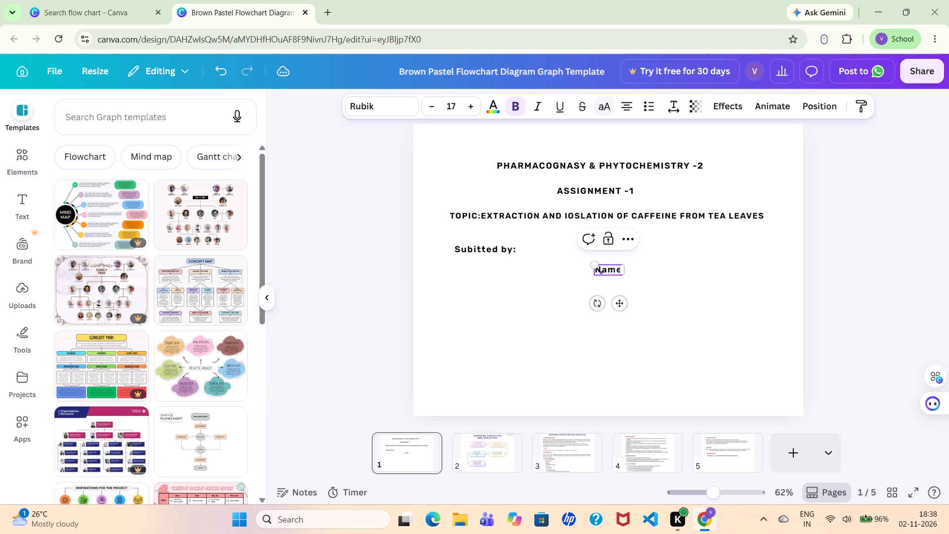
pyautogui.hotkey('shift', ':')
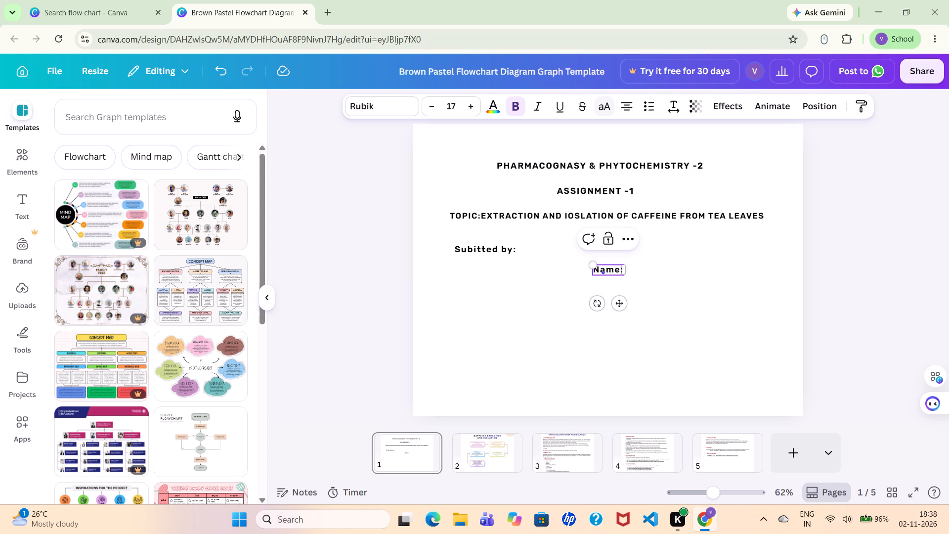
pyautogui.click(656, 272)
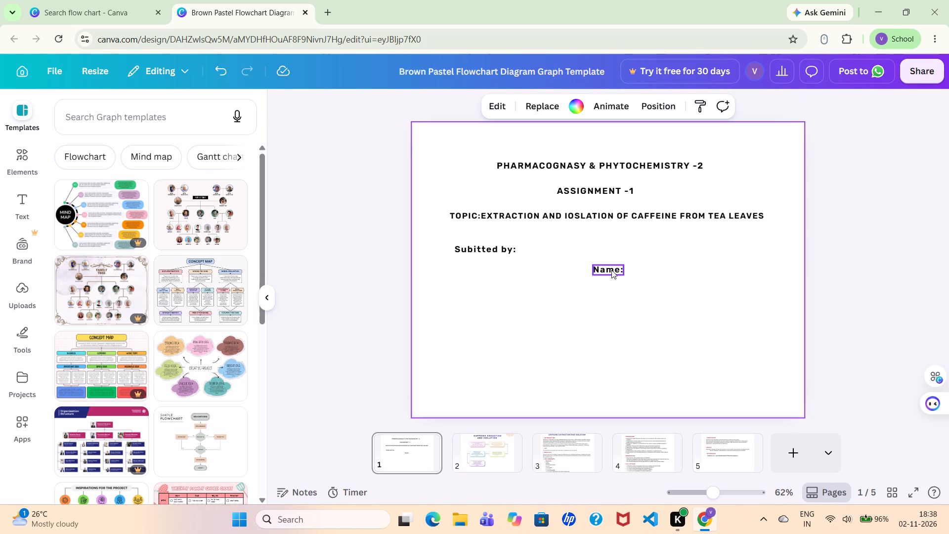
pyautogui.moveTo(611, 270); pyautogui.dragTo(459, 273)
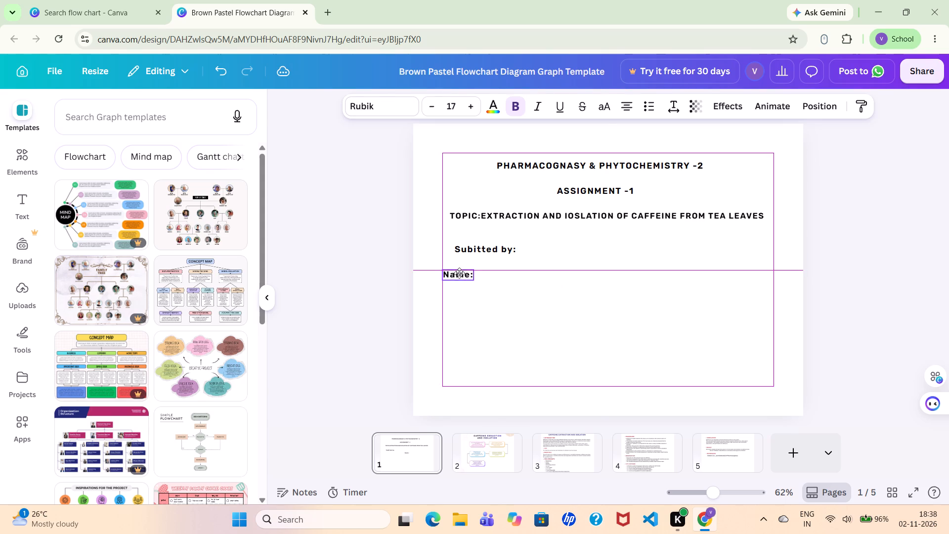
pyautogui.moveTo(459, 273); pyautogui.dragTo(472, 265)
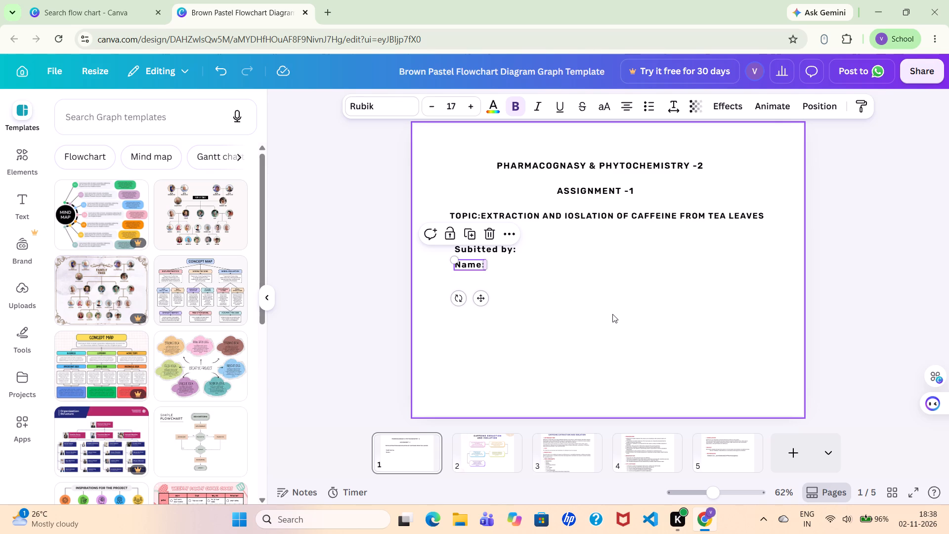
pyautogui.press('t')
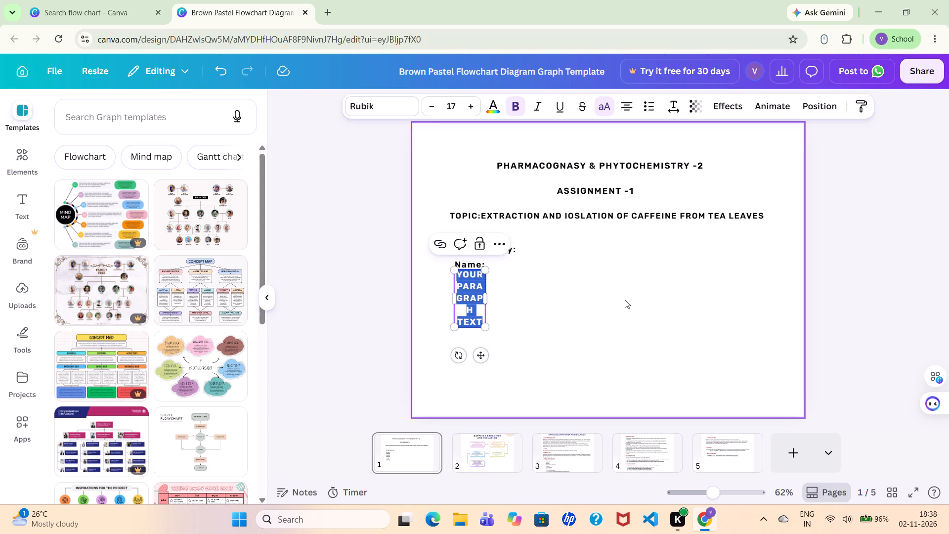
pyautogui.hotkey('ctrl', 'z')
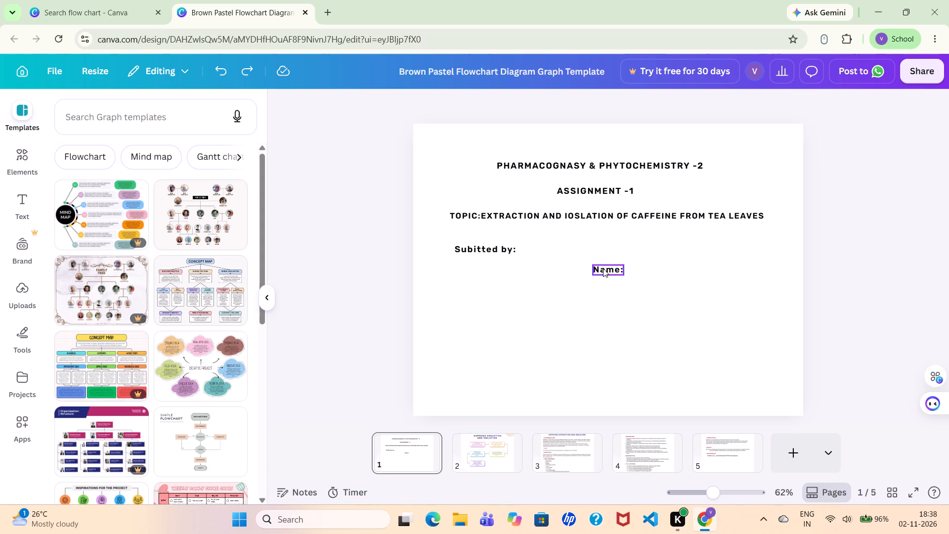
# Move the "Name:" text directly beneath "Subitted by:", with the starts of both lines aligned.
pyautogui.moveTo(603, 268); pyautogui.dragTo(466, 263)
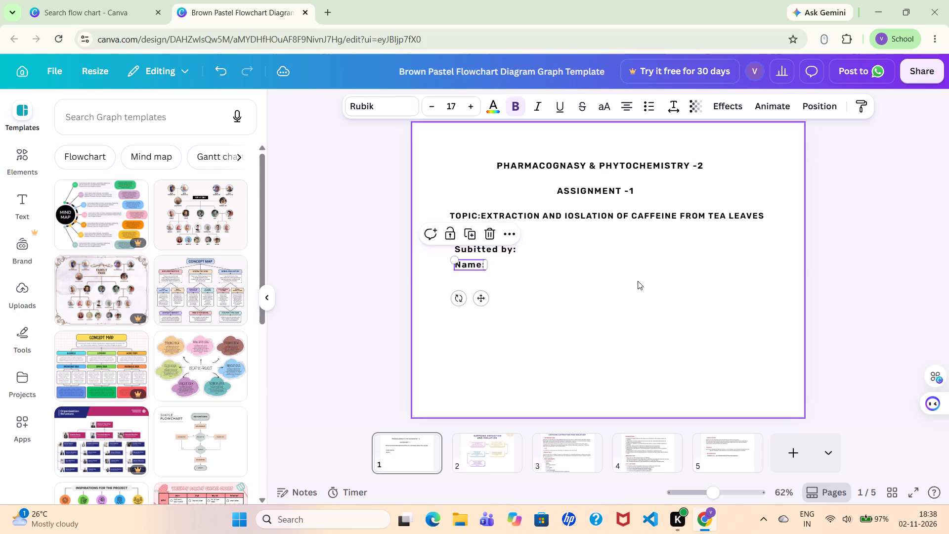
pyautogui.doubleClick(647, 280)
# Add another text box reading "Class" on the title page, with uppercase formatting turned off.
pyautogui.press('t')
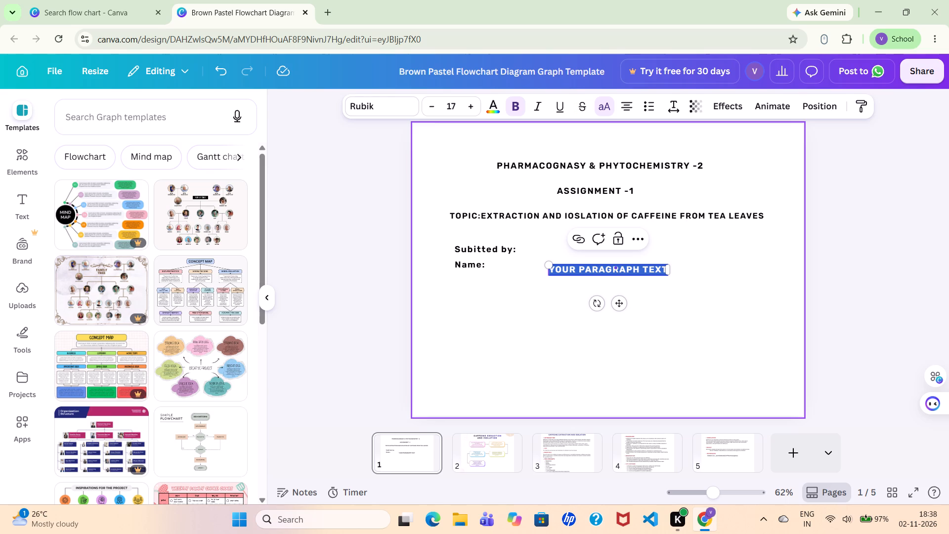
pyautogui.press('BackSpace')
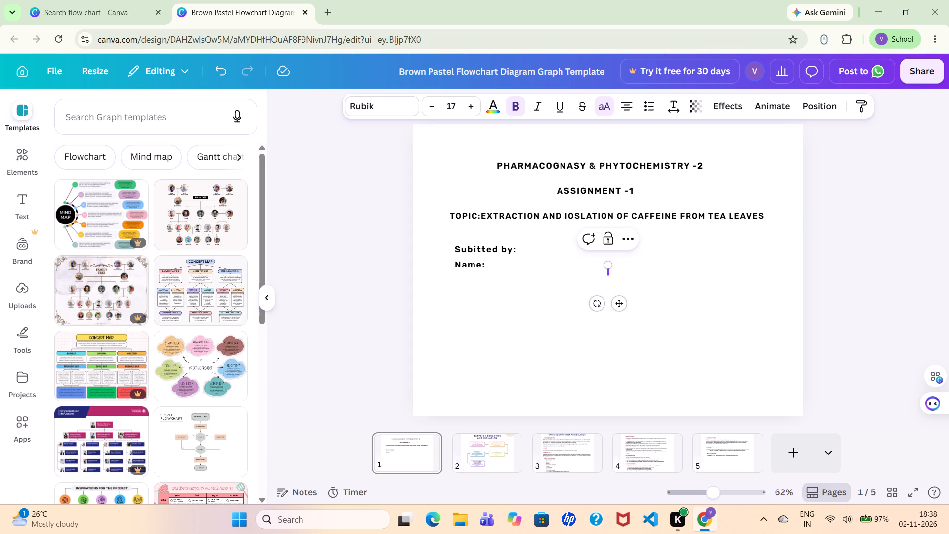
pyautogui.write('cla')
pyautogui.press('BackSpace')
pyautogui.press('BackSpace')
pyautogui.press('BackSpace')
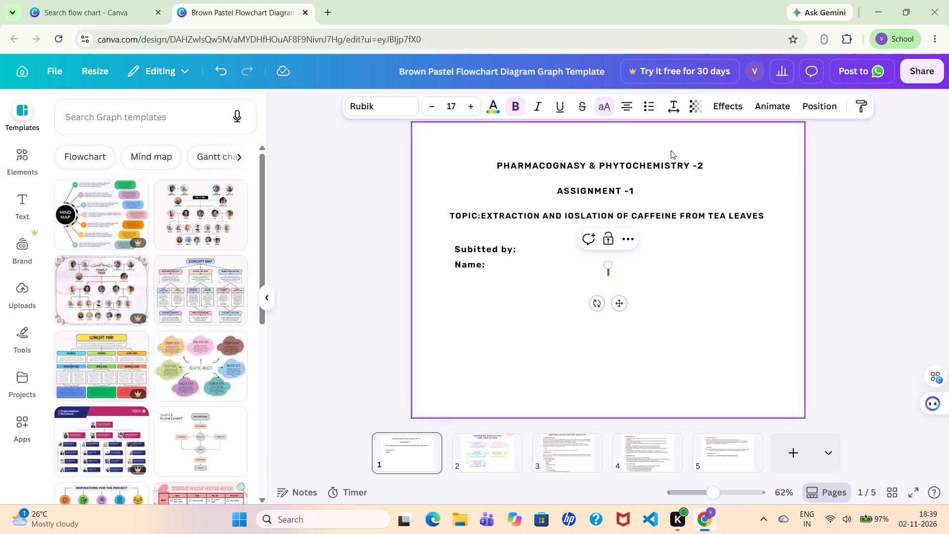
pyautogui.click(608, 105)
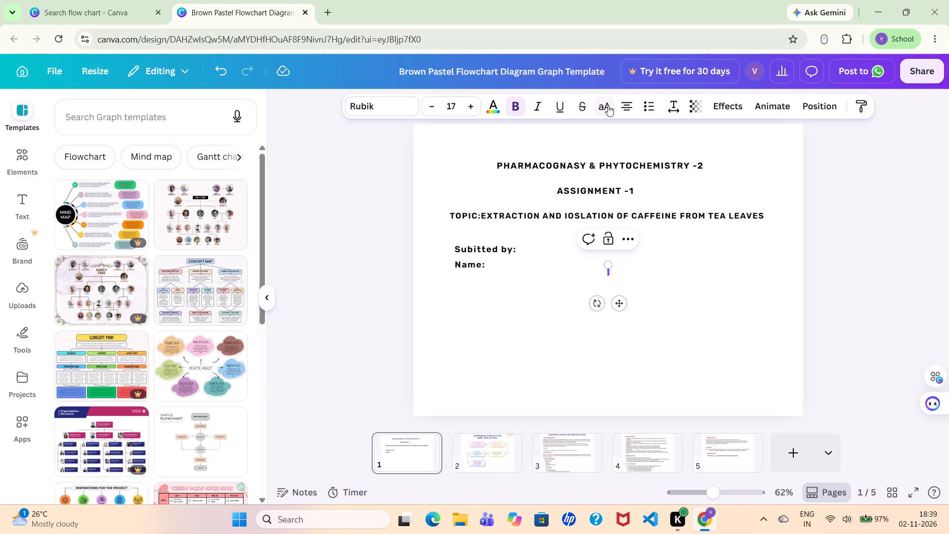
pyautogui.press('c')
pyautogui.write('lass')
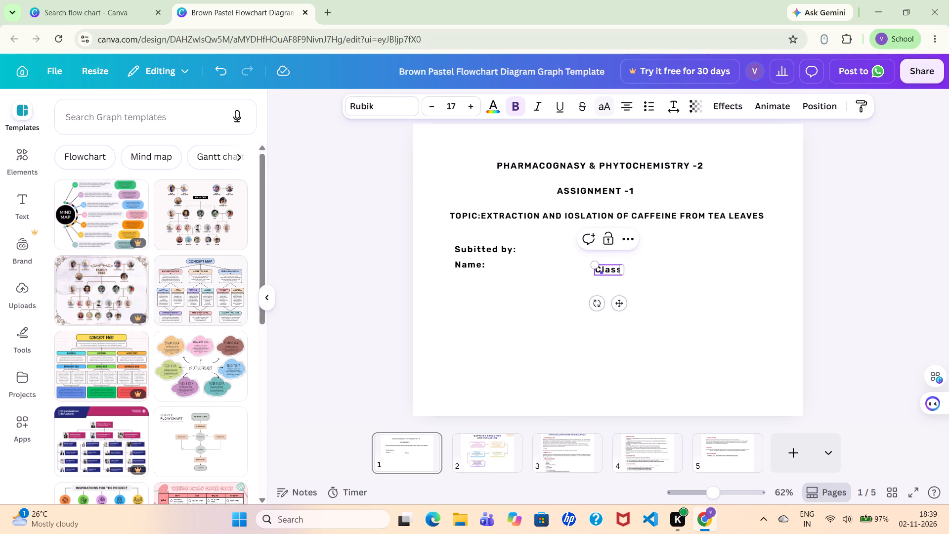
# Complete the class label as "Class:" and place it directly beneath "Name:".
pyautogui.hotkey('shift', ':')
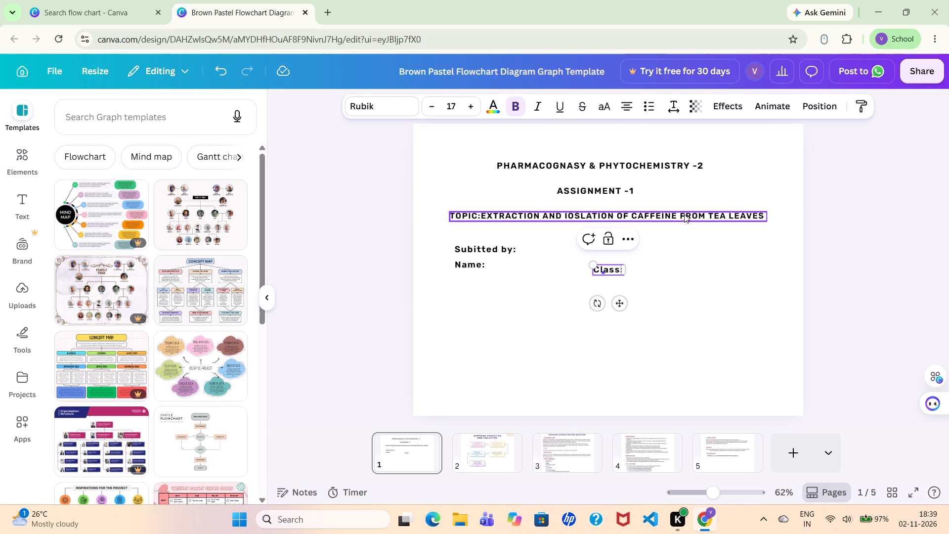
pyautogui.click(684, 296)
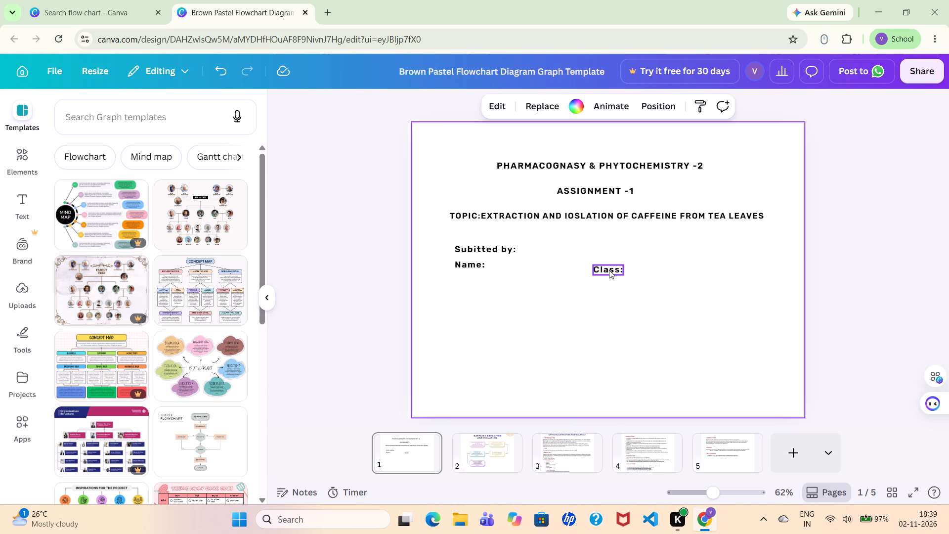
pyautogui.moveTo(596, 277); pyautogui.dragTo(602, 274)
pyautogui.moveTo(602, 274); pyautogui.dragTo(607, 268)
pyautogui.moveTo(608, 267); pyautogui.dragTo(471, 272)
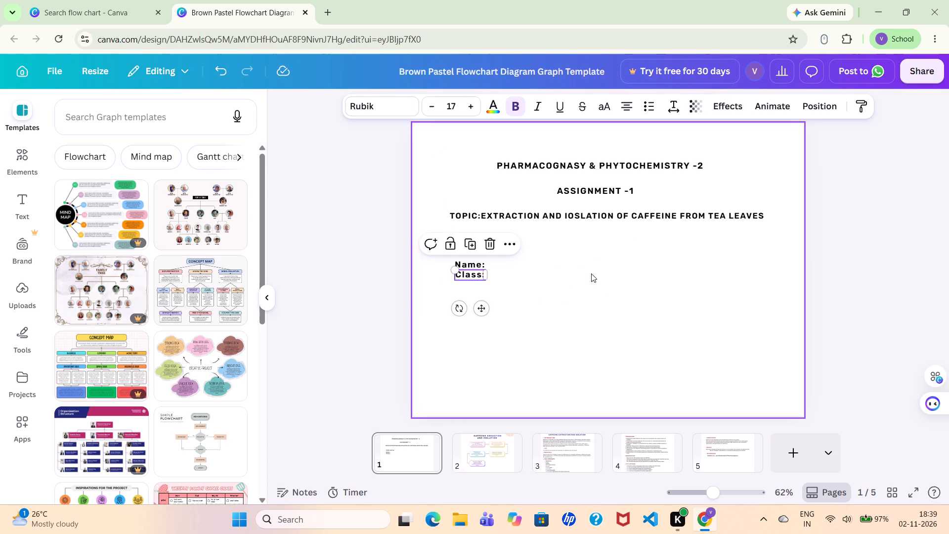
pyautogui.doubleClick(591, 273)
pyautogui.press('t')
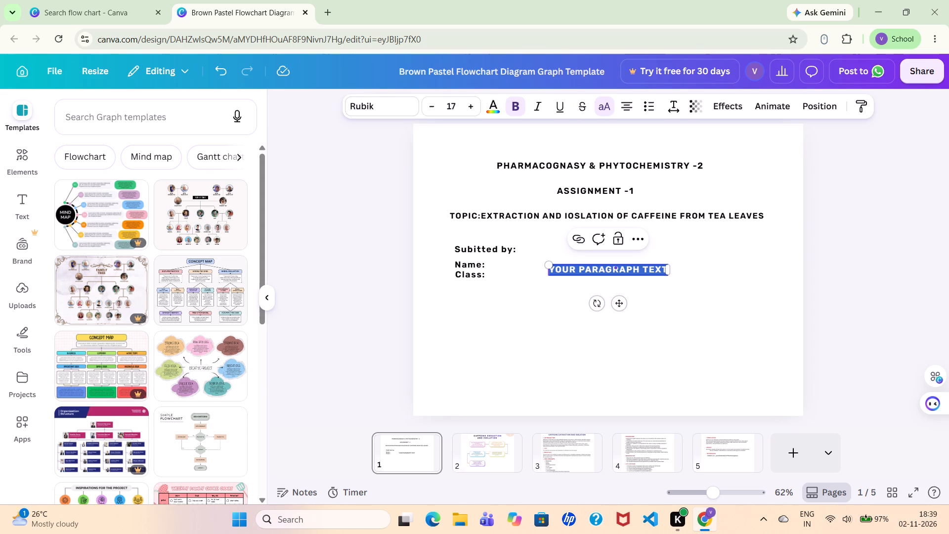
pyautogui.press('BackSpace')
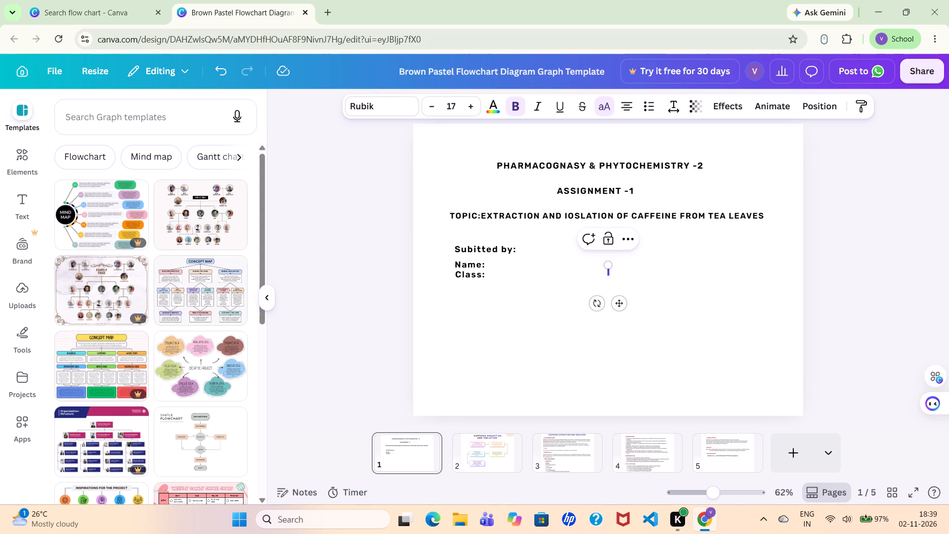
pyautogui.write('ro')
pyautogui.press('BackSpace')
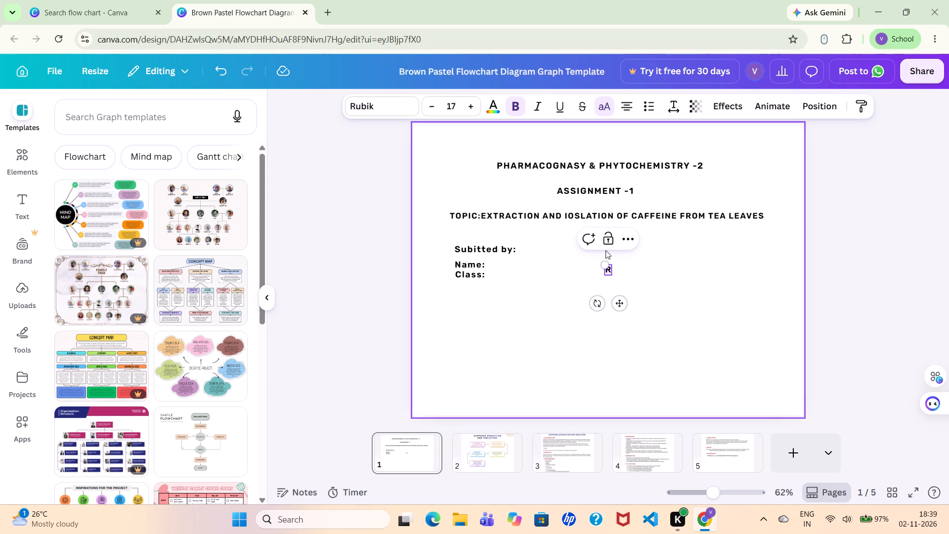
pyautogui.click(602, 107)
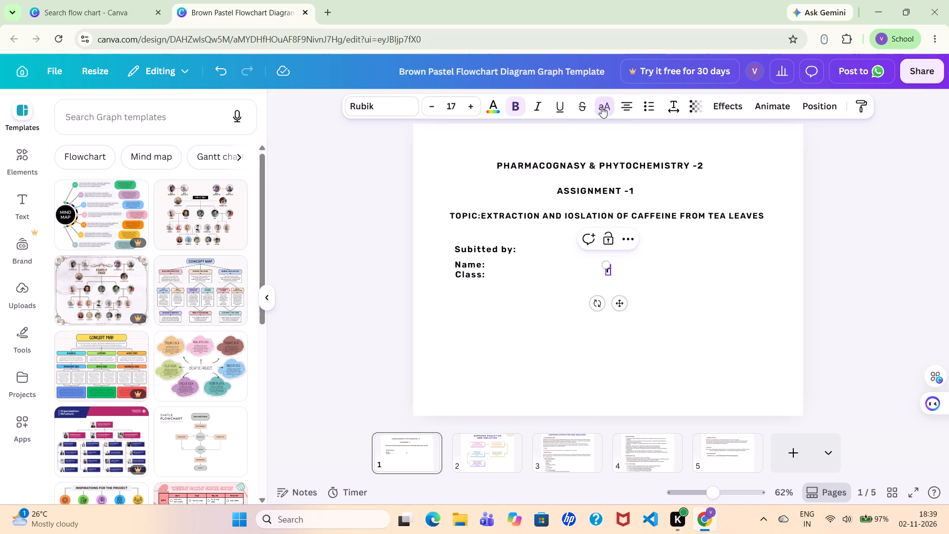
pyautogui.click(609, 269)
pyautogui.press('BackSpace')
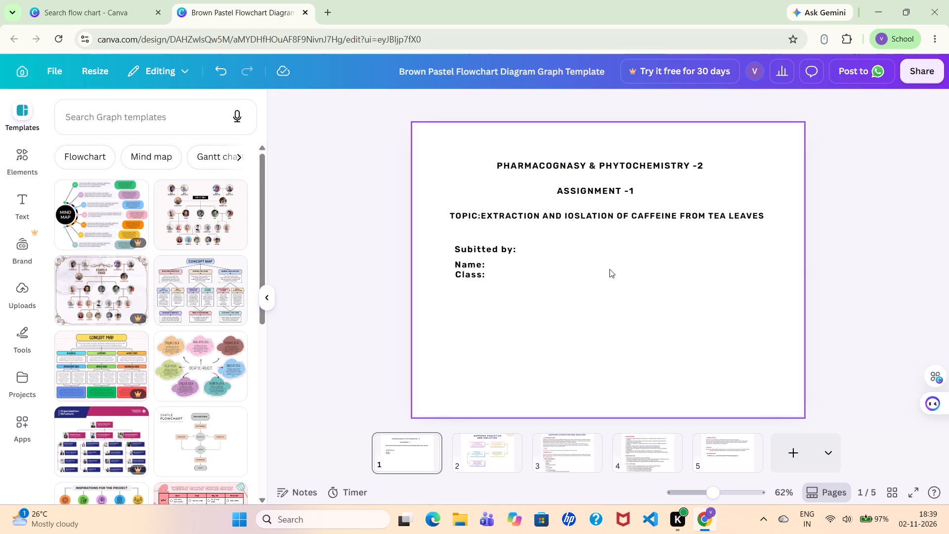
# Add a text box across from the "Name:" and "Class:" labels, with all-uppercase formatting turned off, and start its label with "roll".
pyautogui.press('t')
pyautogui.press('BackSpace')
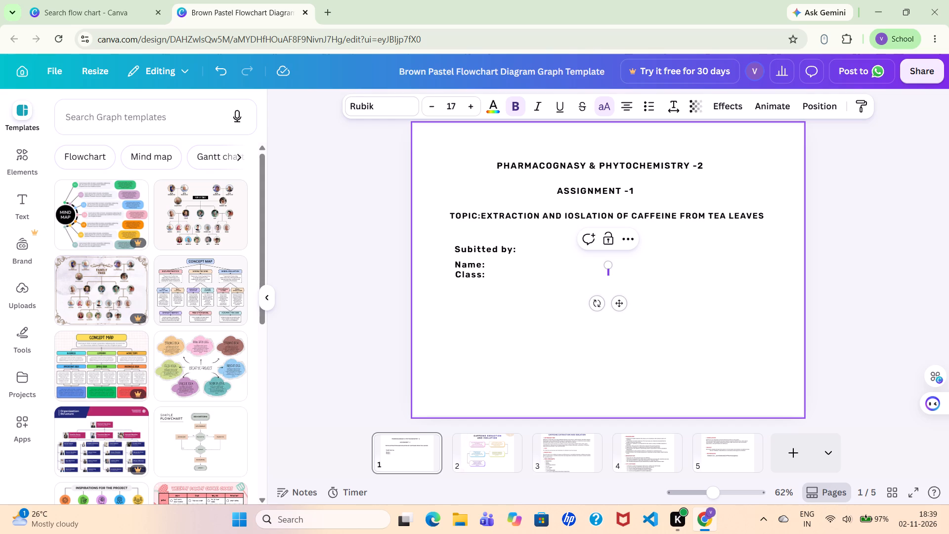
pyautogui.click(604, 109)
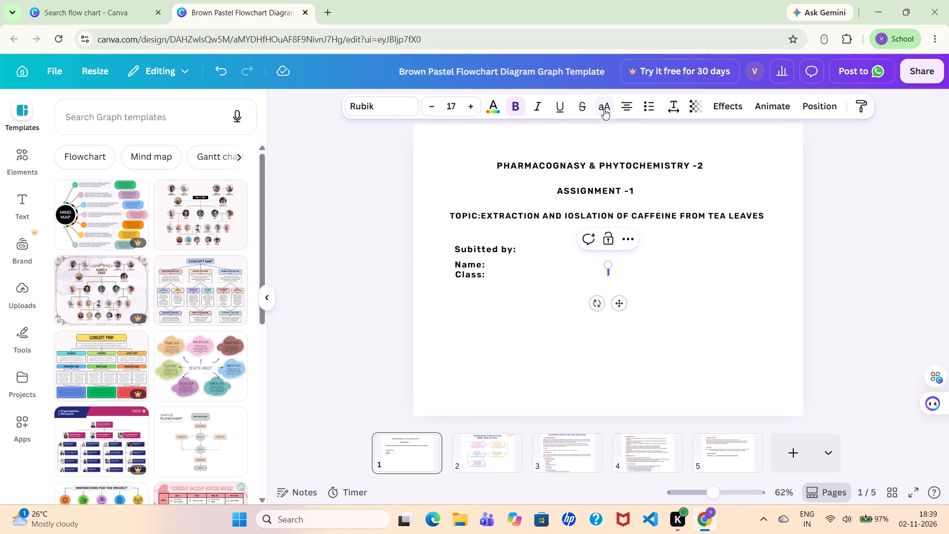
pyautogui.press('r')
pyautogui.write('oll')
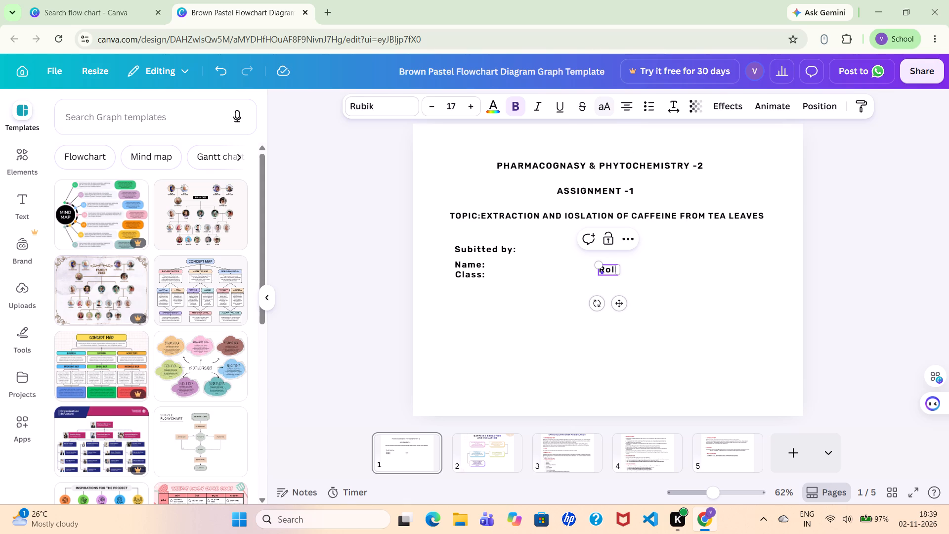
# Complete the roll number label as "Roll No:" and place it beneath "Class:".
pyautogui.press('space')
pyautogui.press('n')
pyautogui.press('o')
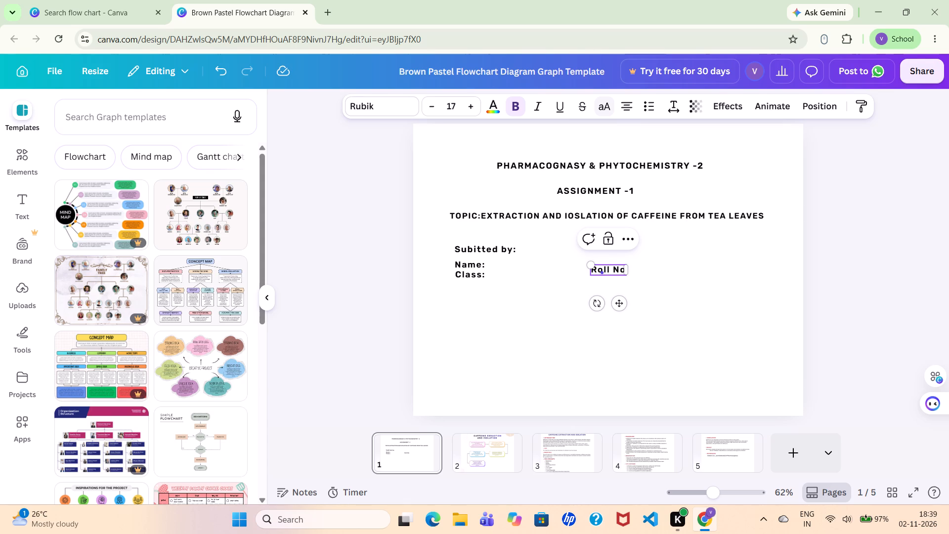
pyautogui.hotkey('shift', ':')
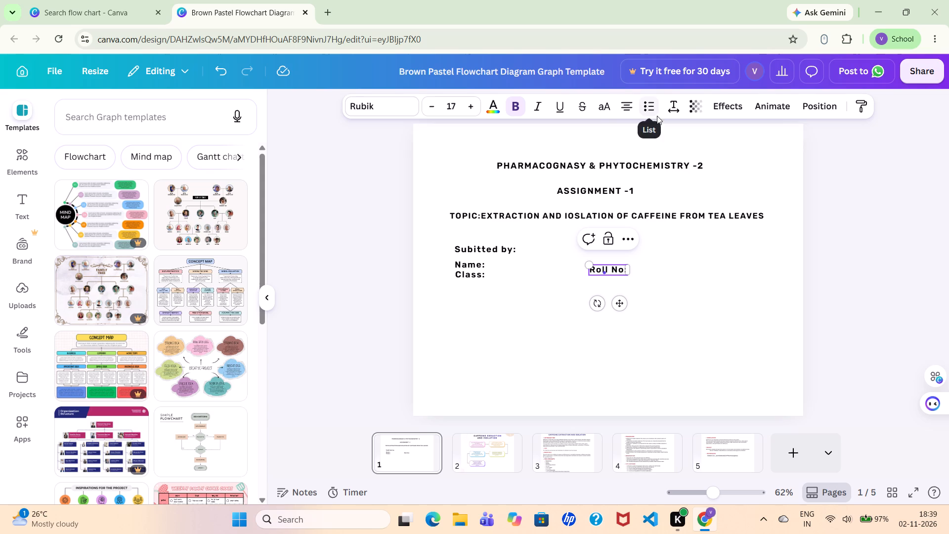
pyautogui.click(700, 267)
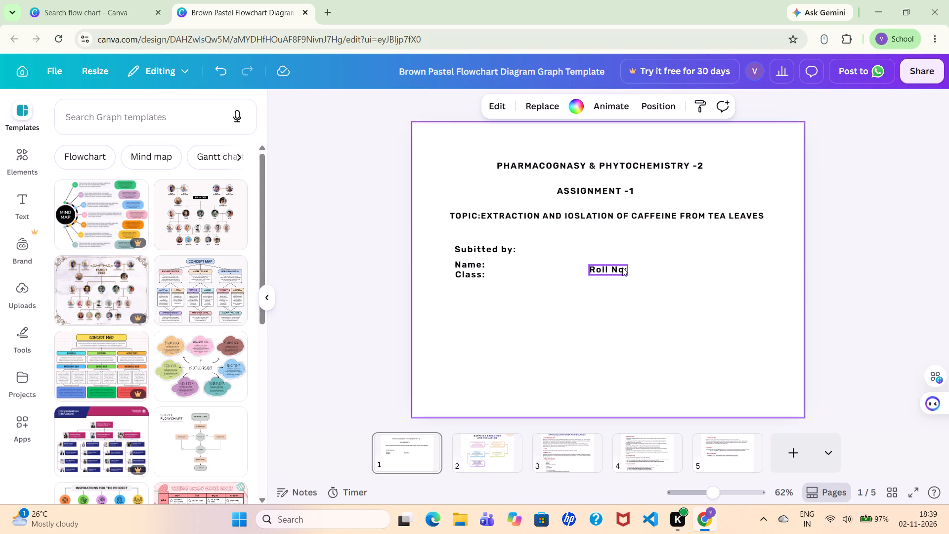
pyautogui.moveTo(619, 269); pyautogui.dragTo(509, 306)
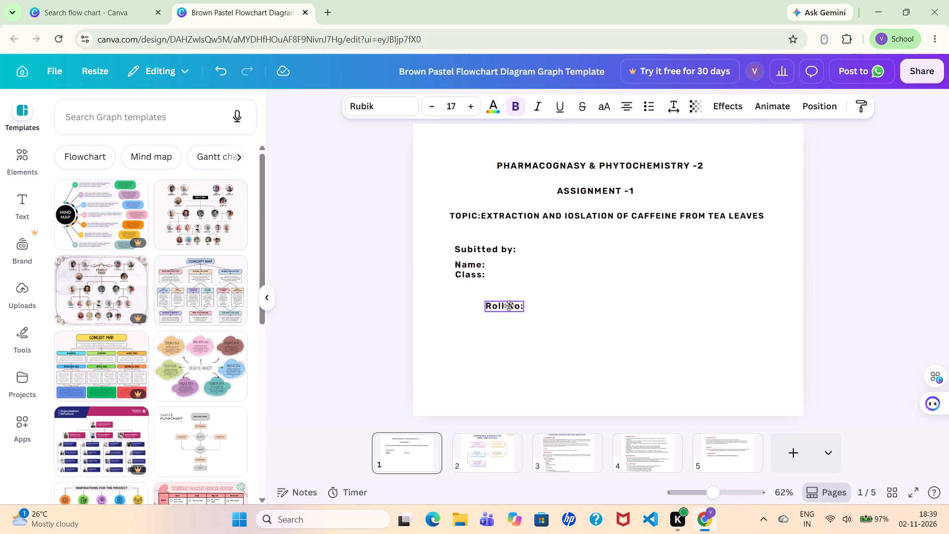
pyautogui.moveTo(509, 306); pyautogui.dragTo(481, 289)
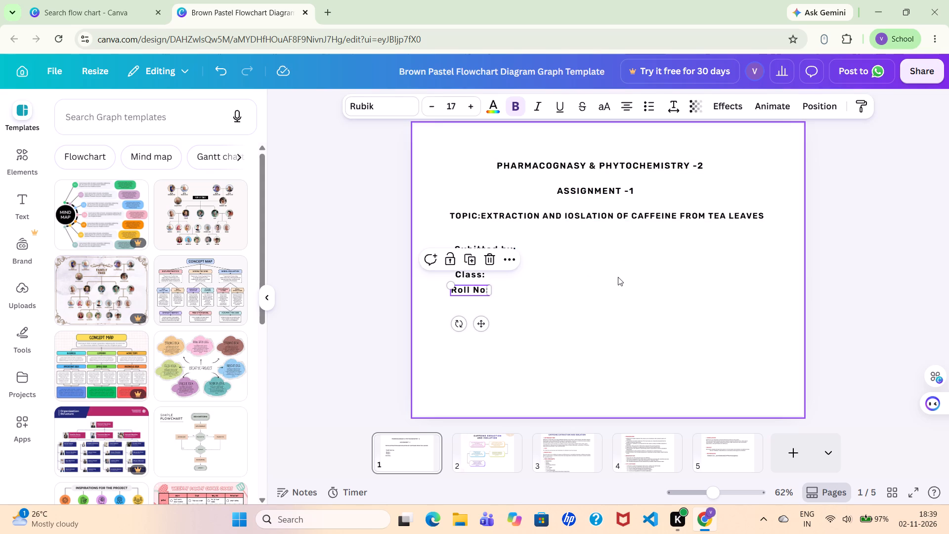
pyautogui.click(618, 277)
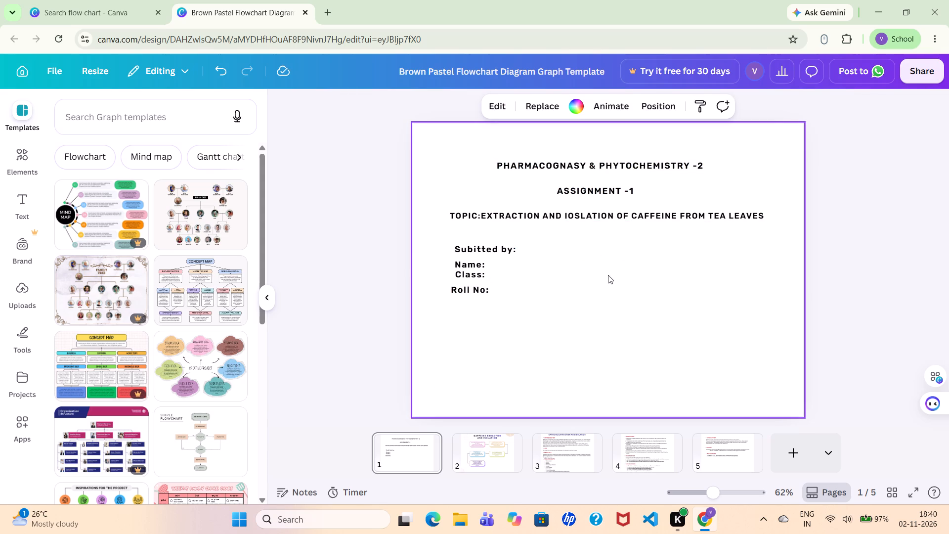
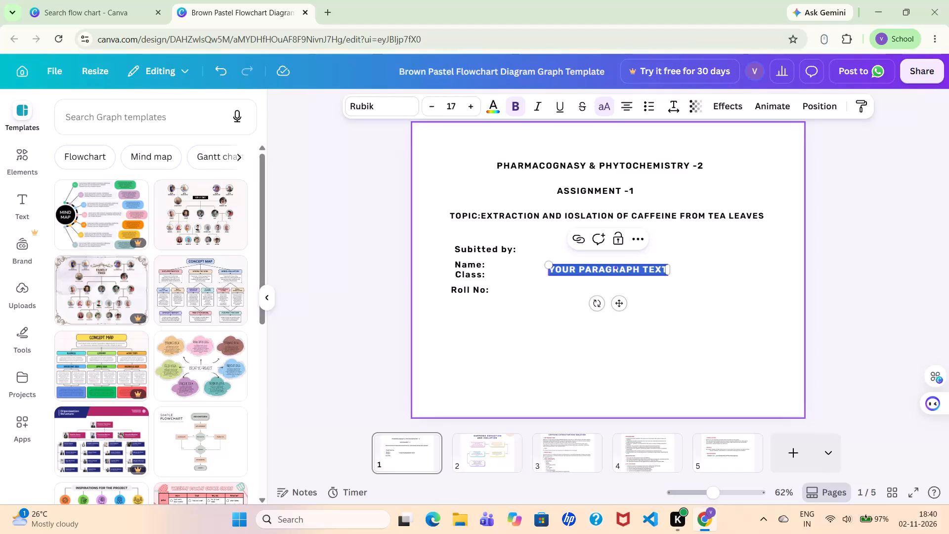
# Replace the new text box's placeholder with "Subitted to:" and turn off its uppercase formatting.
pyautogui.press('BackSpace')
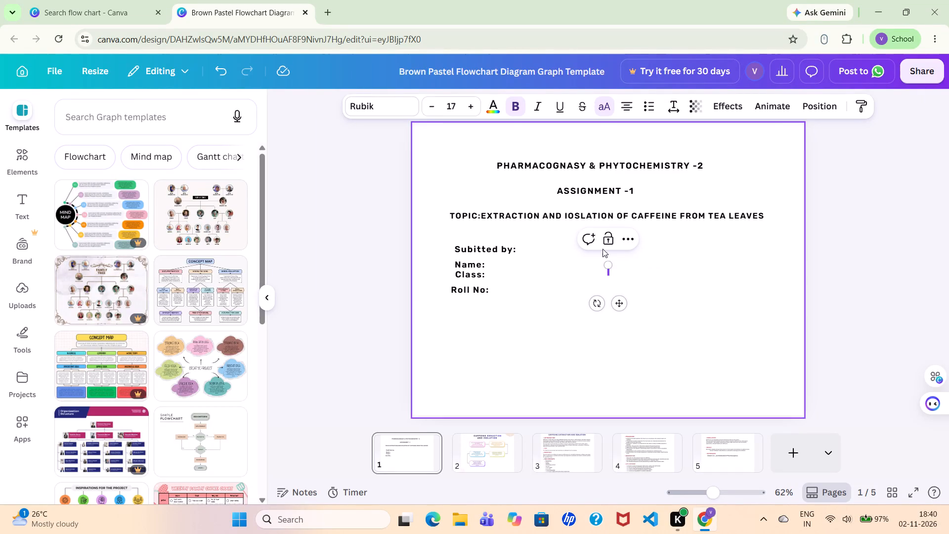
pyautogui.click(609, 106)
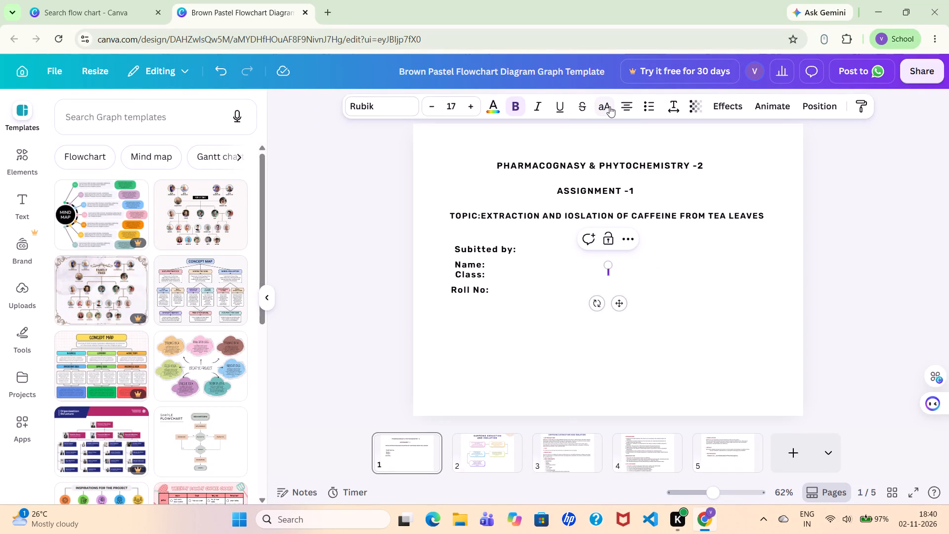
pyautogui.write('SU')
pyautogui.press('BackSpace')
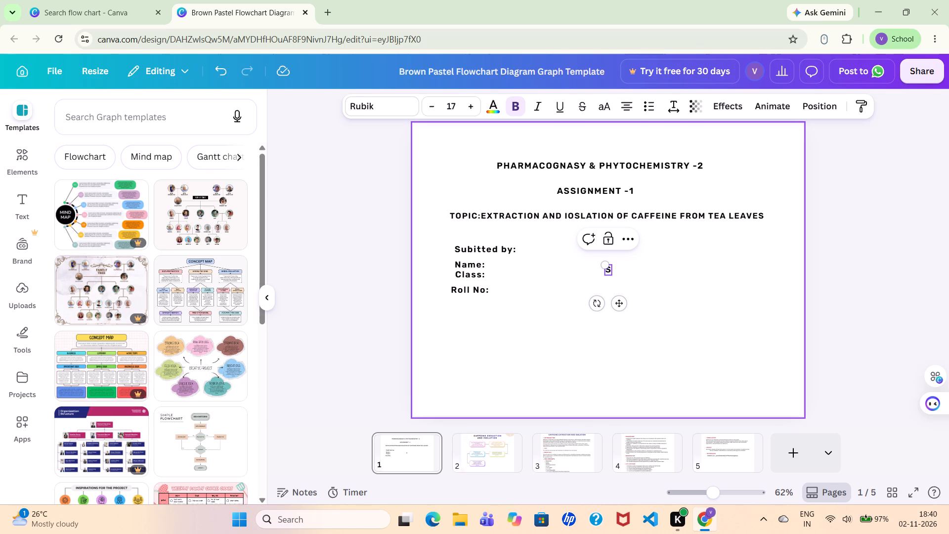
pyautogui.write('ubitted to')
pyautogui.press('space')
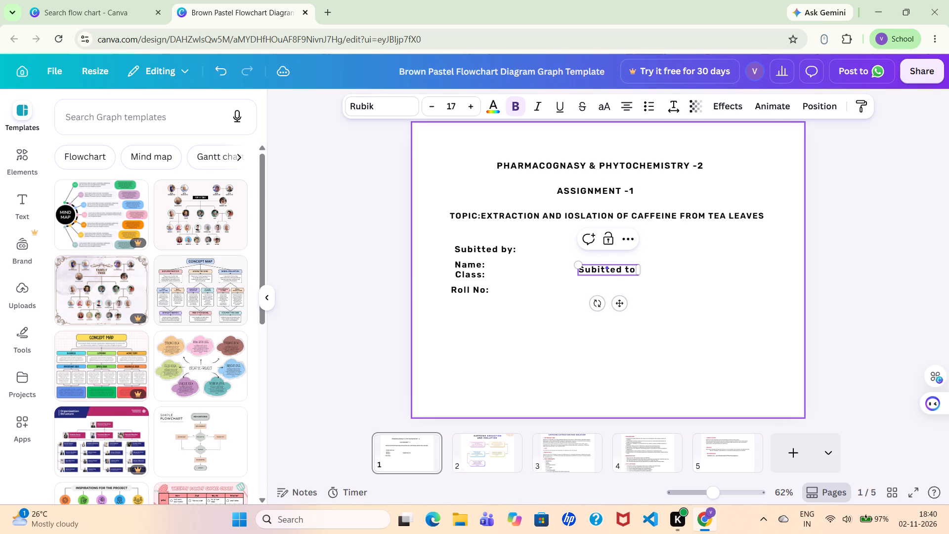
pyautogui.press('BackSpace')
pyautogui.hotkey('shift', ':')
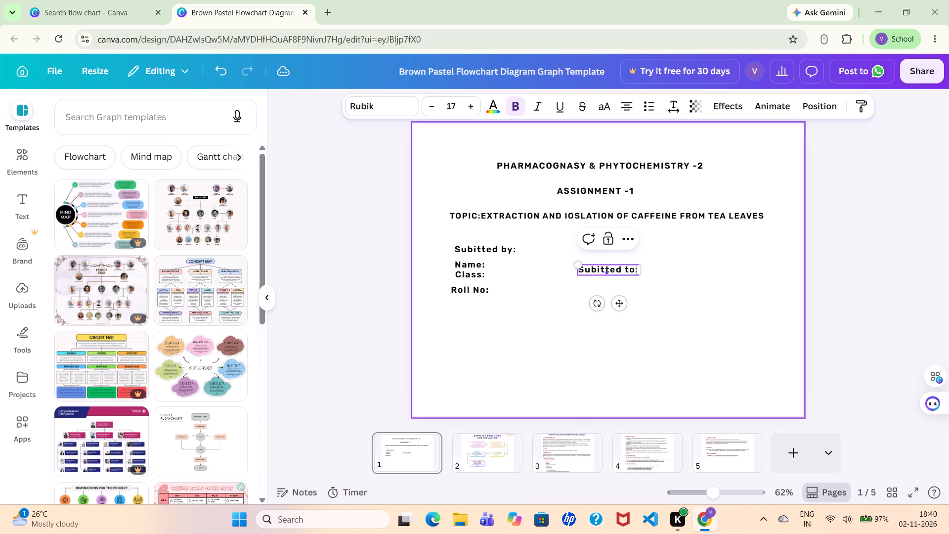
pyautogui.click(680, 263)
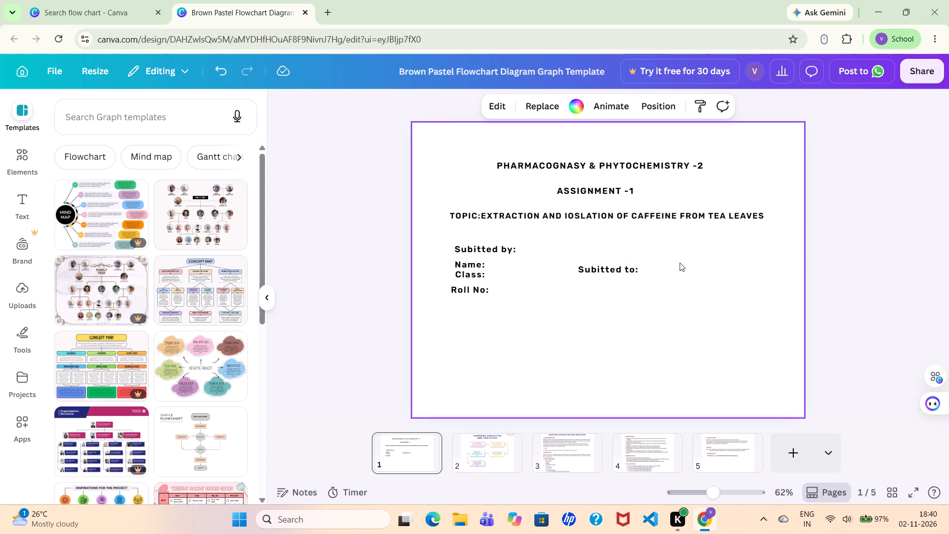
# Add an uppercase text box reading "GIET SCHOOL OF PHARMACY" and place it below the "Subitted to:" label.
pyautogui.doubleClick(680, 263)
pyautogui.press('t')
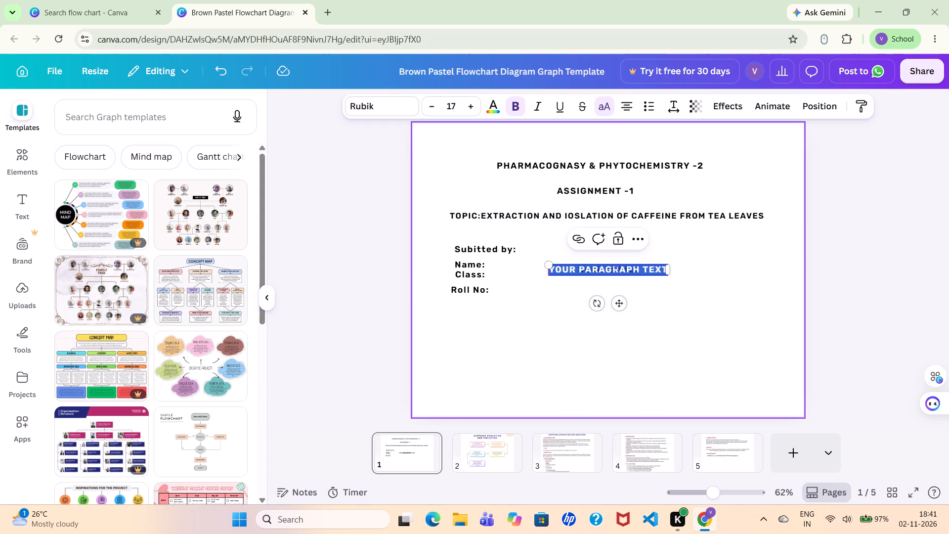
pyautogui.press('BackSpace')
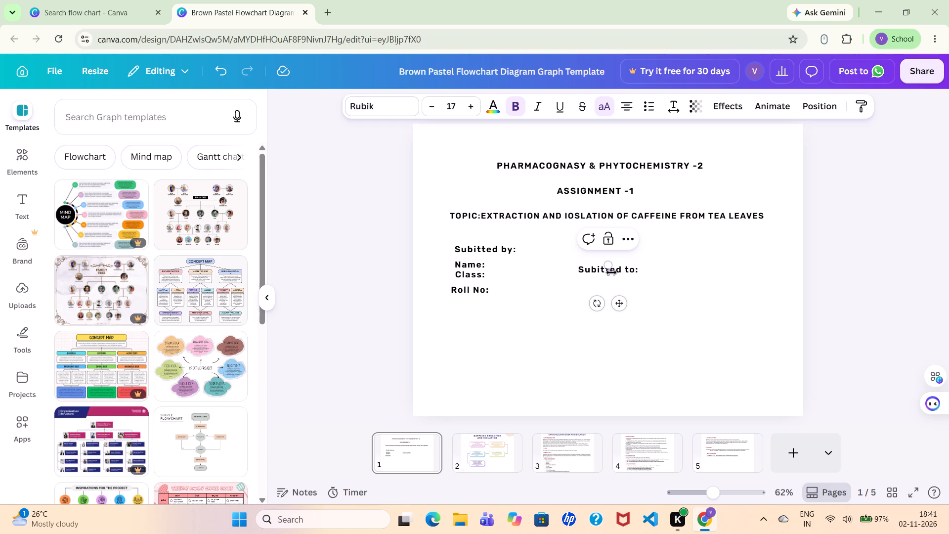
pyautogui.write('gi')
pyautogui.write('et school of pharmacy')
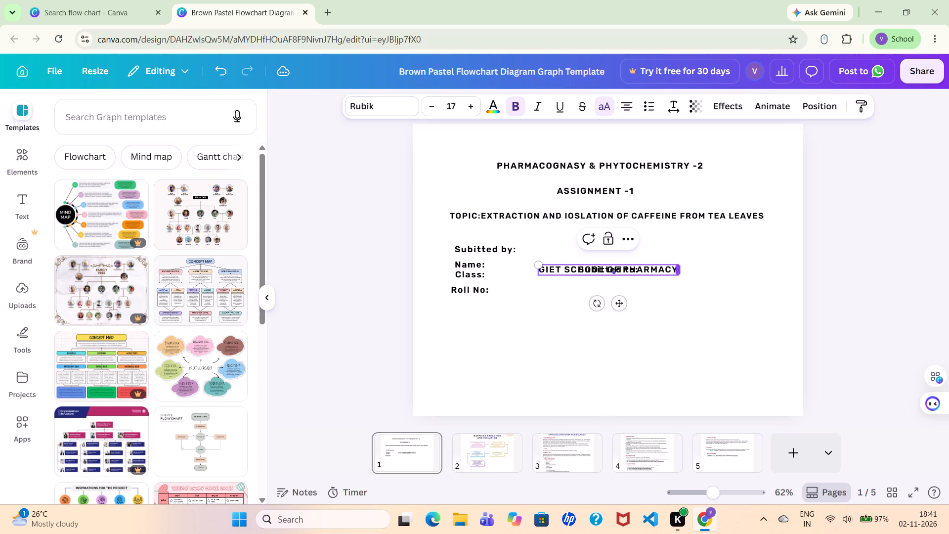
pyautogui.press('space')
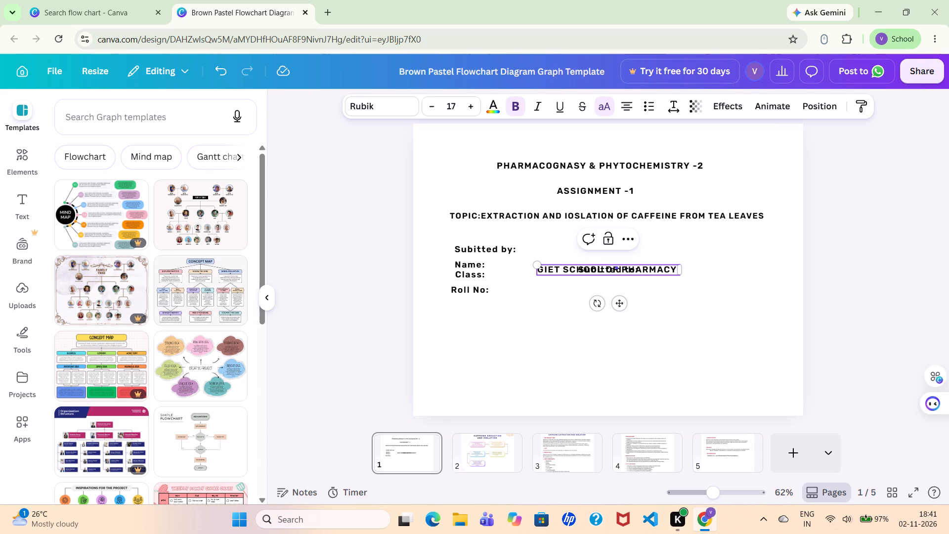
pyautogui.moveTo(669, 278); pyautogui.dragTo(686, 335)
pyautogui.click(671, 271)
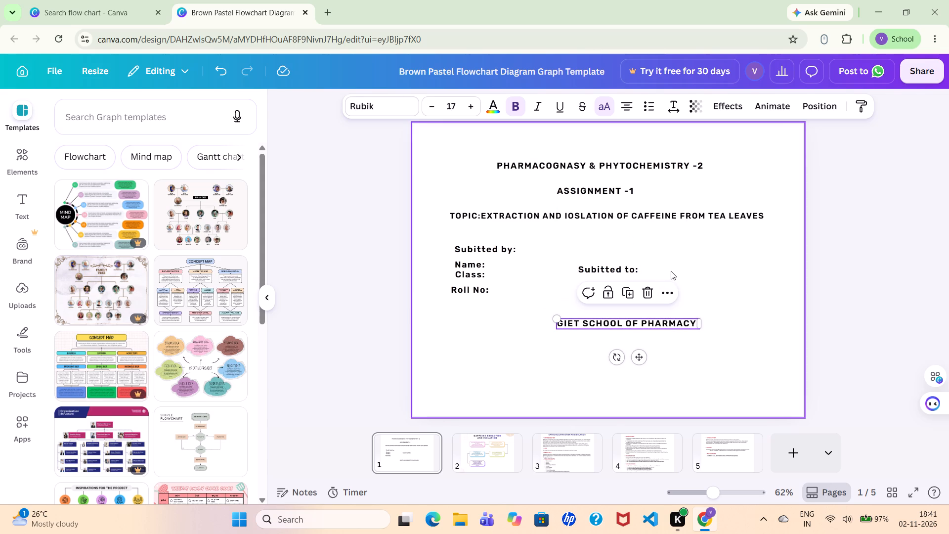
# Add a text box with uppercase formatting off, containing the teacher's title and name followed by "mam".
pyautogui.press('t')
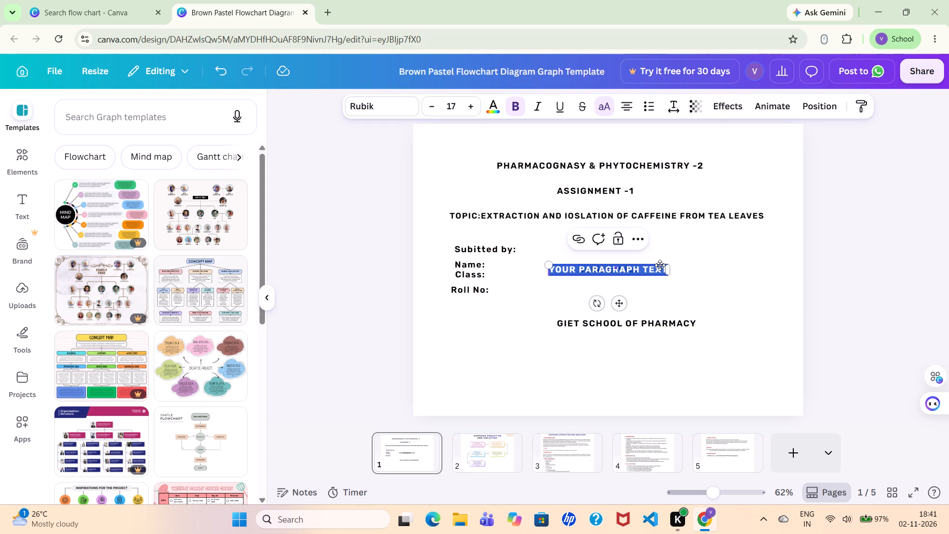
pyautogui.press('BackSpace')
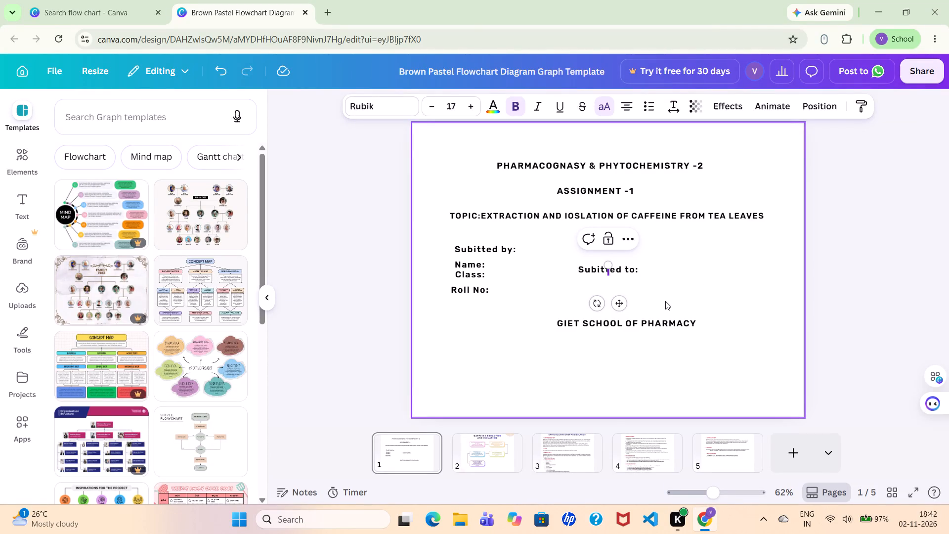
pyautogui.press('d')
pyautogui.click(604, 106)
pyautogui.press('r')
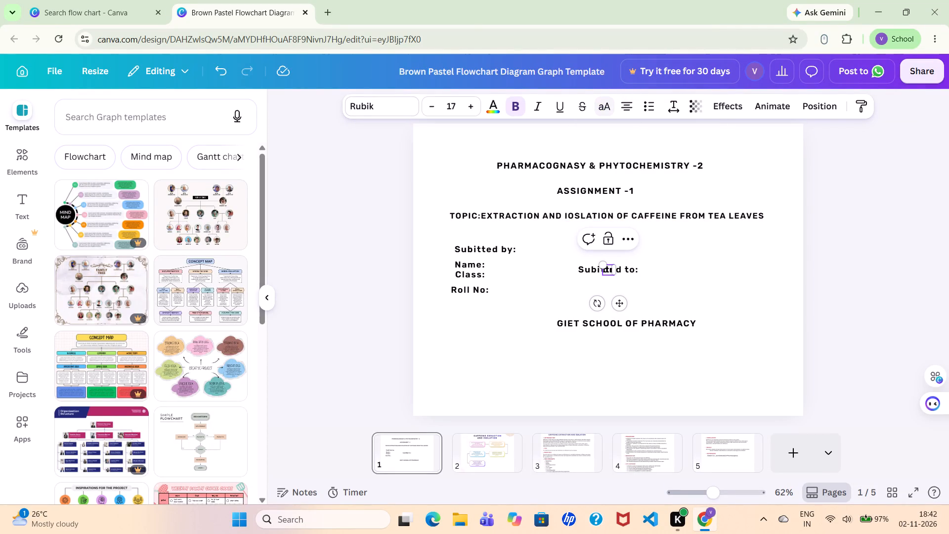
pyautogui.press('BackSpace')
pyautogui.press('BackSpace')
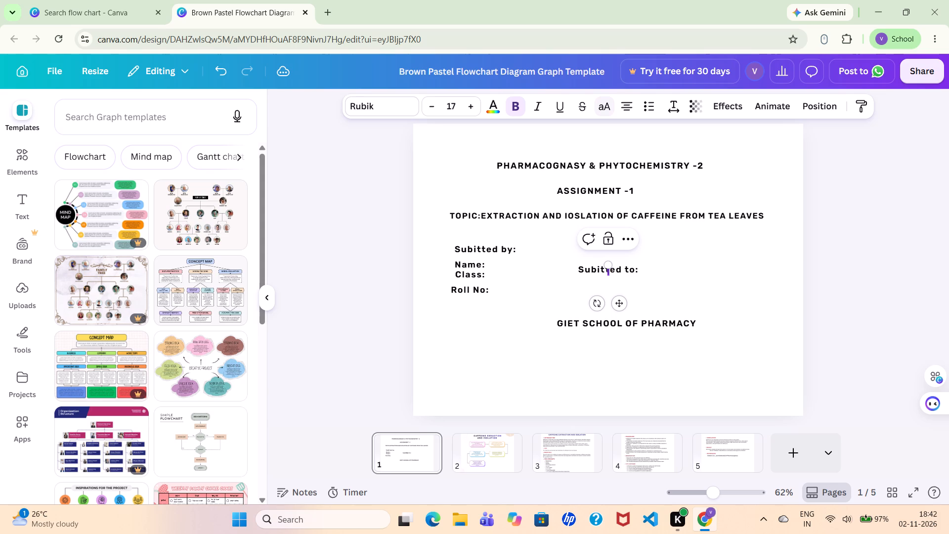
pyautogui.press('d')
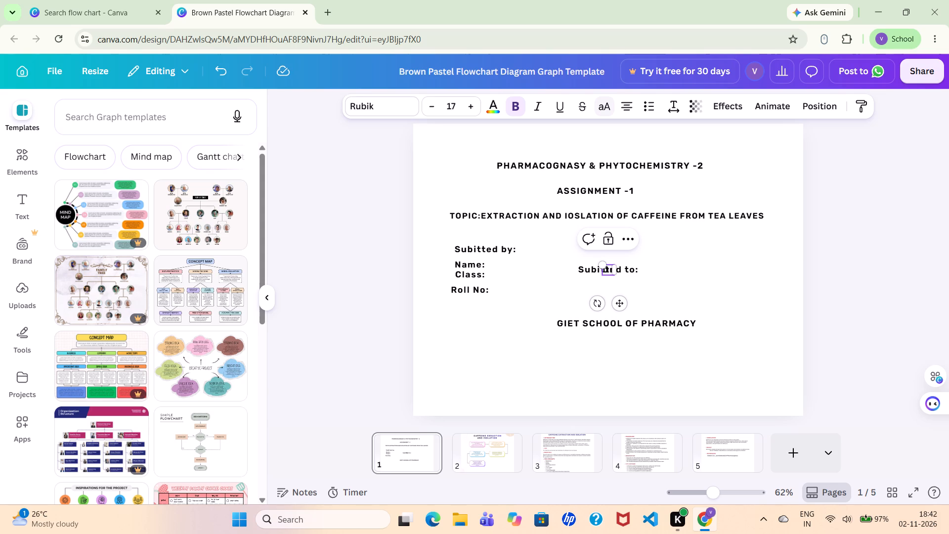
pyautogui.press('.')
pyautogui.press('v')
pyautogui.press('.')
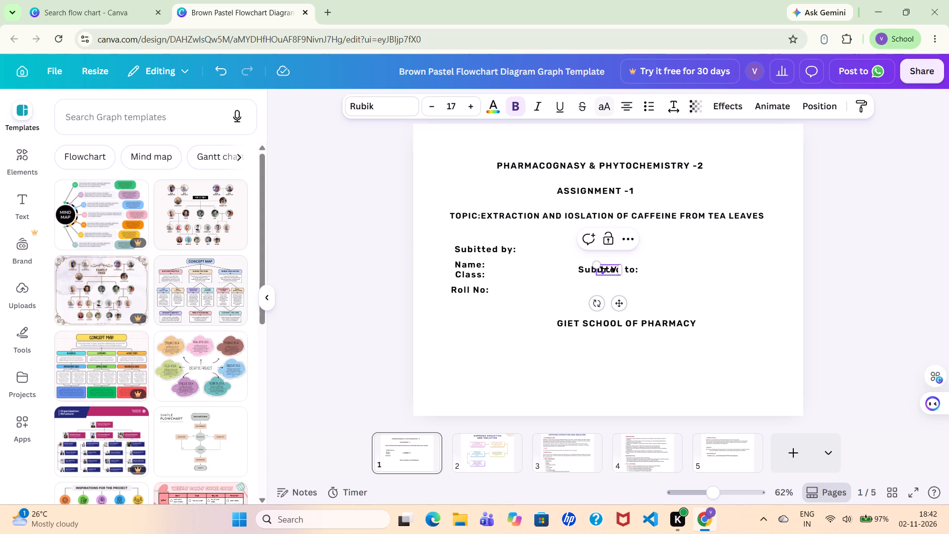
pyautogui.press('a')
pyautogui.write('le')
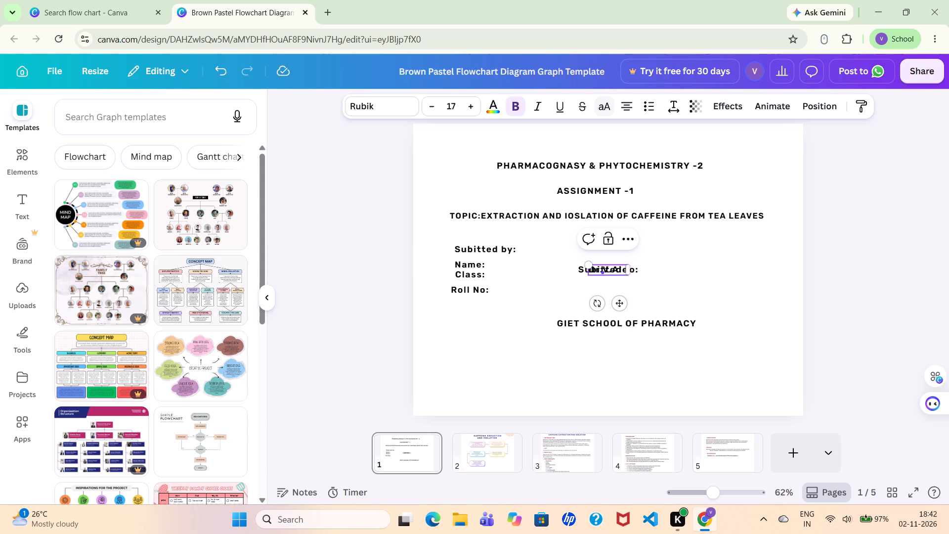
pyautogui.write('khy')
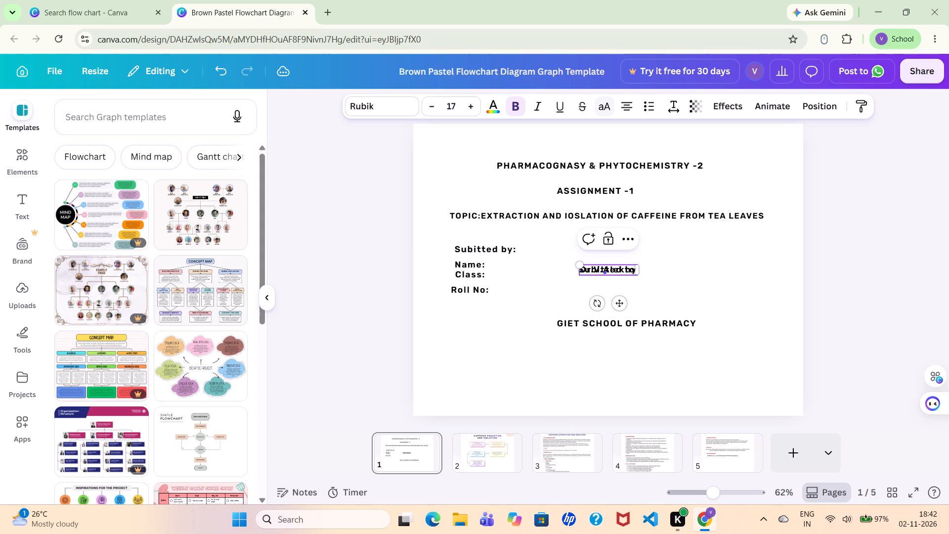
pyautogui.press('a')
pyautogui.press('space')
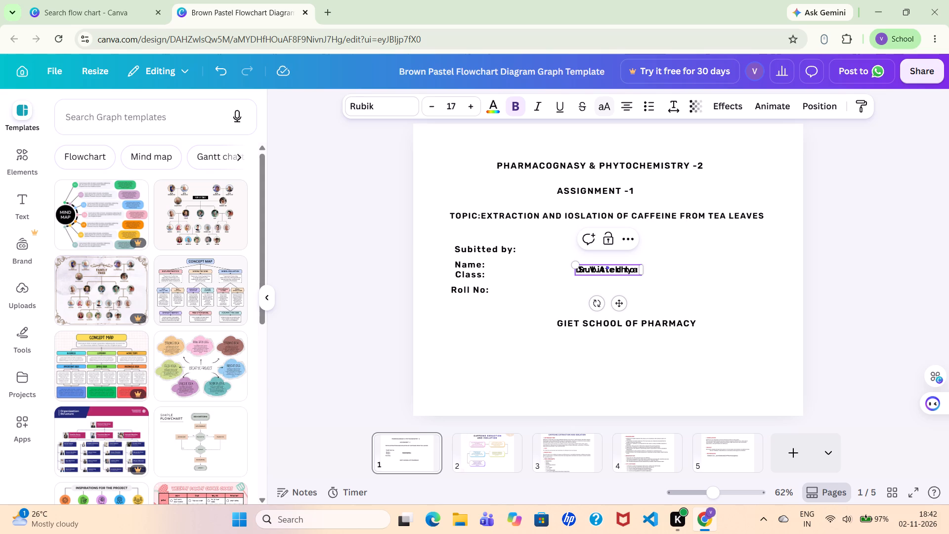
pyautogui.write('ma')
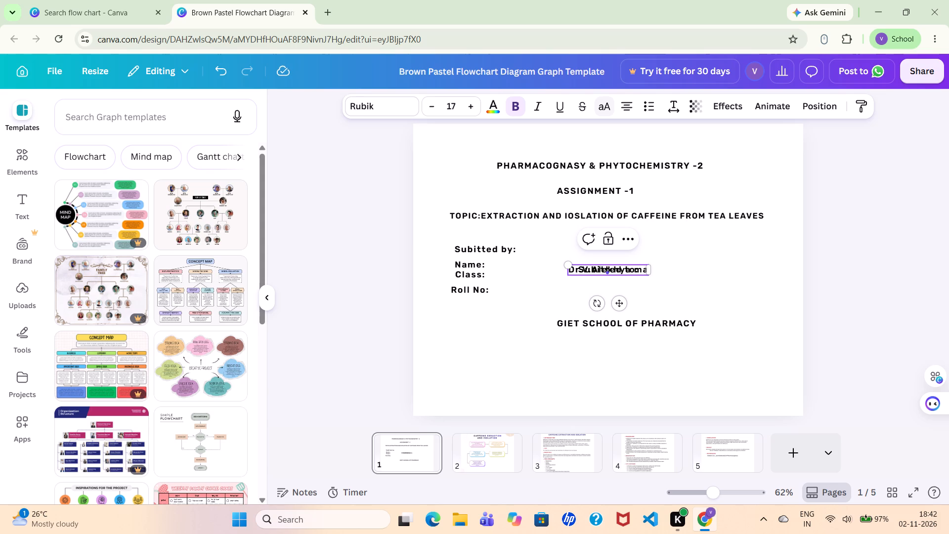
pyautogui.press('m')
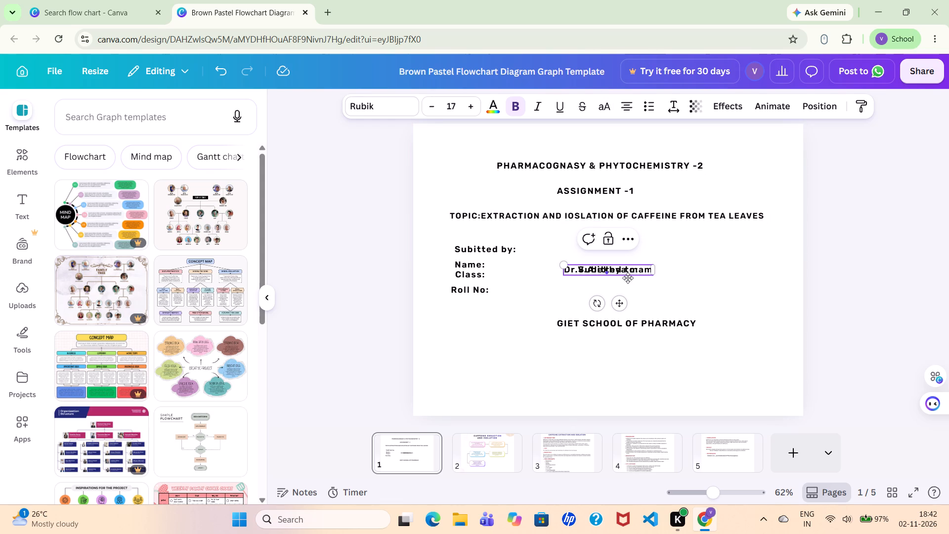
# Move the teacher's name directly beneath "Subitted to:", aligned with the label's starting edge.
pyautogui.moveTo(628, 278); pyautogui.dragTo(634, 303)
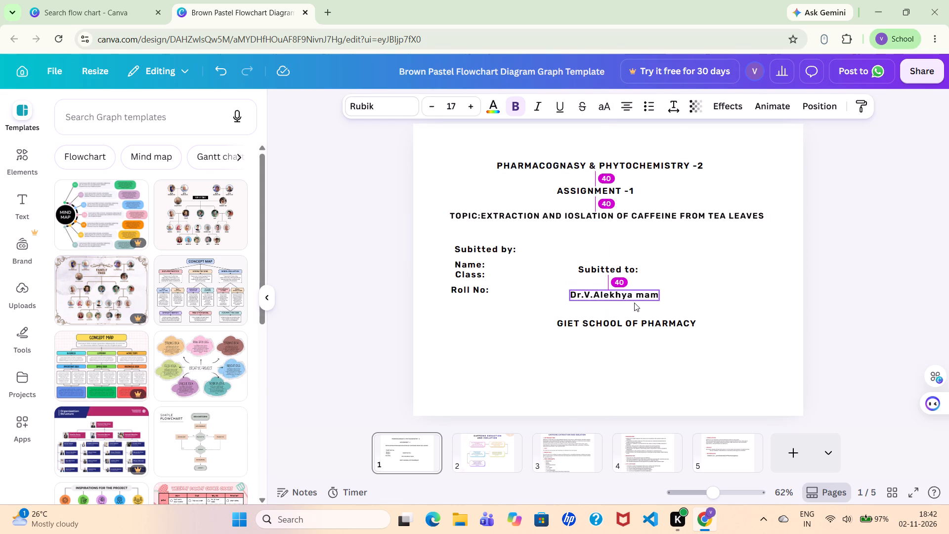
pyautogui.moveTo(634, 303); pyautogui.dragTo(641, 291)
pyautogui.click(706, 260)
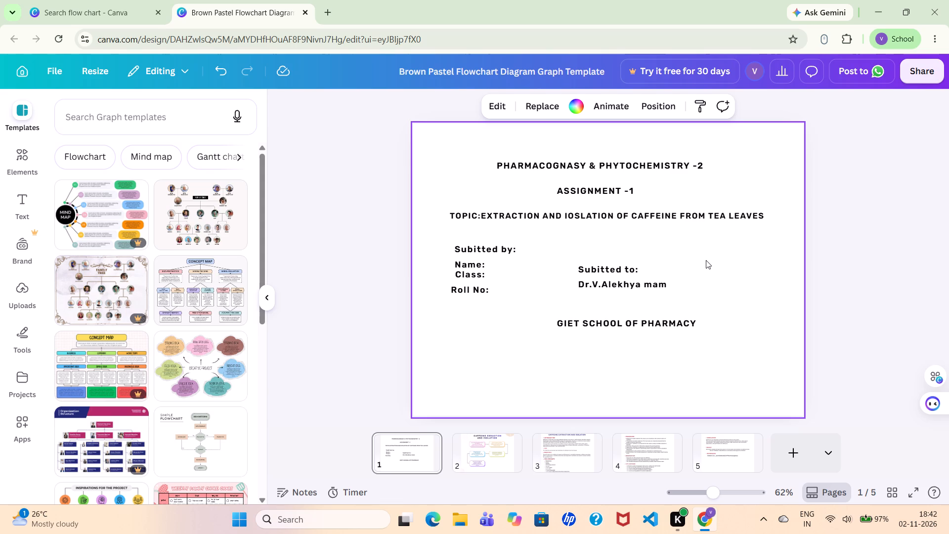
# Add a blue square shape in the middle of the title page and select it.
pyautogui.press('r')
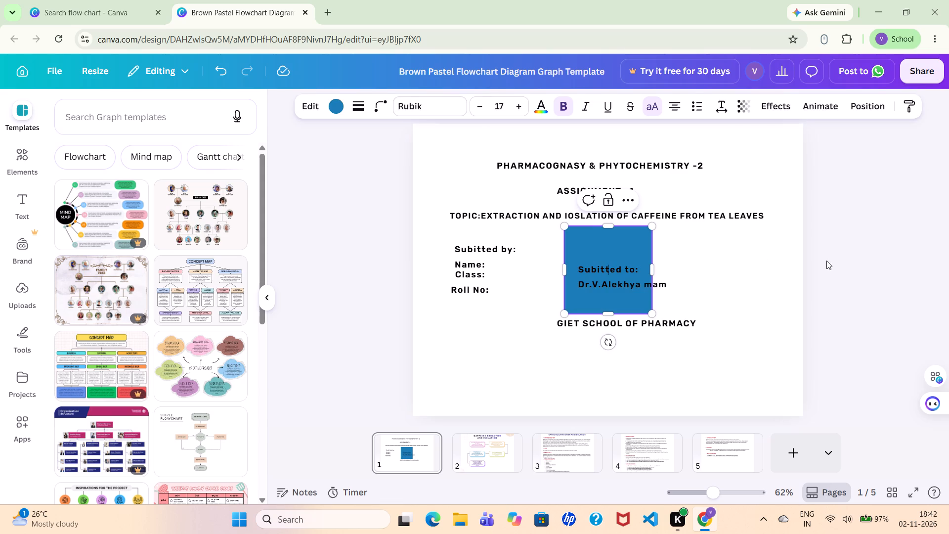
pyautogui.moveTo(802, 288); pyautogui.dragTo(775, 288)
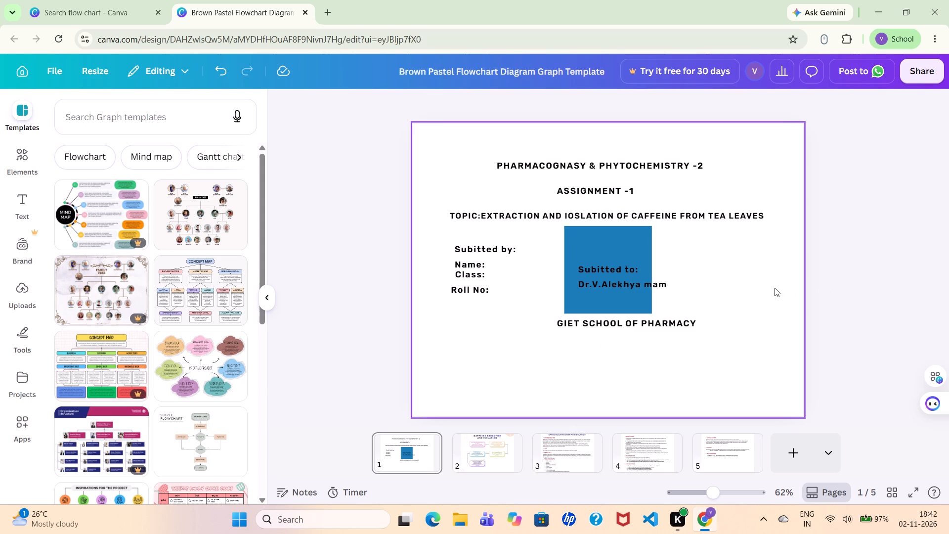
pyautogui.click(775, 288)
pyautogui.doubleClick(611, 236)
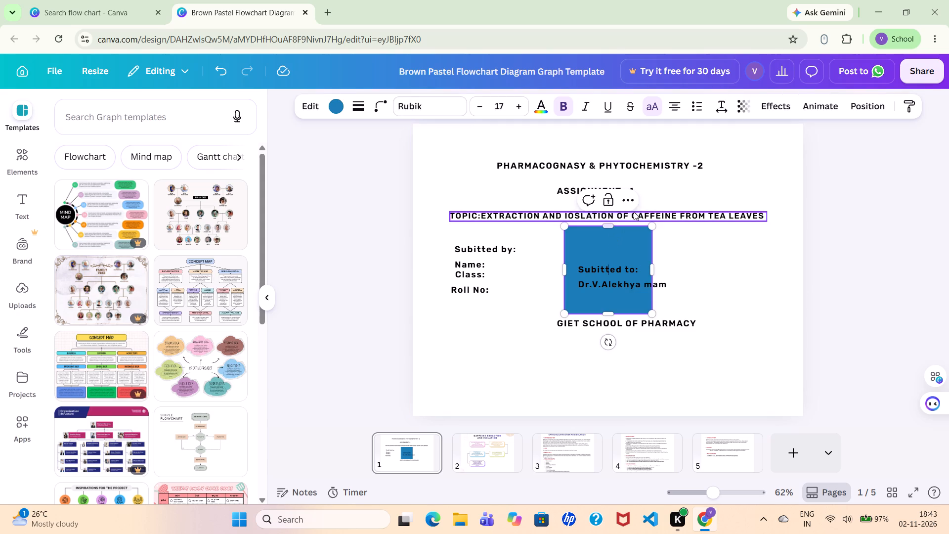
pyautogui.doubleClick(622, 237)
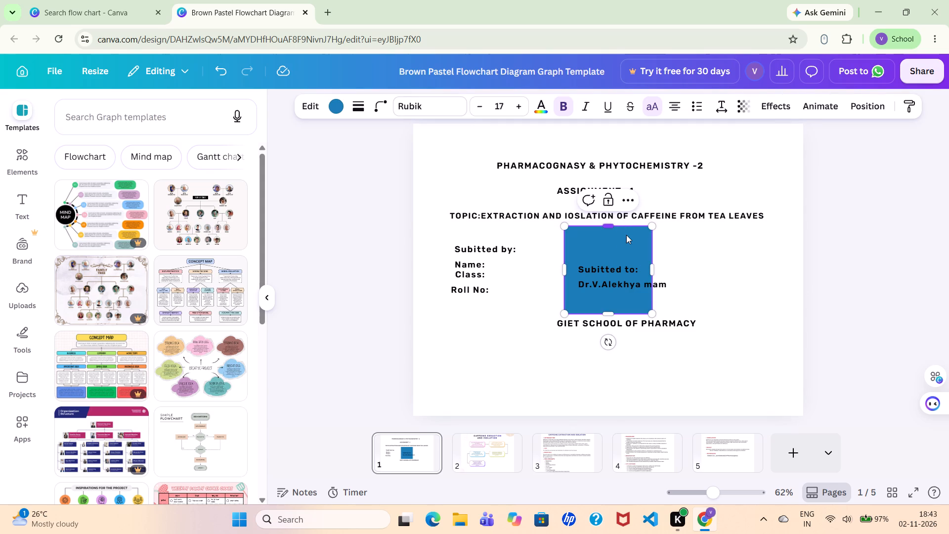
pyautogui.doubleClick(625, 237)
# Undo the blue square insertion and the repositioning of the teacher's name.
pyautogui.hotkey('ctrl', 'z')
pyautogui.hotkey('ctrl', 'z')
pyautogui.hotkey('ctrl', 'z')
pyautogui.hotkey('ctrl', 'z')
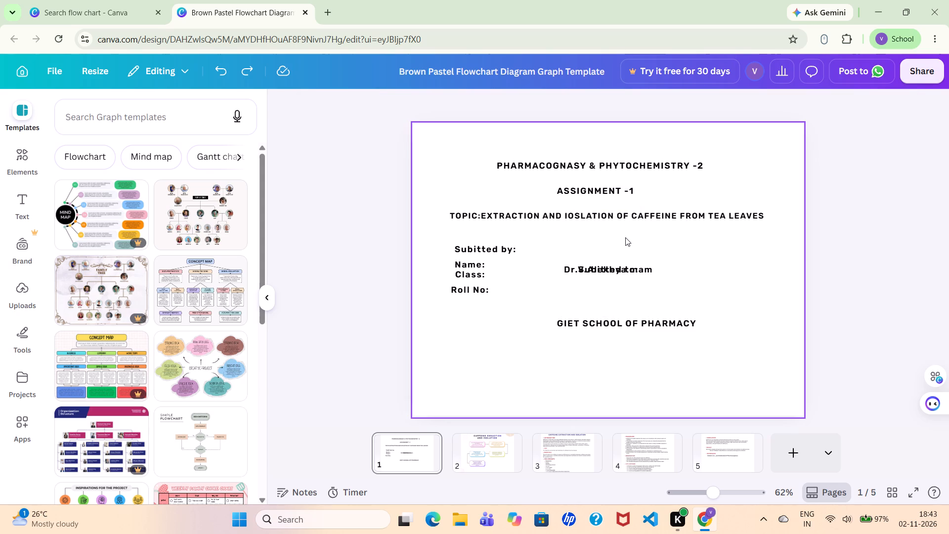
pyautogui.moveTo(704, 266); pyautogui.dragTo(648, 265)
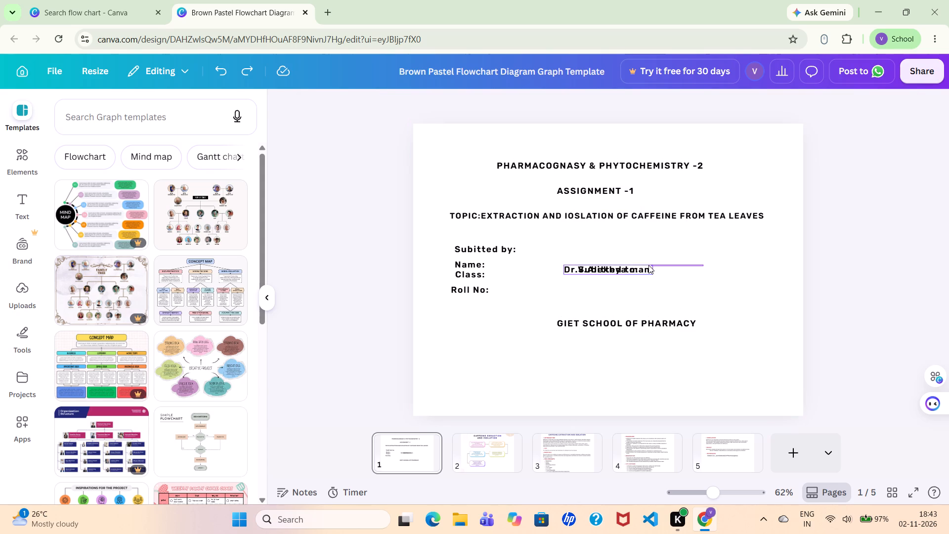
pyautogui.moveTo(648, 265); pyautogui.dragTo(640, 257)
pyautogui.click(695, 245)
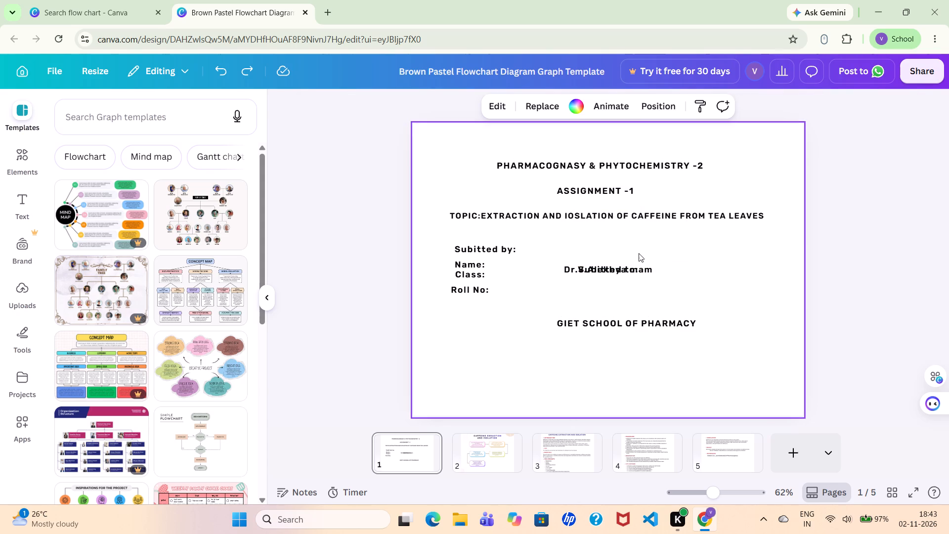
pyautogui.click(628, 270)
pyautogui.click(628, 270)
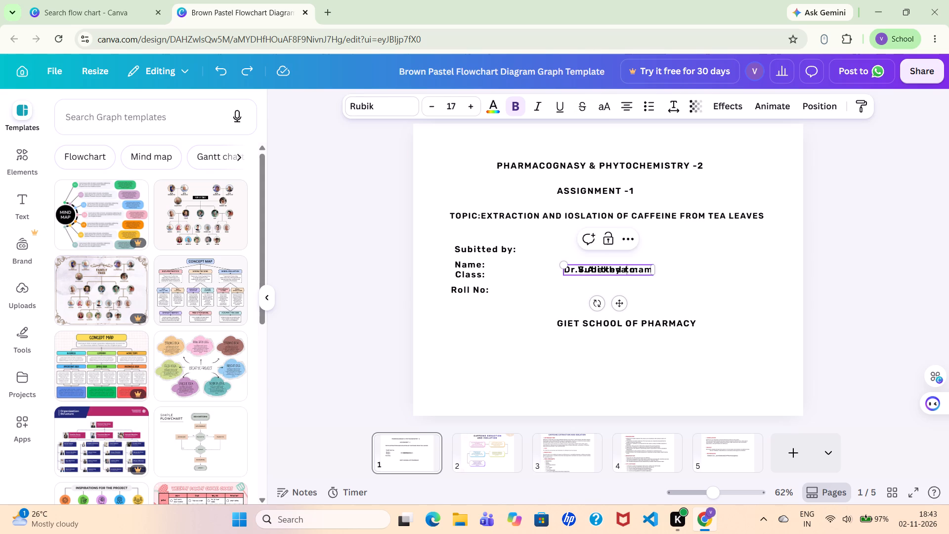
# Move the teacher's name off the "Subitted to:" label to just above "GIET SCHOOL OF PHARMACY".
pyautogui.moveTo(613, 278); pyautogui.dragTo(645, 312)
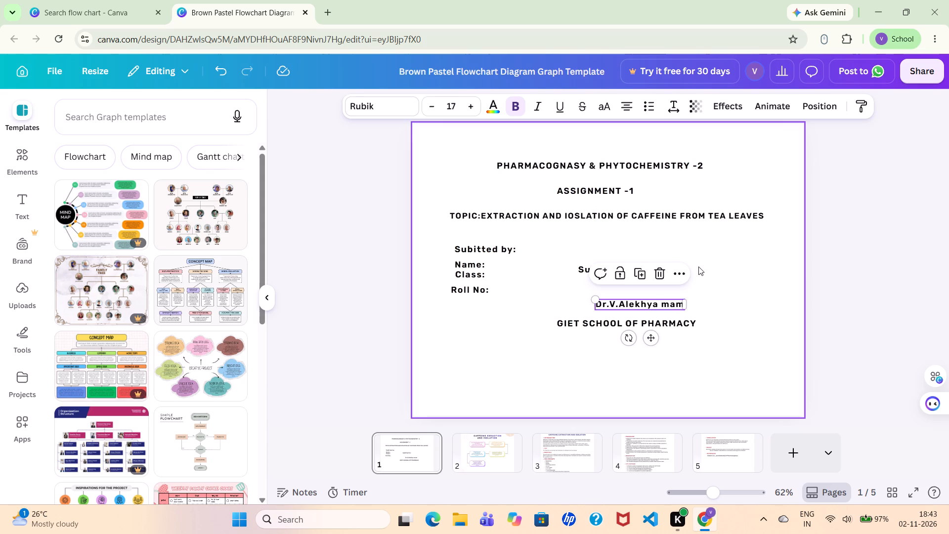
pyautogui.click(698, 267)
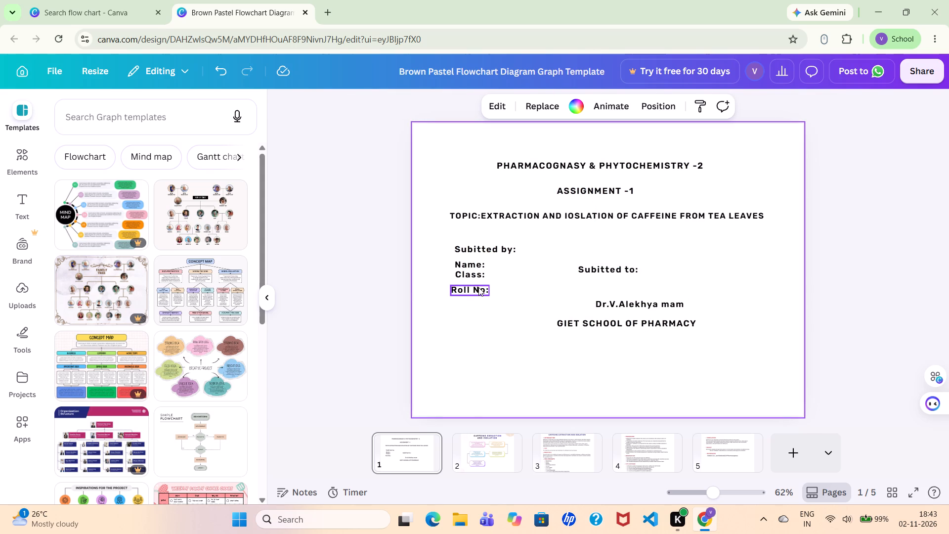
# Move the "Subitted by:", "Name:", "Class:" and "Roll No:" labels down to the lower part of the title page, in that order.
pyautogui.moveTo(478, 287); pyautogui.dragTo(489, 371)
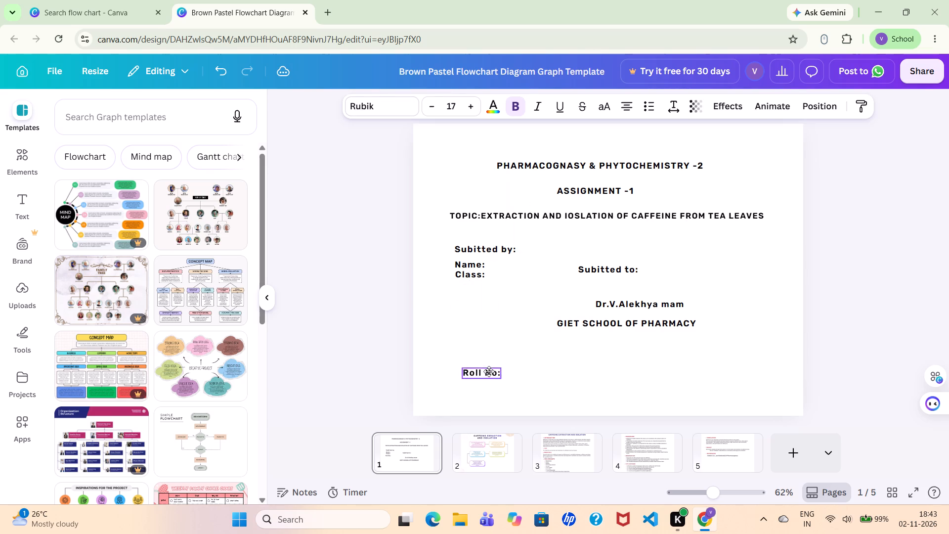
pyautogui.moveTo(489, 371); pyautogui.dragTo(482, 374)
pyautogui.scroll(-1, 460, 321)
pyautogui.moveTo(474, 271); pyautogui.dragTo(470, 358)
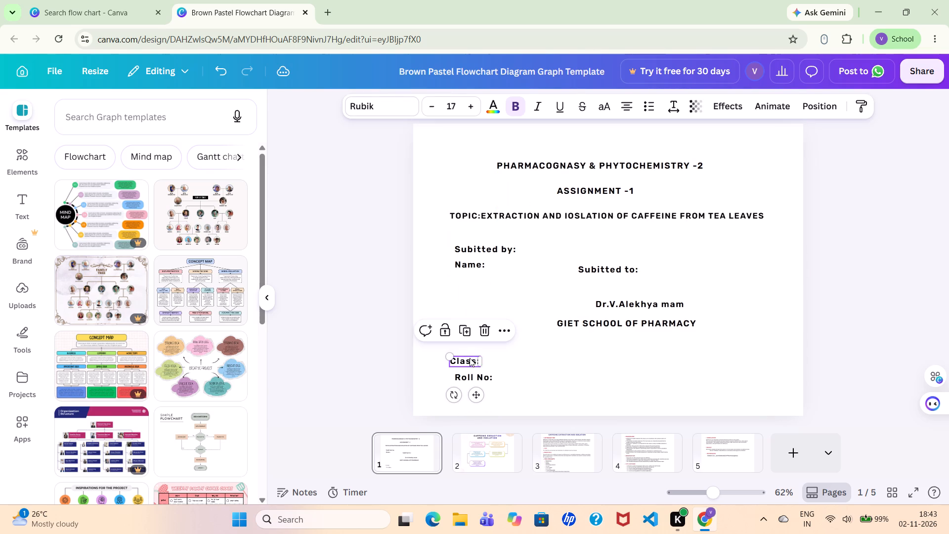
pyautogui.moveTo(468, 262); pyautogui.dragTo(468, 294)
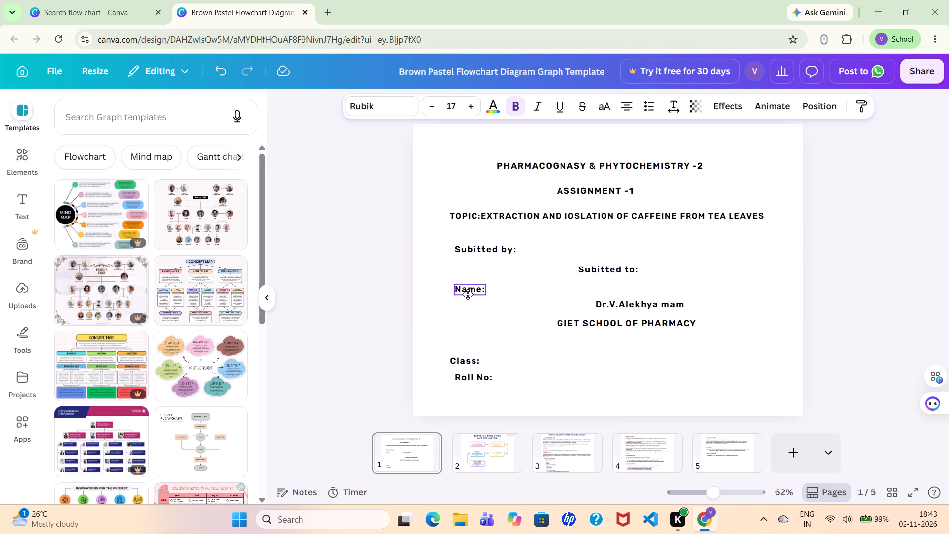
pyautogui.moveTo(468, 294); pyautogui.dragTo(467, 347)
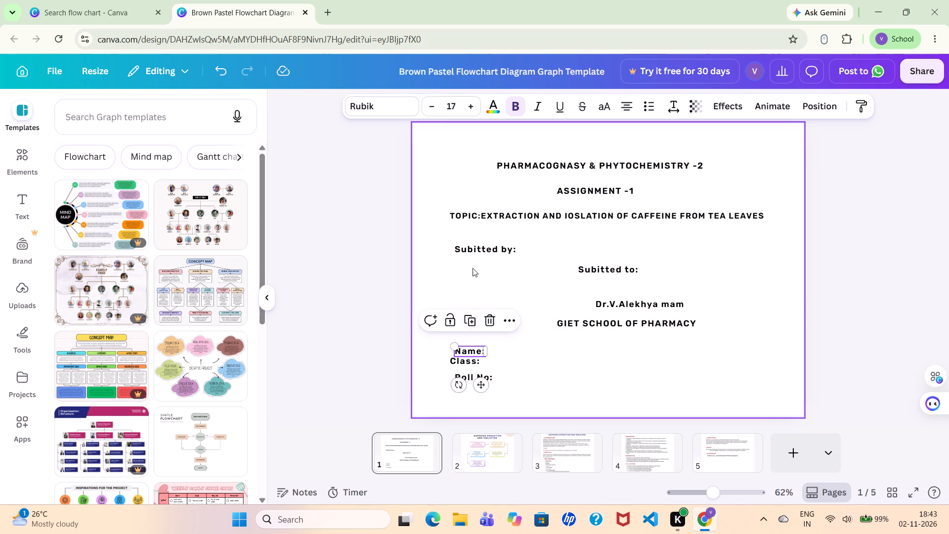
pyautogui.moveTo(476, 252); pyautogui.dragTo(466, 301)
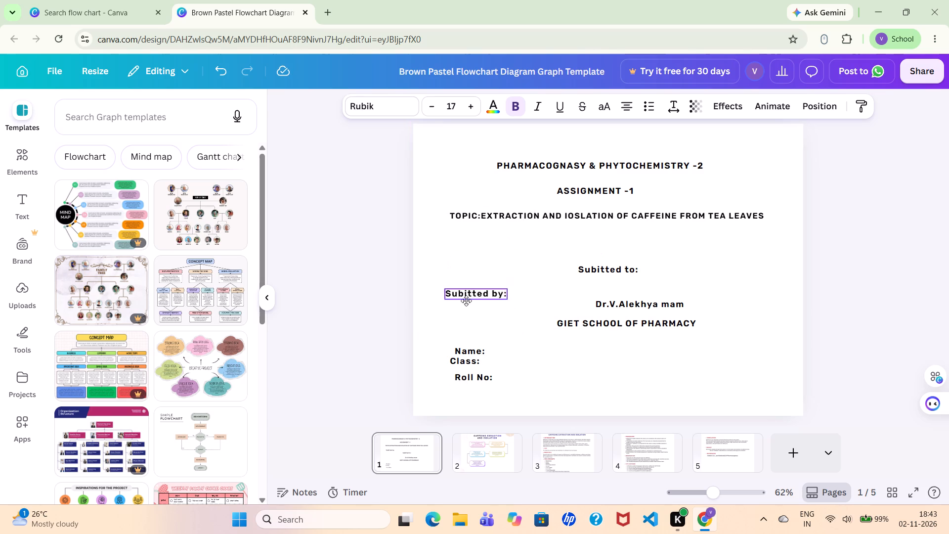
pyautogui.moveTo(466, 301); pyautogui.dragTo(473, 325)
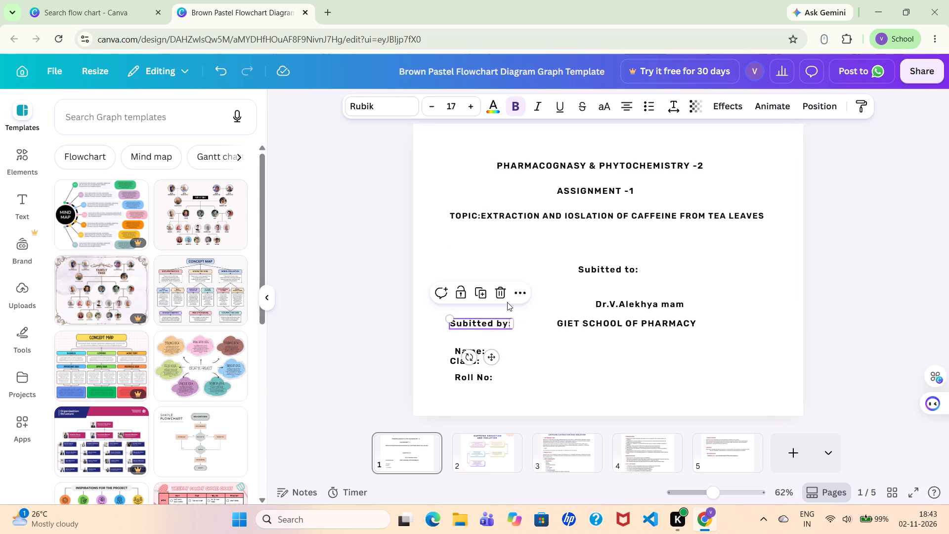
pyautogui.moveTo(490, 318); pyautogui.dragTo(490, 327)
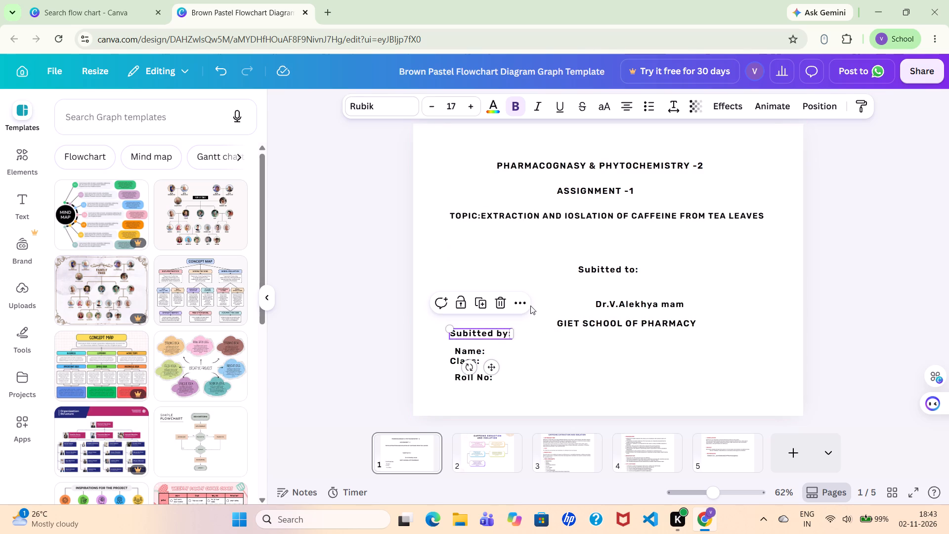
# Stack "Subitted to:", the teacher's name and "GIET SCHOOL OF PHARMACY" beneath the start of the topic line, indenting the last two.
pyautogui.moveTo(604, 269); pyautogui.dragTo(569, 268)
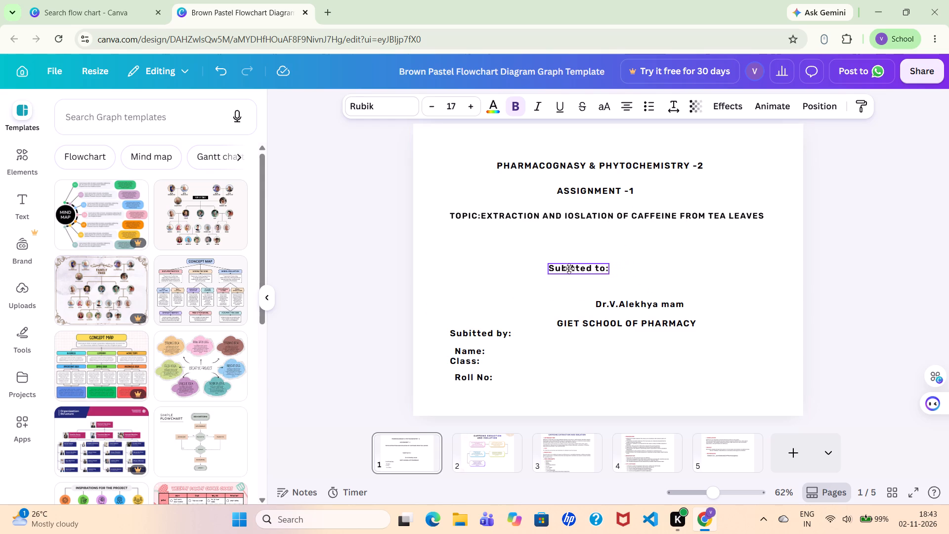
pyautogui.moveTo(569, 268); pyautogui.dragTo(477, 253)
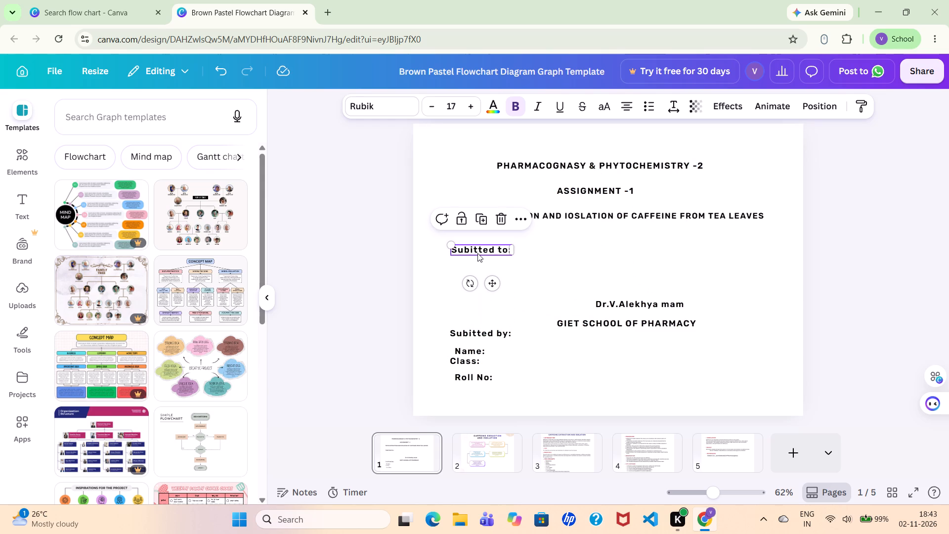
pyautogui.moveTo(628, 302); pyautogui.dragTo(569, 288)
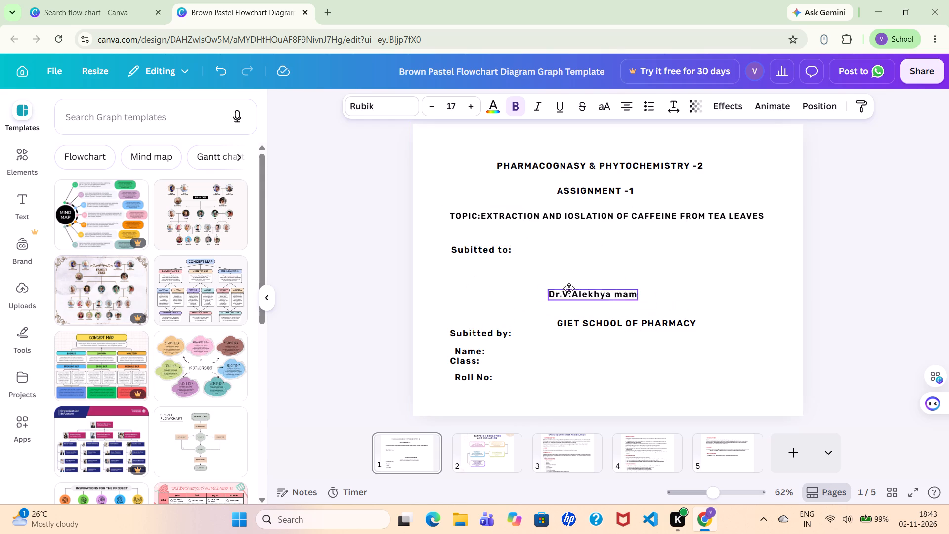
pyautogui.moveTo(569, 288); pyautogui.dragTo(505, 269)
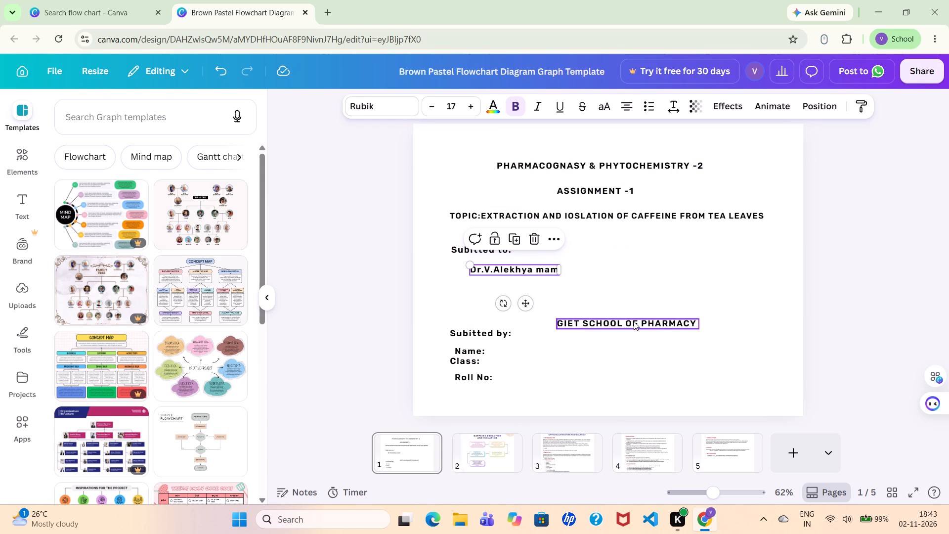
pyautogui.moveTo(634, 321); pyautogui.dragTo(536, 283)
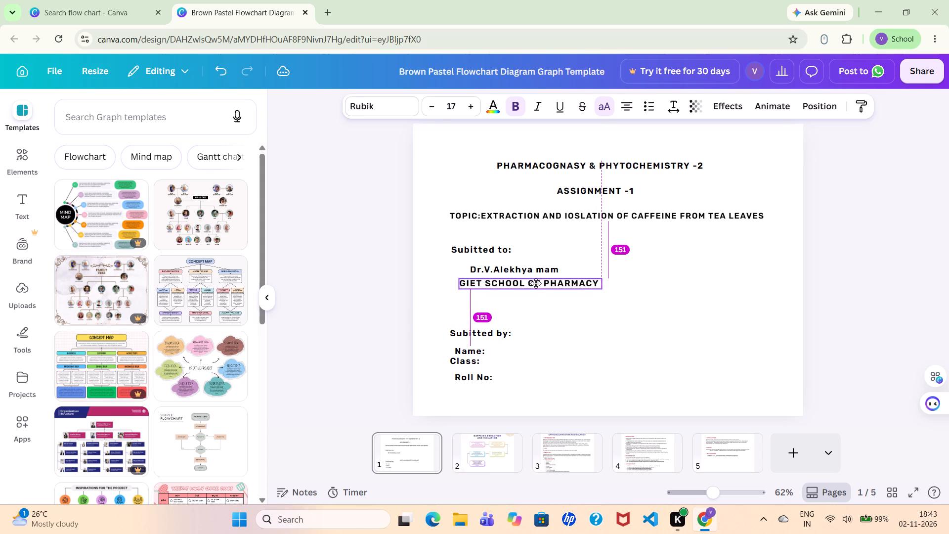
pyautogui.moveTo(536, 283); pyautogui.dragTo(544, 288)
pyautogui.click(544, 288)
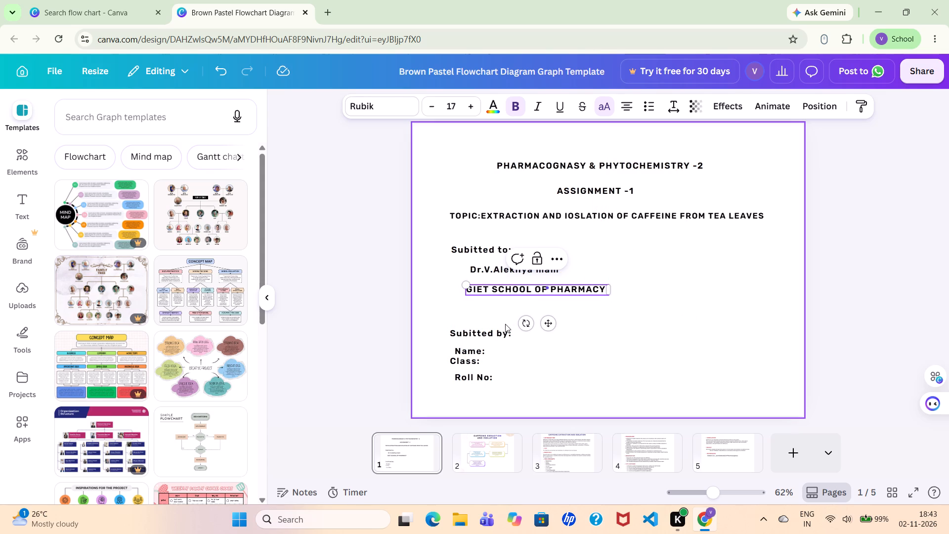
# Place "Subitted by:" below the school name, with "Name:", "Class:" and "Roll No:" evenly spaced, indented and aligned beneath it.
pyautogui.moveTo(494, 328); pyautogui.dragTo(502, 311)
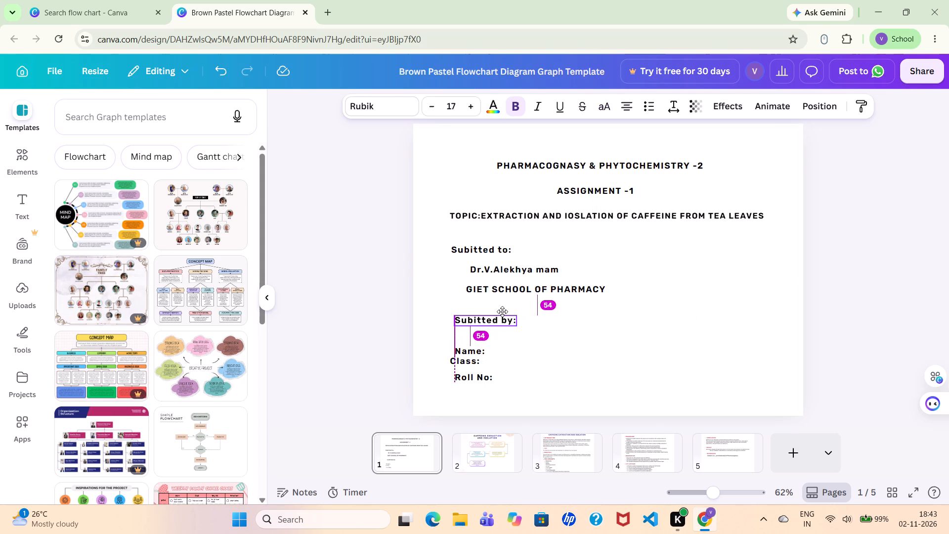
pyautogui.moveTo(502, 311); pyautogui.dragTo(500, 310)
pyautogui.click(500, 310)
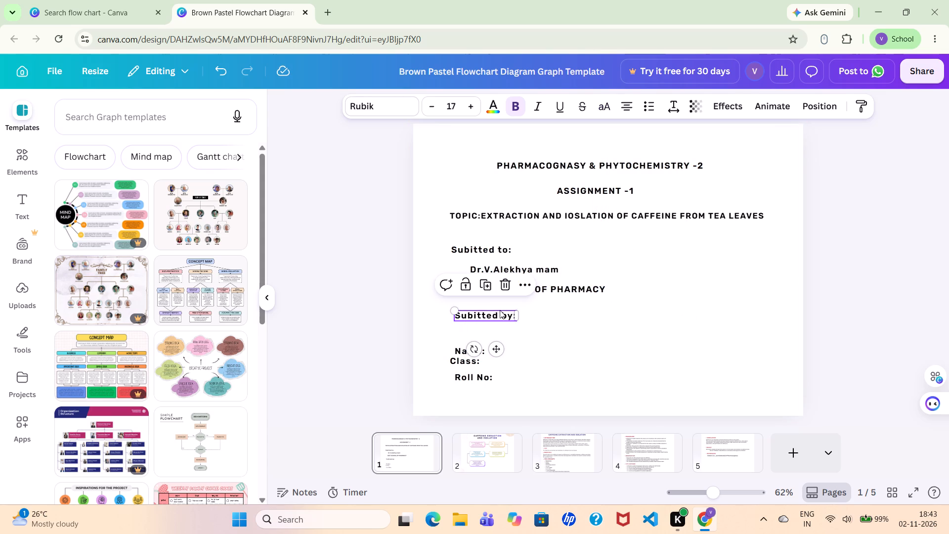
pyautogui.click(500, 310)
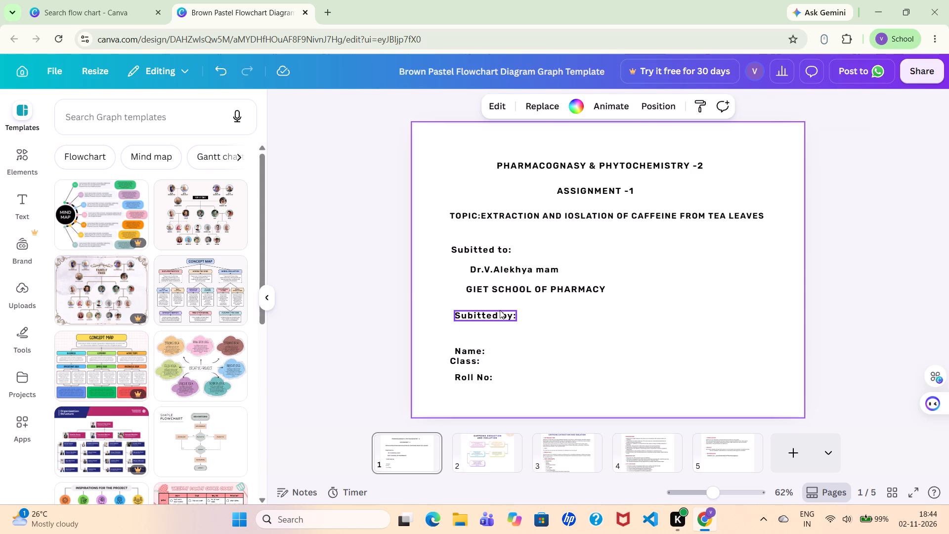
pyautogui.scroll(1, 486, 341)
pyautogui.moveTo(465, 345); pyautogui.dragTo(481, 325)
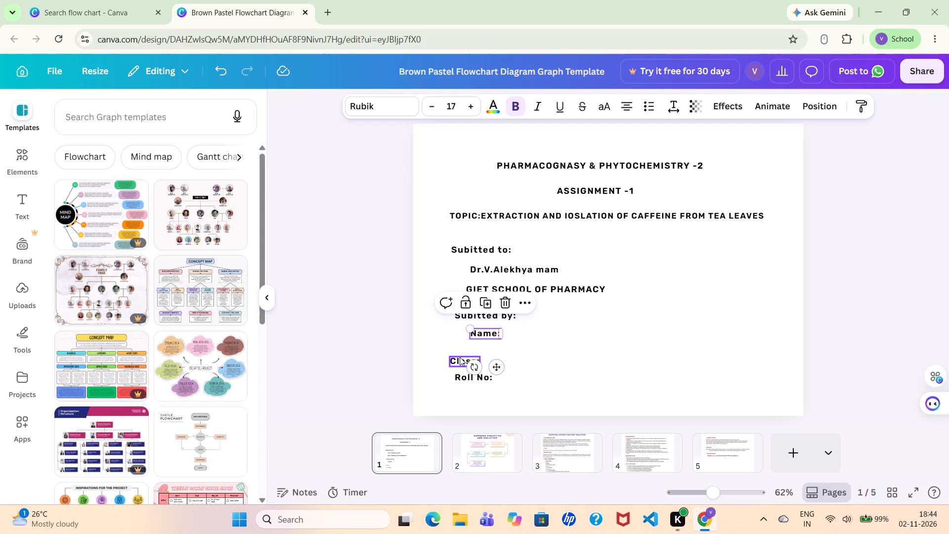
pyautogui.moveTo(460, 357); pyautogui.dragTo(482, 346)
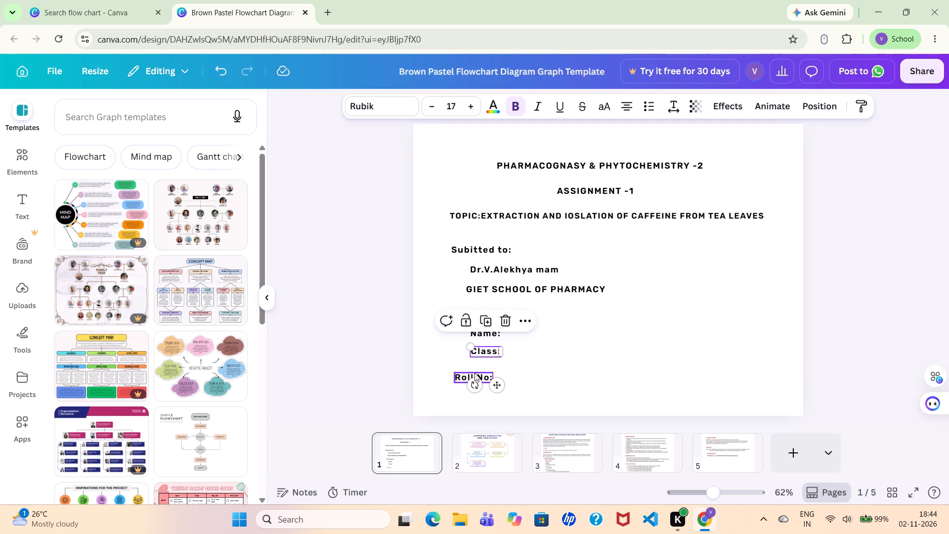
pyautogui.moveTo(474, 373); pyautogui.dragTo(487, 365)
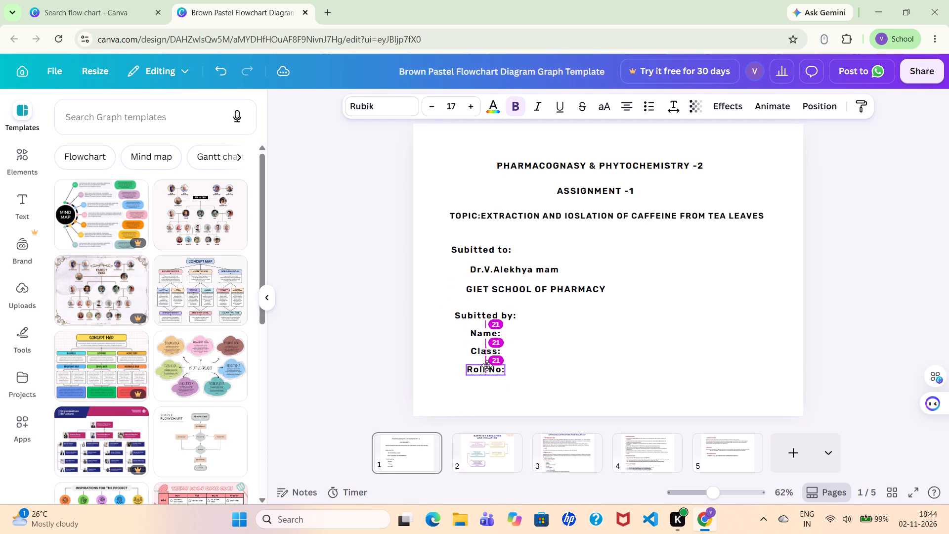
pyautogui.moveTo(487, 365); pyautogui.dragTo(491, 364)
pyautogui.click(604, 350)
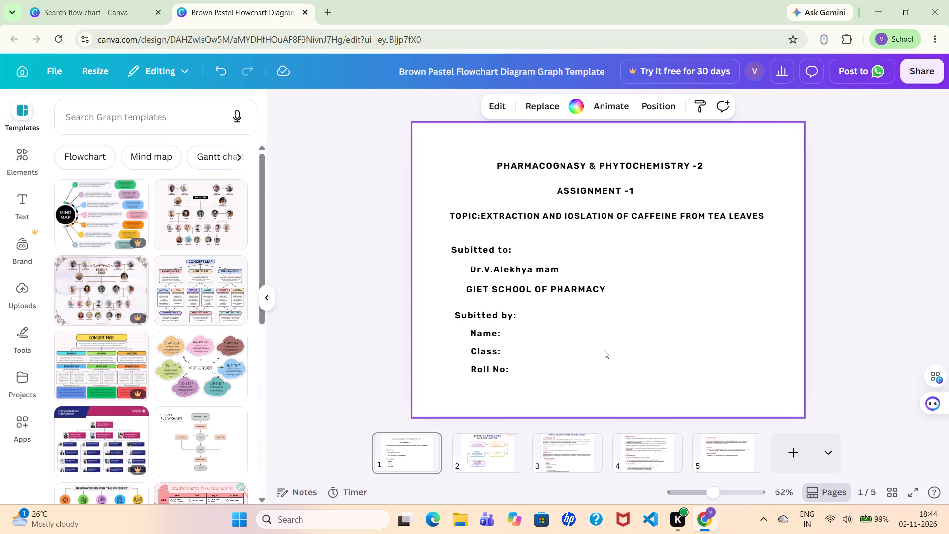
# Select the "Class:" and "Roll No:" labels together.
pyautogui.click(604, 350)
pyautogui.moveTo(604, 350); pyautogui.dragTo(499, 365)
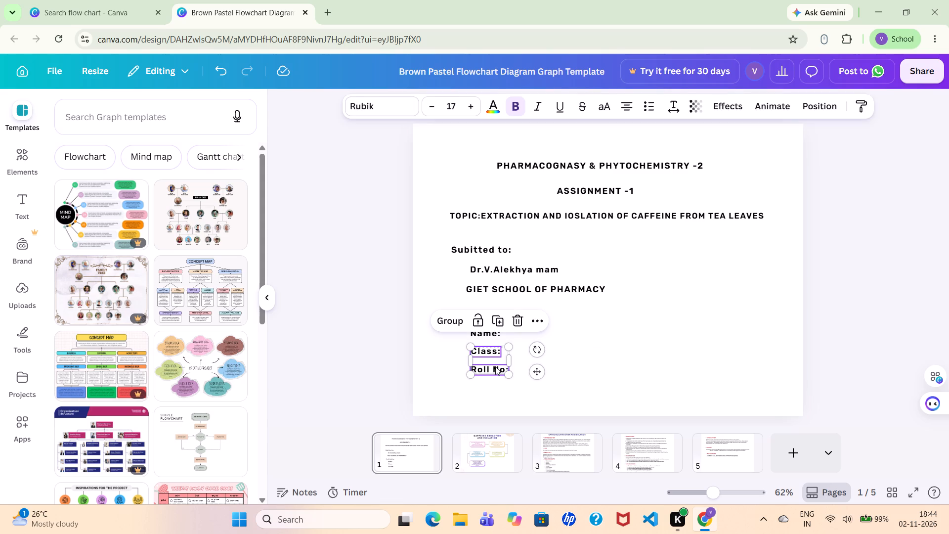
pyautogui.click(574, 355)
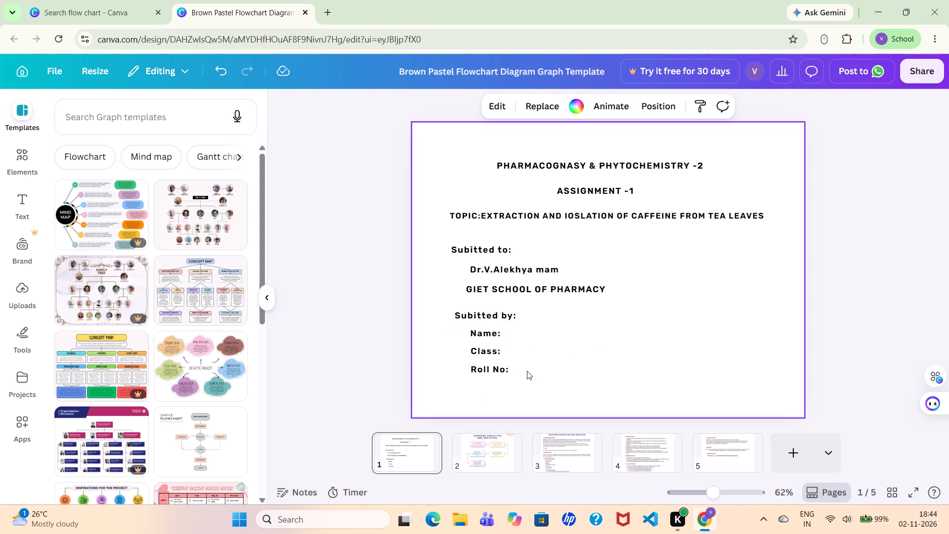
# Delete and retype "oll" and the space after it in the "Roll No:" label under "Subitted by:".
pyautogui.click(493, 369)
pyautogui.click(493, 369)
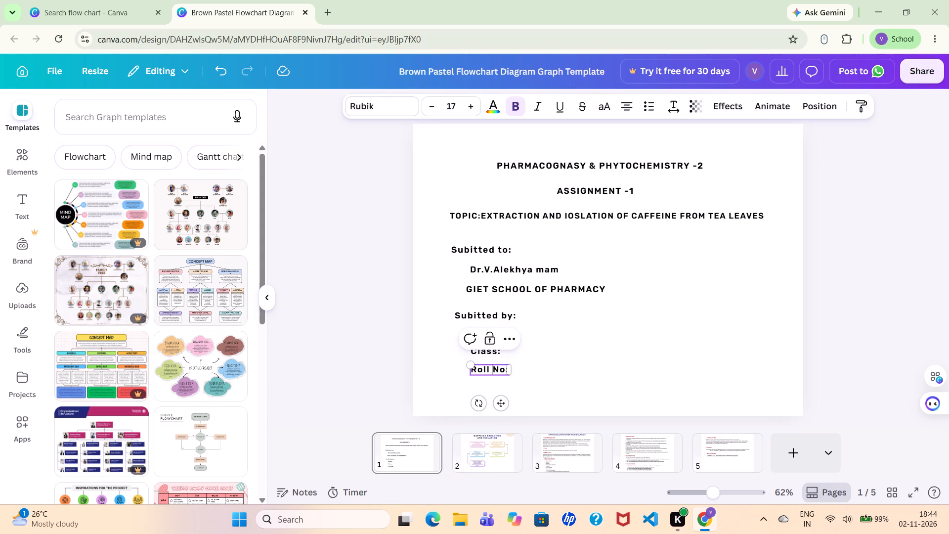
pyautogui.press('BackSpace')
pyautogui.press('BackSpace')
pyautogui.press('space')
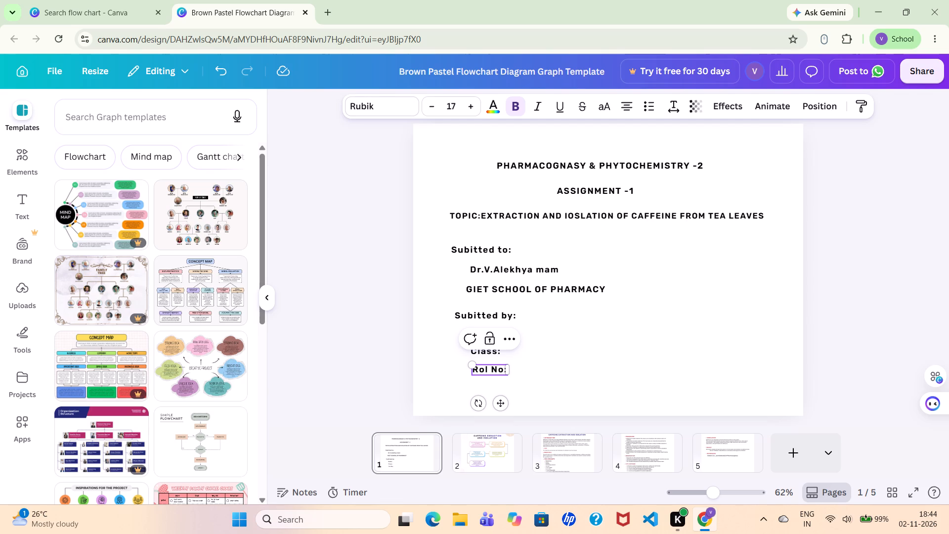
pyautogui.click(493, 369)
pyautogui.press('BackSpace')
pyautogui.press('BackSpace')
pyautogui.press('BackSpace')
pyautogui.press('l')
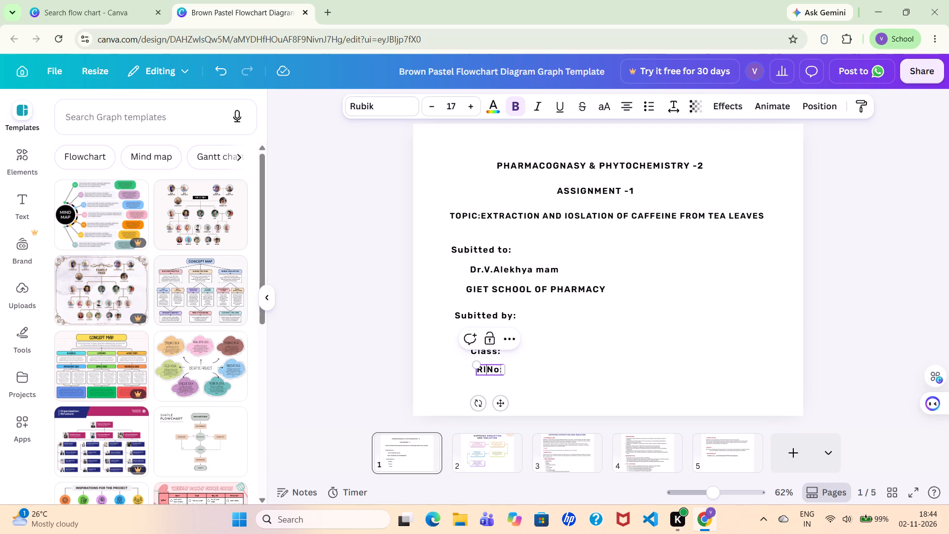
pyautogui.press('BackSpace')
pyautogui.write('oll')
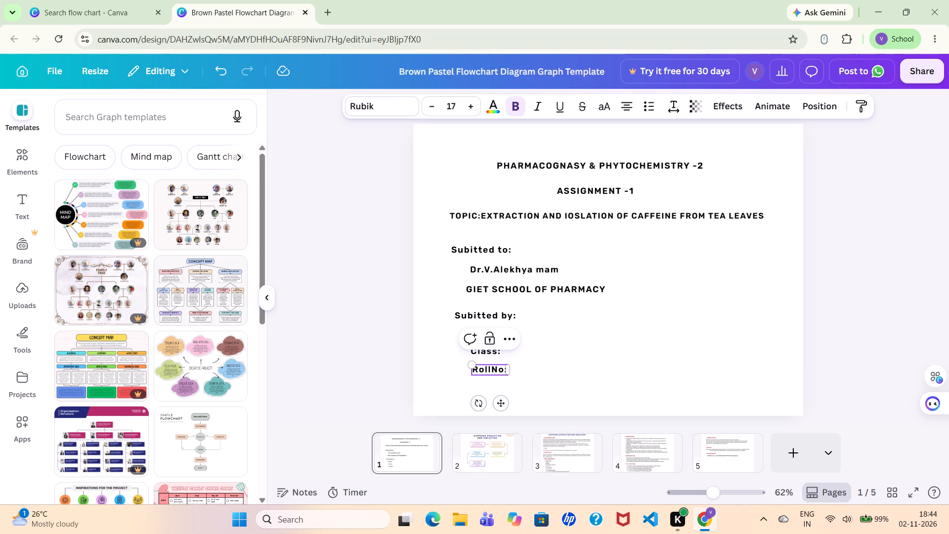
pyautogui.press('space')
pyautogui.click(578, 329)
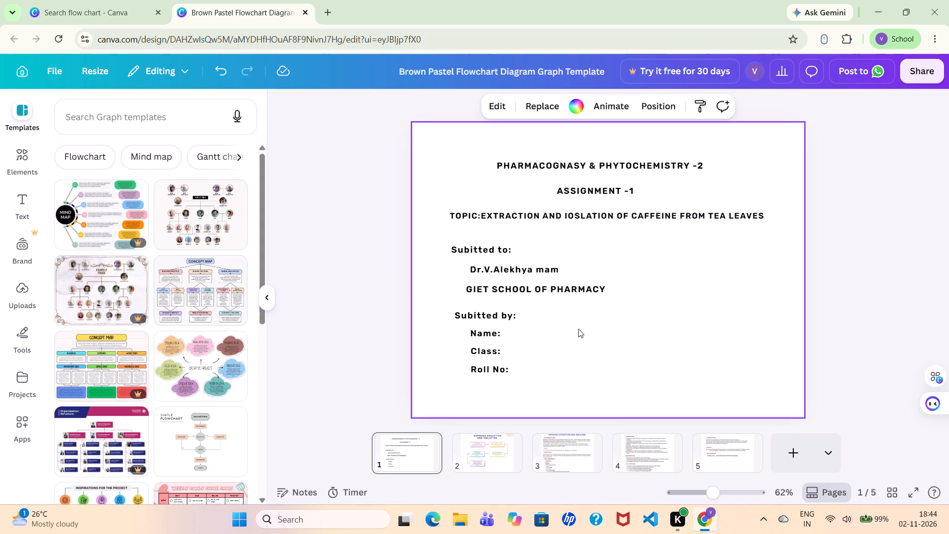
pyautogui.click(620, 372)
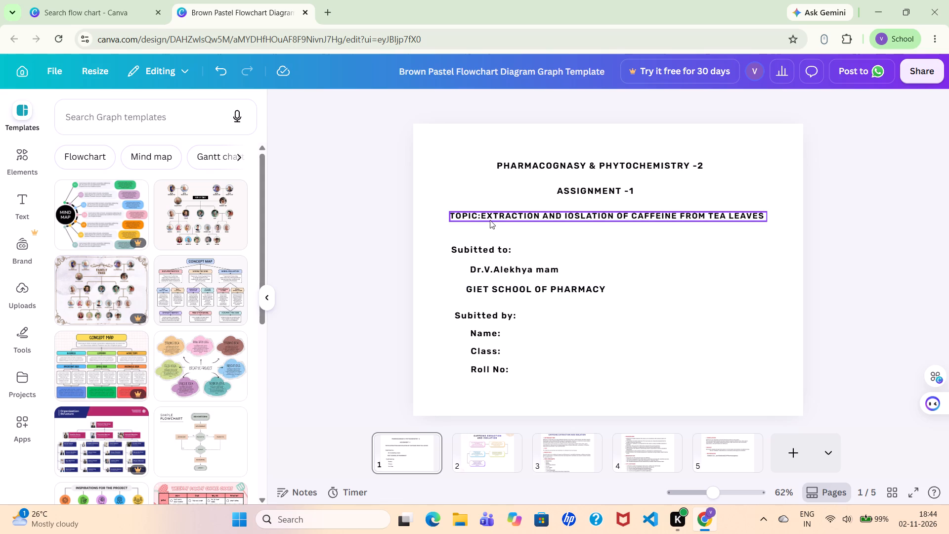
# Select the "TOPIC:EXTRACTION AND IOSLATION OF CAFFEINE FROM TEA LEAVES" heading on the title page.
pyautogui.click(478, 214)
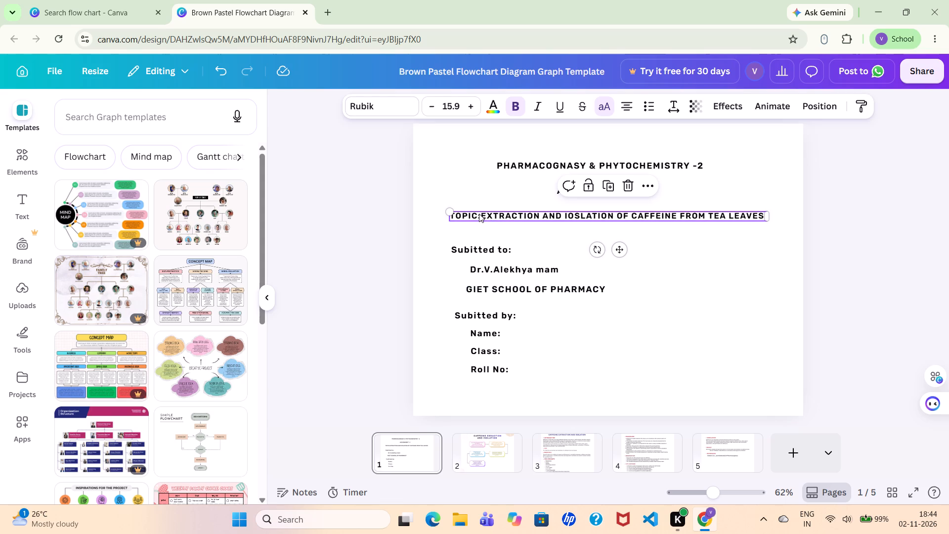
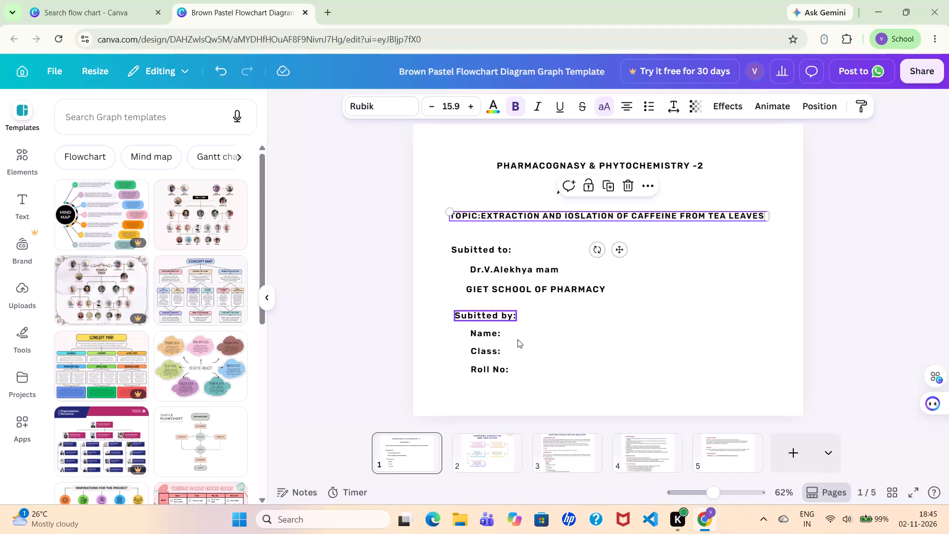
# Add a new text box beside the teacher's name under "Subitted to:" and clear its placeholder text.
pyautogui.click(584, 336)
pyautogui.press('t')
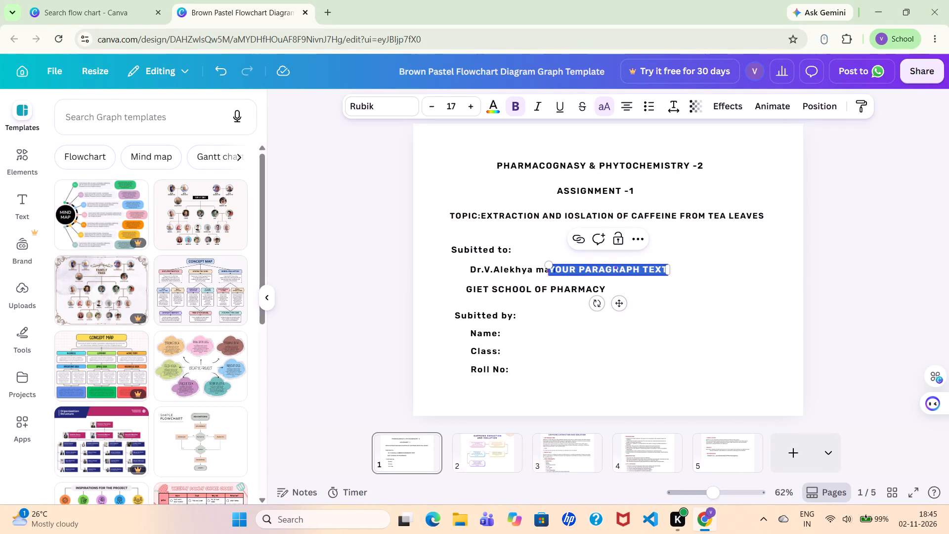
pyautogui.click(660, 268)
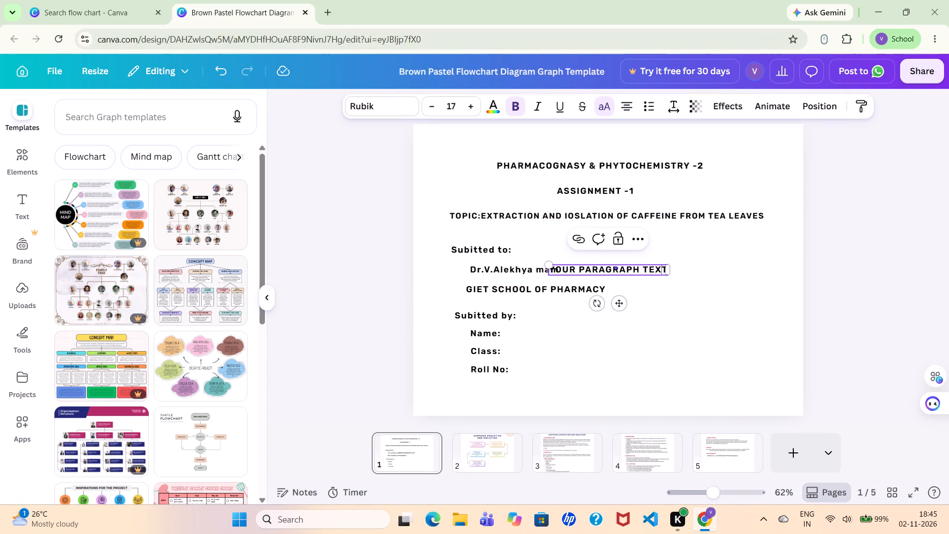
pyautogui.press('BackSpace')
pyautogui.press('BackSpace')
pyautogui.press('BackSpace')
pyautogui.press('BackSpace')
pyautogui.press('BackSpace')
pyautogui.press('BackSpace')
pyautogui.press('BackSpace')
pyautogui.press('BackSpace')
pyautogui.press('BackSpace')
pyautogui.press('BackSpace')
pyautogui.press('BackSpace')
pyautogui.press('BackSpace')
pyautogui.press('BackSpace')
pyautogui.press('BackSpace')
pyautogui.press('BackSpace')
pyautogui.press('BackSpace')
pyautogui.press('BackSpace')
pyautogui.press('BackSpace')
pyautogui.press('BackSpace')
pyautogui.press('BackSpace')
pyautogui.press('BackSpace')
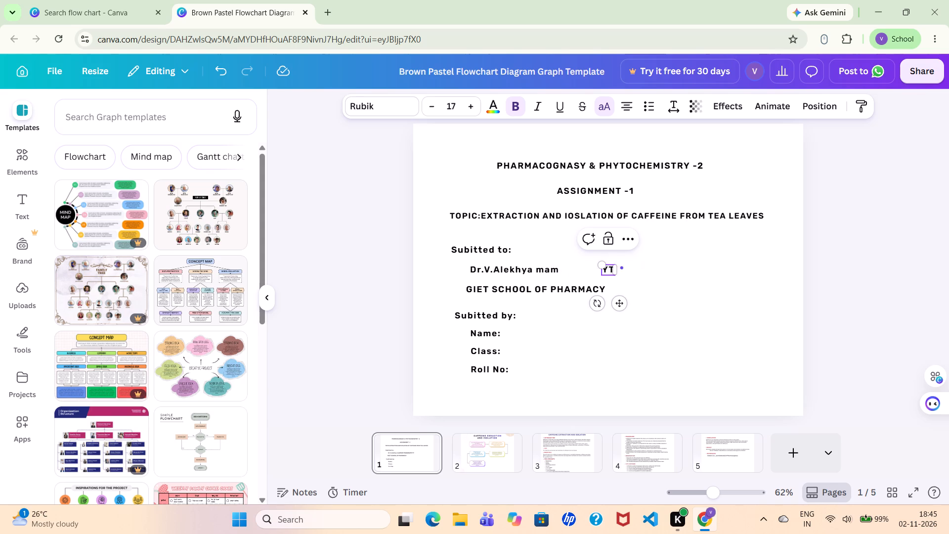
pyautogui.press('Right')
pyautogui.press('BackSpace')
# Turn off the uppercase formatting for the empty text box and enter the student's name in it.
pyautogui.click(599, 100)
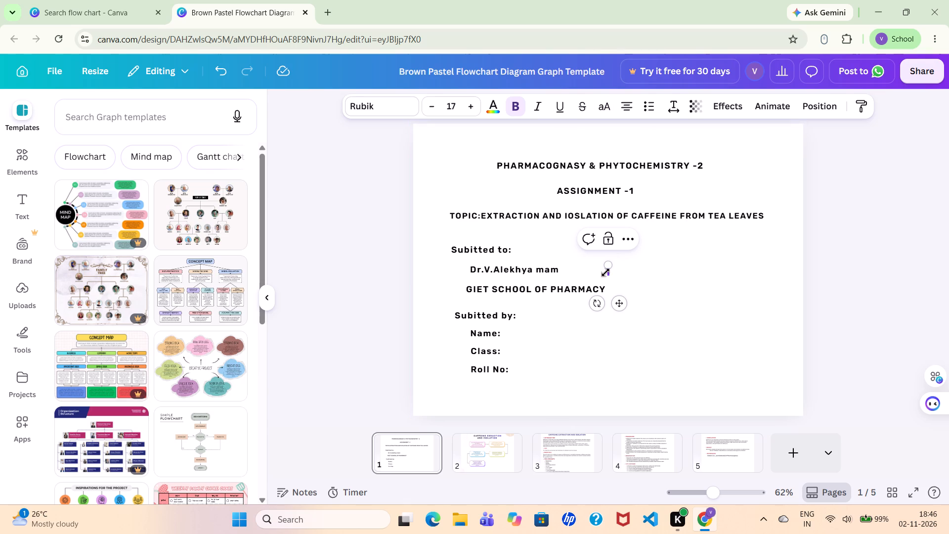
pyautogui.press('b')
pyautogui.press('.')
# Finish entering the student's name after the initial "B." in the new text box on the title page.
pyautogui.press('r')
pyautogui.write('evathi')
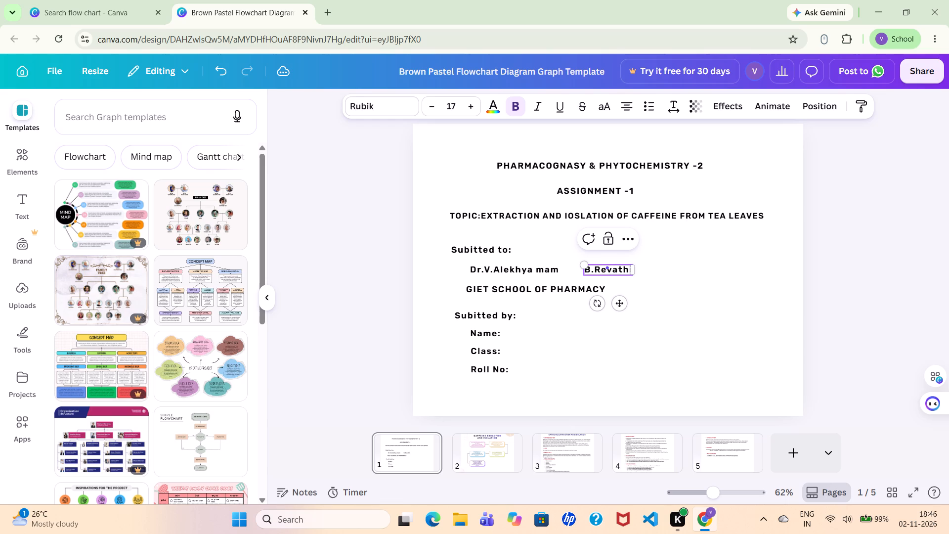
pyautogui.click(686, 294)
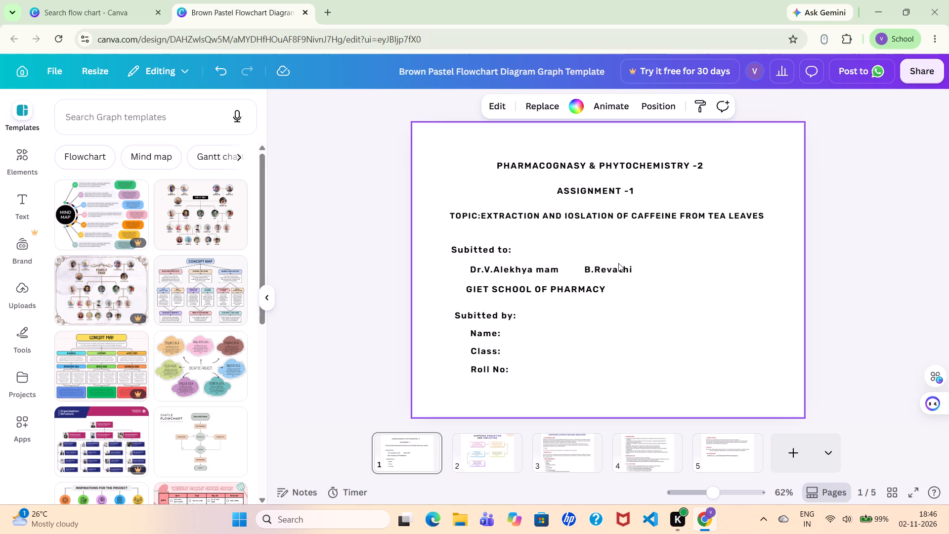
# Move the student's name text beside the "Name:" label under "Subitted by:", leaving a small gap after the colon.
pyautogui.moveTo(618, 270); pyautogui.dragTo(604, 298)
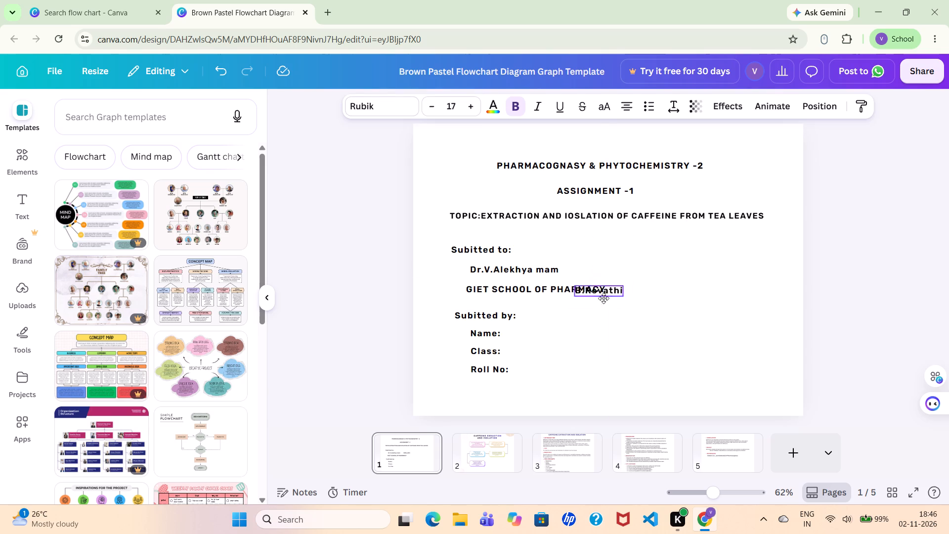
pyautogui.moveTo(604, 298); pyautogui.dragTo(550, 333)
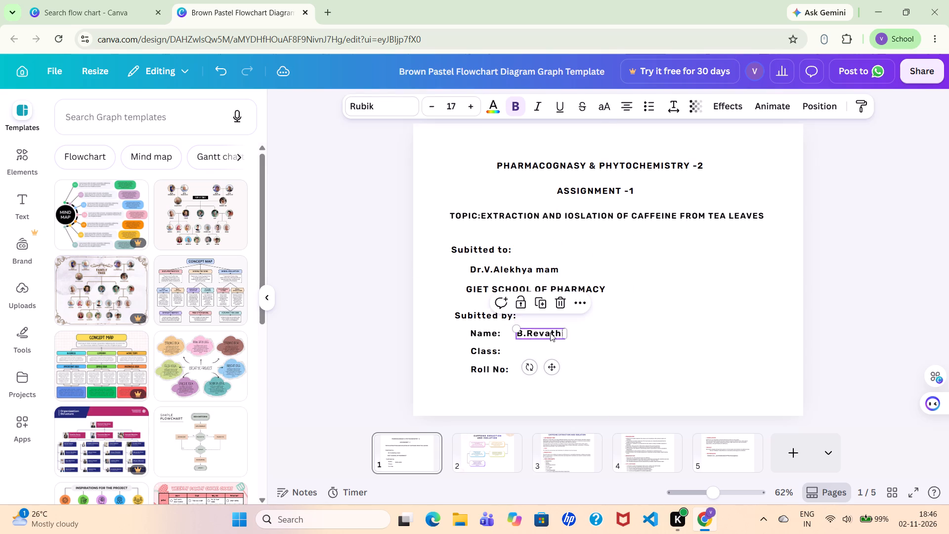
pyautogui.click(550, 333)
pyautogui.moveTo(550, 333); pyautogui.dragTo(550, 333)
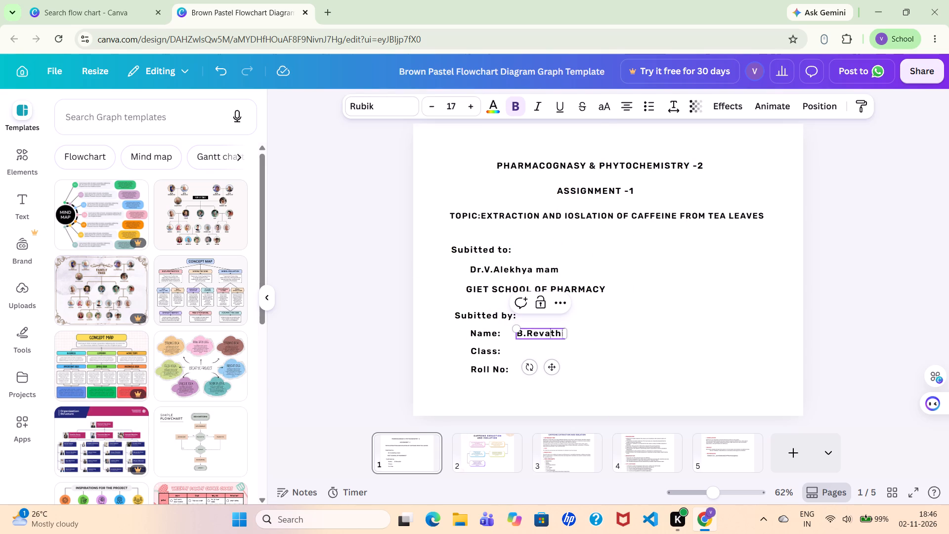
pyautogui.moveTo(550, 333); pyautogui.dragTo(545, 333)
pyautogui.click(633, 312)
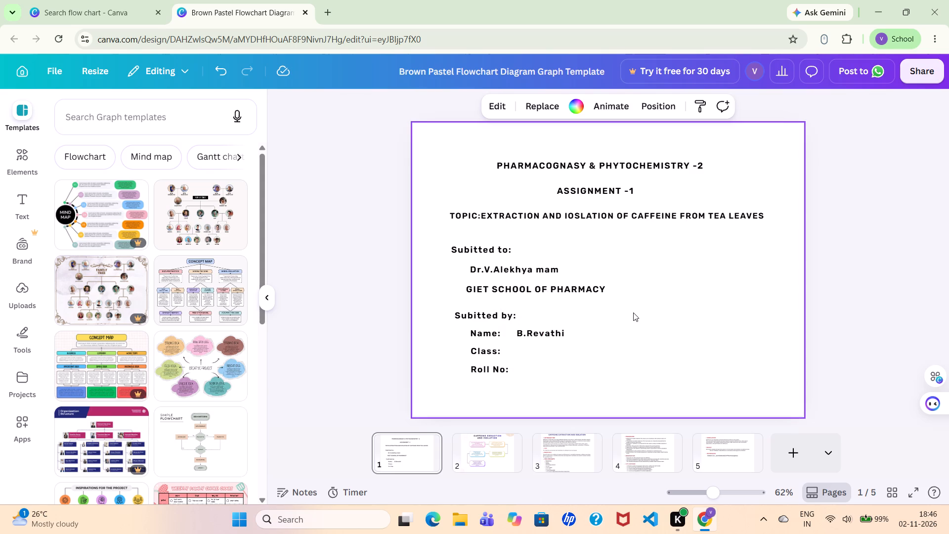
pyautogui.moveTo(547, 334); pyautogui.dragTo(540, 333)
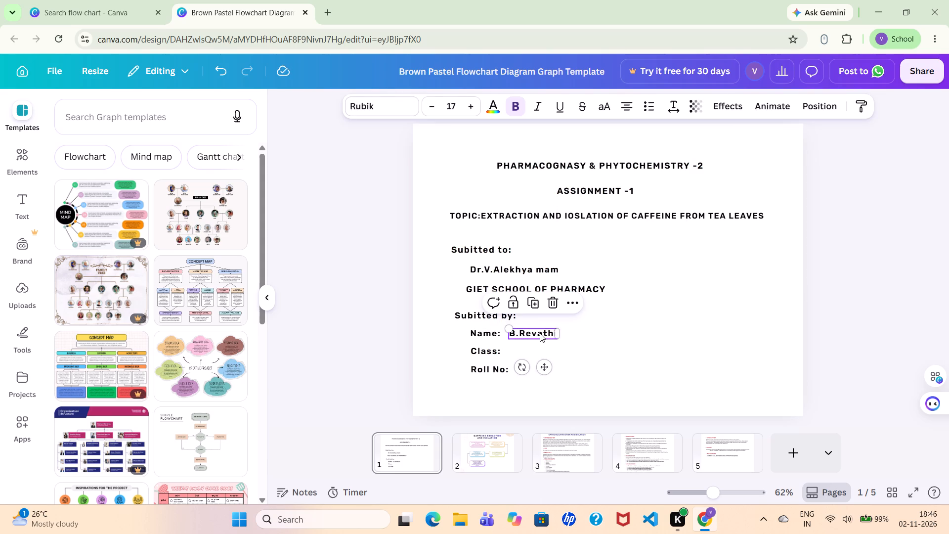
pyautogui.click(649, 305)
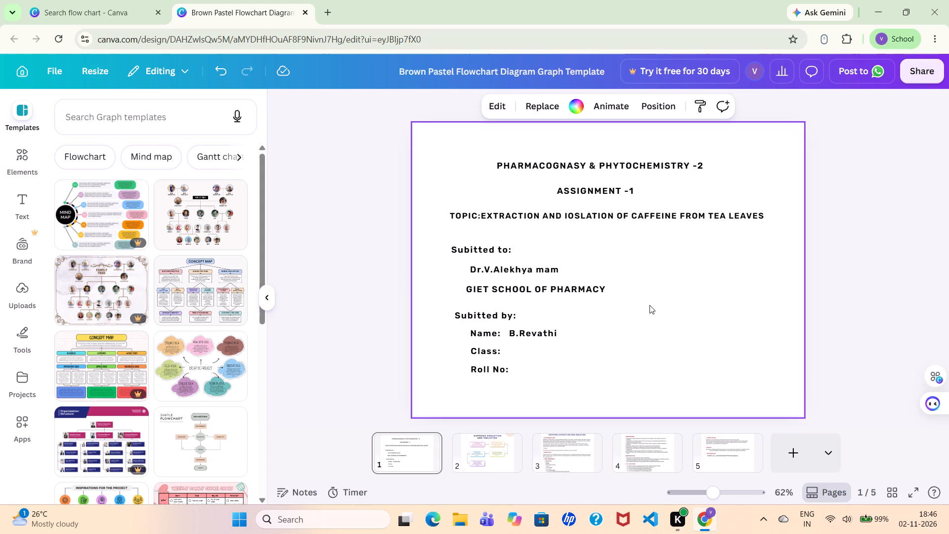
pyautogui.click(649, 305)
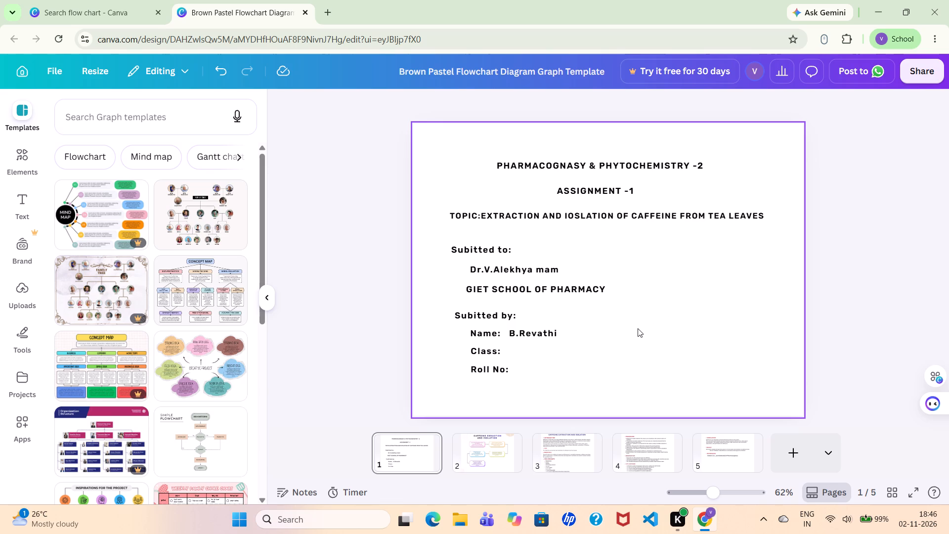
# Add another text box to the title page and clear all of its placeholder text.
pyautogui.click(693, 342)
pyautogui.press('t')
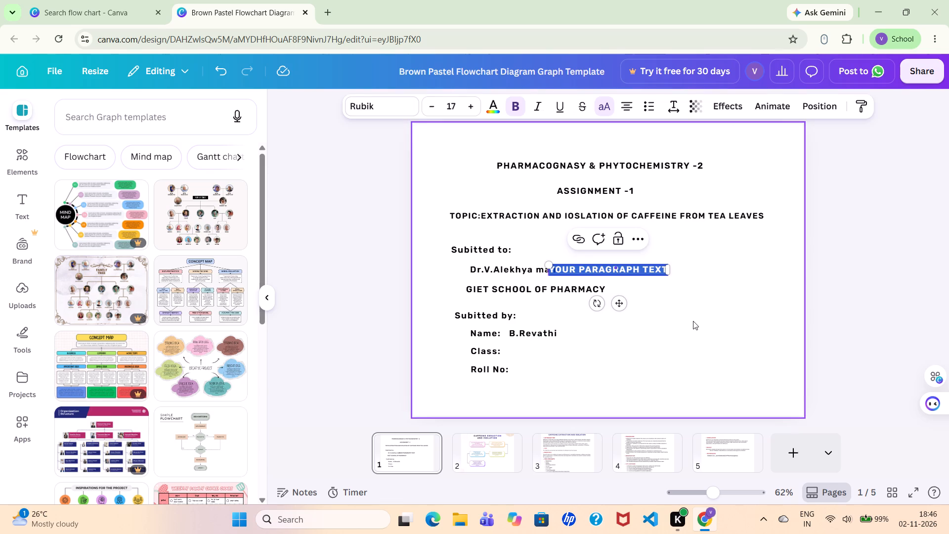
pyautogui.click(663, 272)
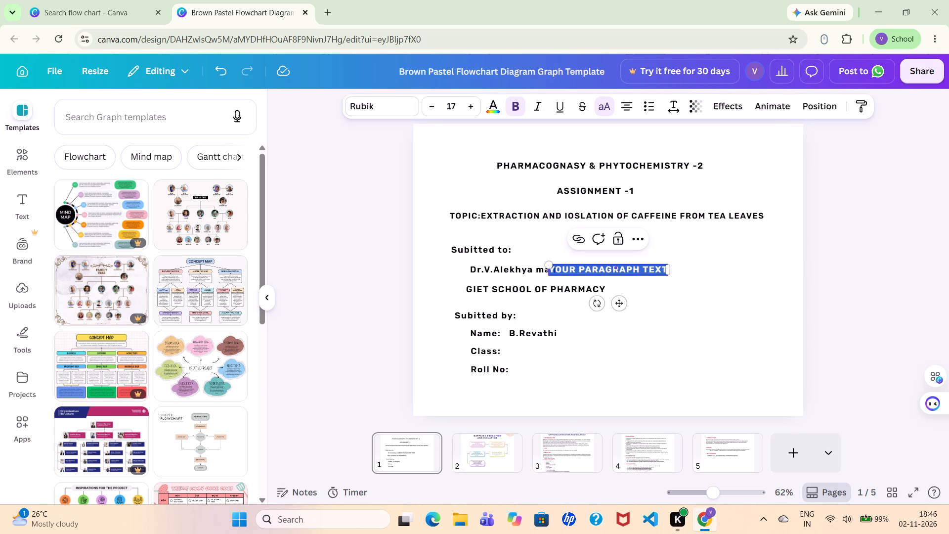
pyautogui.press('BackSpace')
pyautogui.press('BackSpace')
pyautogui.press('BackSpace')
pyautogui.press('BackSpace')
pyautogui.press('BackSpace')
pyautogui.press('BackSpace')
pyautogui.press('BackSpace')
pyautogui.press('BackSpace')
pyautogui.press('BackSpace')
pyautogui.press('BackSpace')
pyautogui.press('BackSpace')
pyautogui.press('BackSpace')
pyautogui.press('BackSpace')
pyautogui.press('BackSpace')
pyautogui.press('BackSpace')
pyautogui.press('BackSpace')
pyautogui.press('BackSpace')
pyautogui.press('BackSpace')
pyautogui.press('BackSpace')
pyautogui.press('BackSpace')
pyautogui.press('BackSpace')
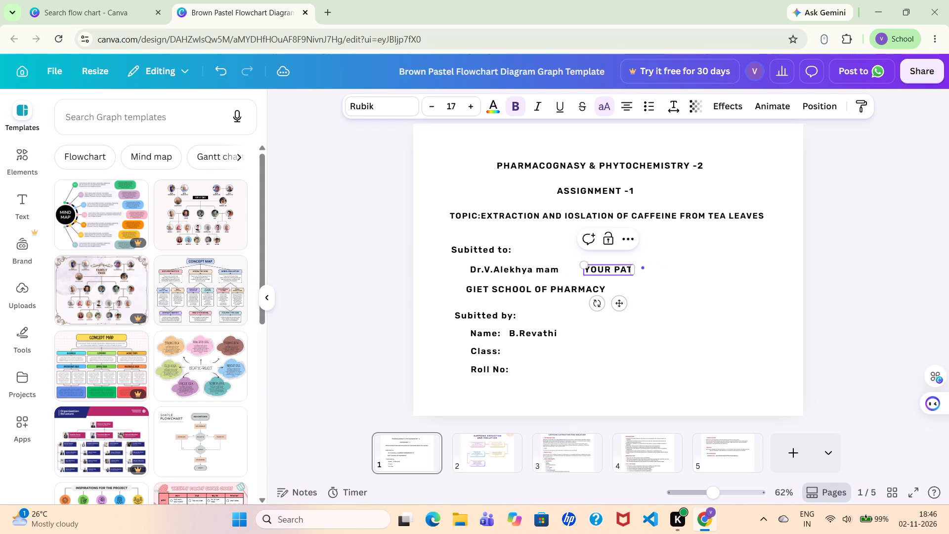
pyautogui.press('Right')
pyautogui.press('BackSpace')
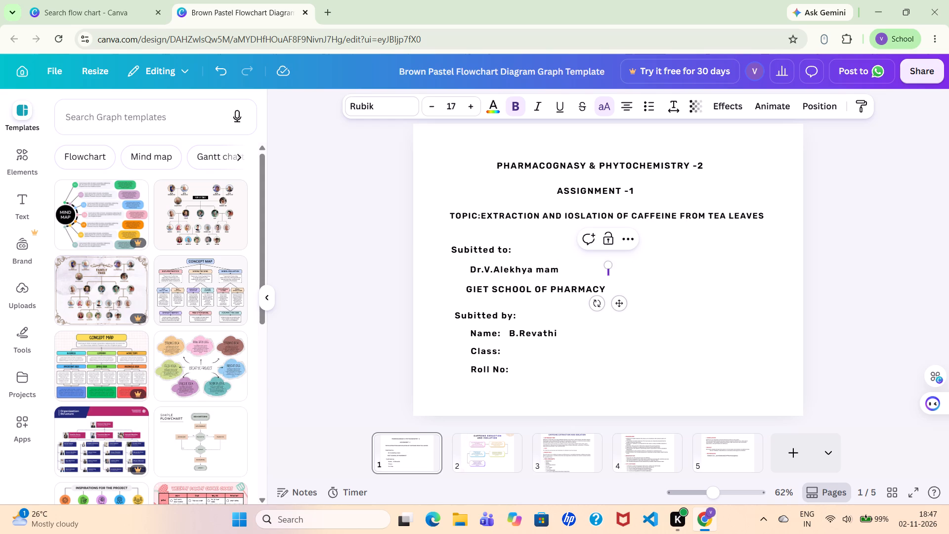
# Turn off uppercase formatting in the new text box and erase the trial "b.ph" text.
pyautogui.press('b')
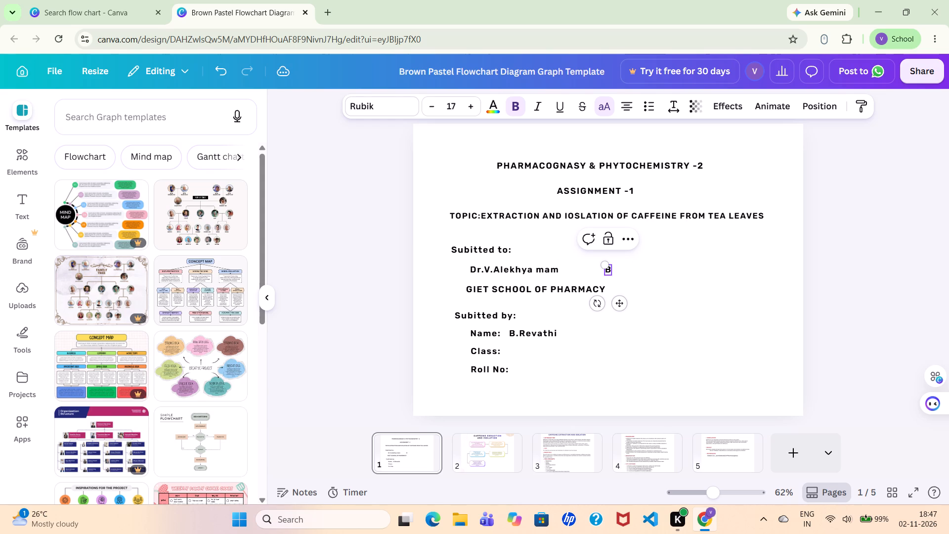
pyautogui.press('.')
pyautogui.press('p')
pyautogui.write('ha')
pyautogui.press('BackSpace')
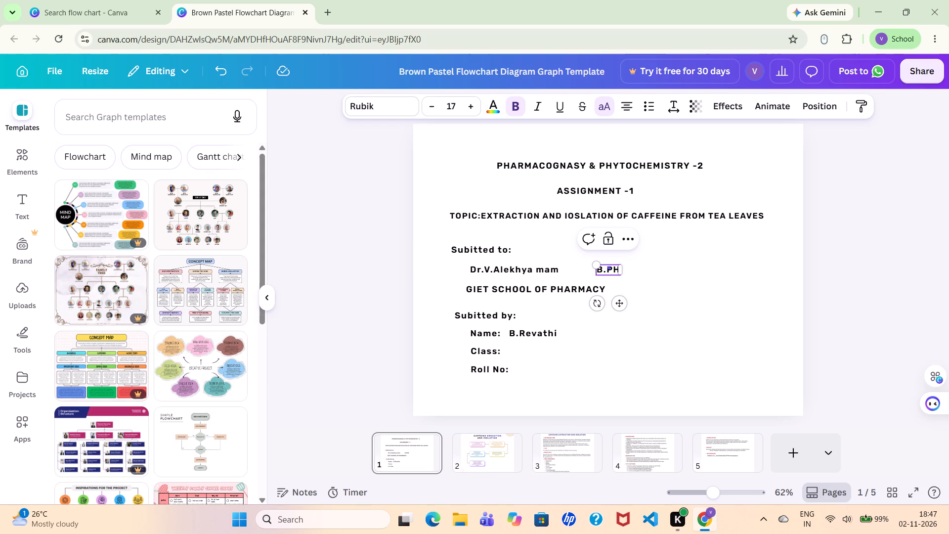
pyautogui.press('BackSpace')
pyautogui.click(599, 106)
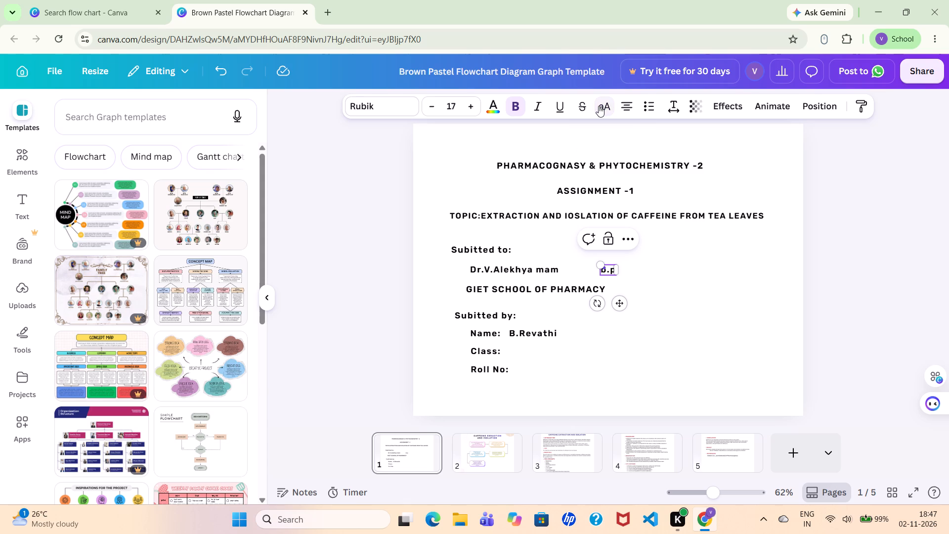
pyautogui.press('h')
pyautogui.press('BackSpace')
pyautogui.press('BackSpace')
pyautogui.press('BackSpace')
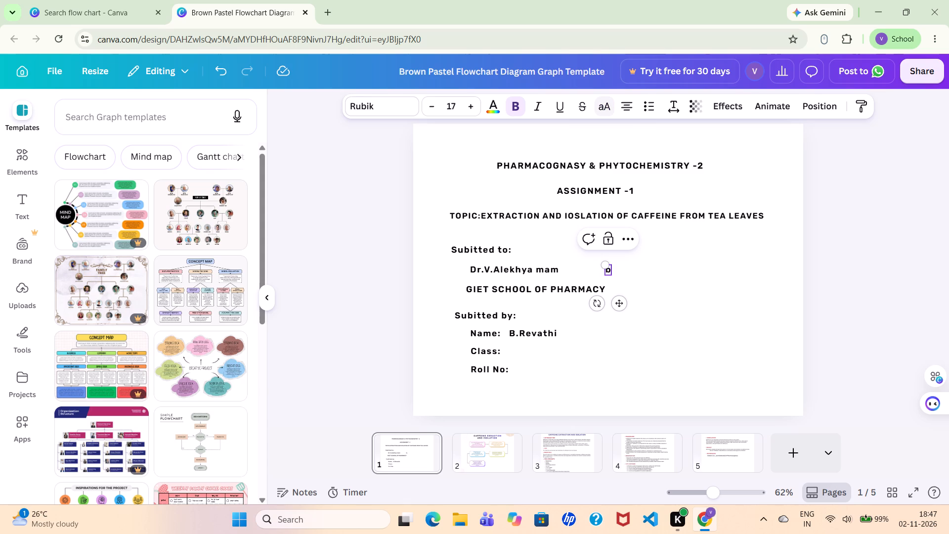
pyautogui.press('BackSpace')
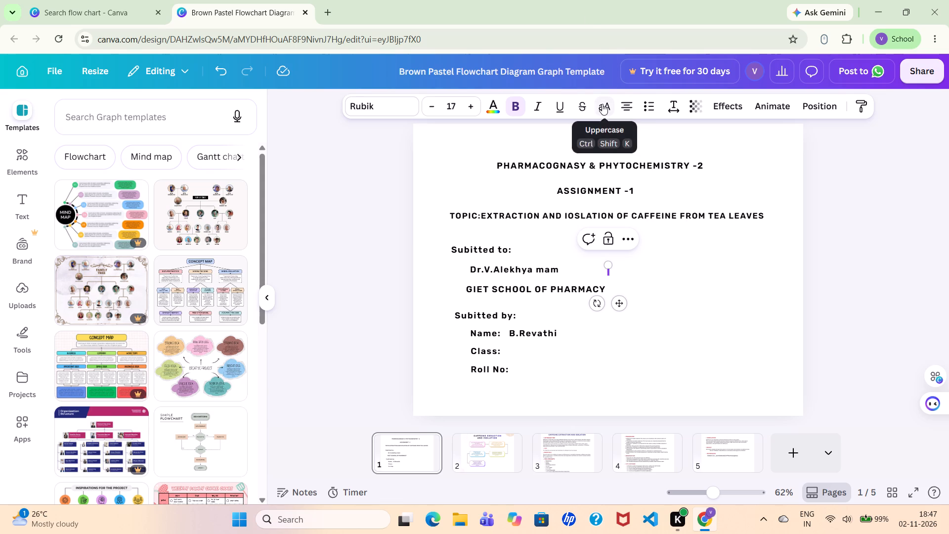
pyautogui.click(602, 104)
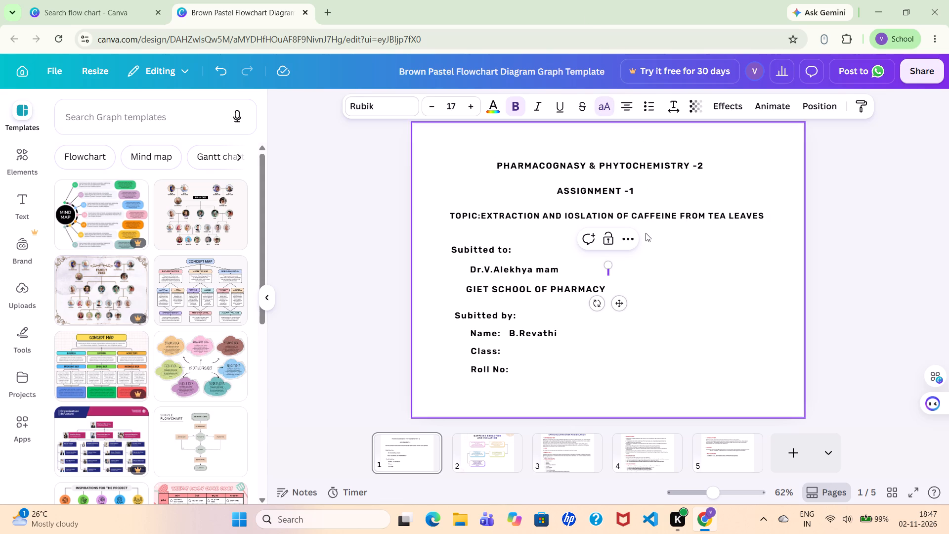
pyautogui.click(604, 109)
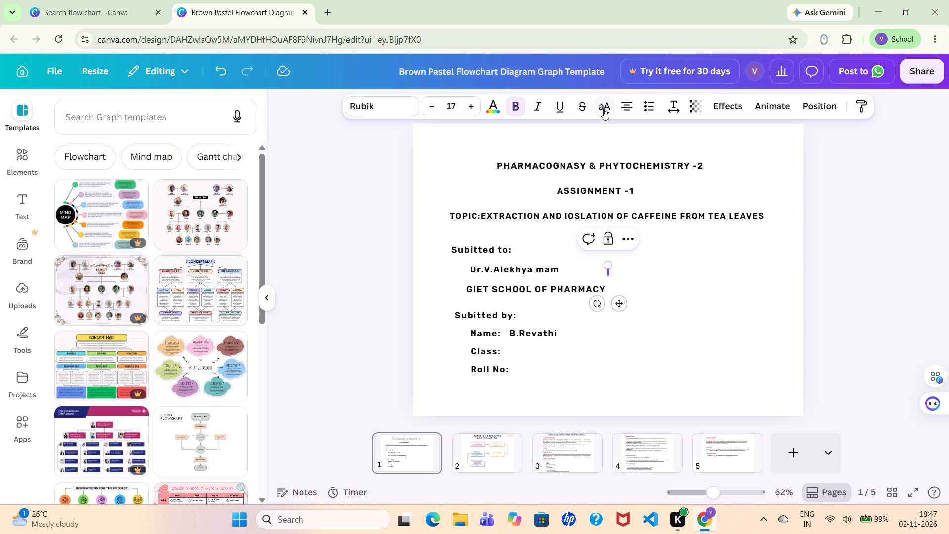
# Enter "B.Pharmacy-" in the empty text box as the start of the class detail.
pyautogui.press('b')
pyautogui.press('BackSpace')
pyautogui.press('b')
pyautogui.press('.')
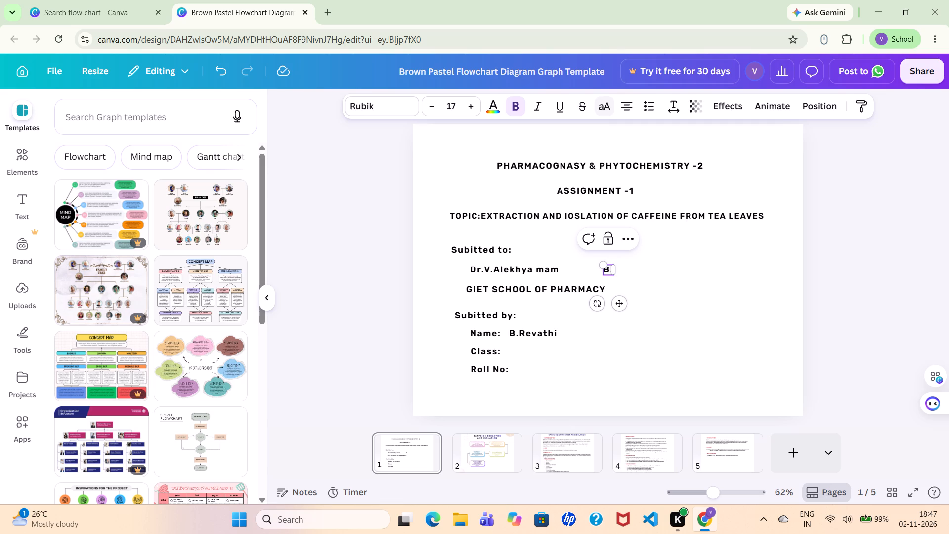
pyautogui.press('p')
pyautogui.write('harmacy')
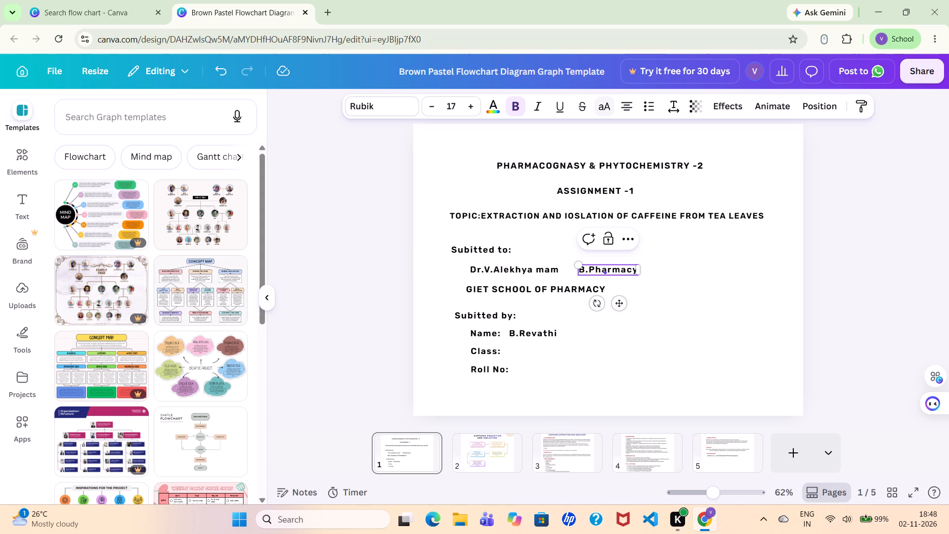
pyautogui.press('-')
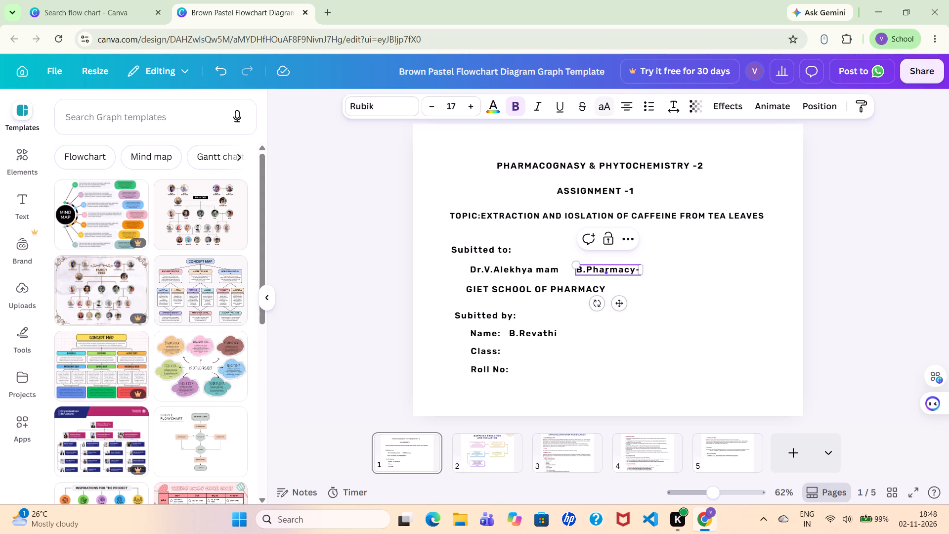
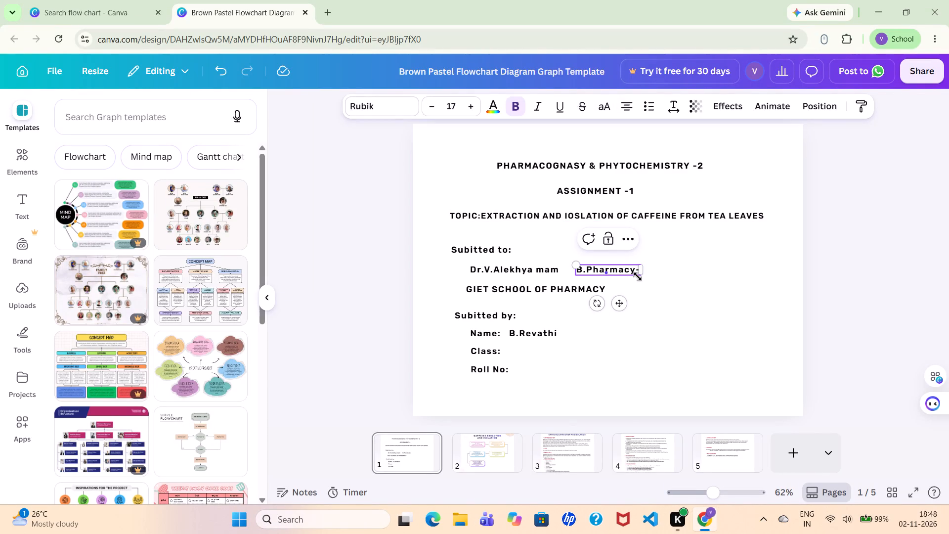
# Move the "B.Pharmacy-" text beside the "Class:" label, lined up under the student's name.
pyautogui.moveTo(636, 275); pyautogui.dragTo(661, 322)
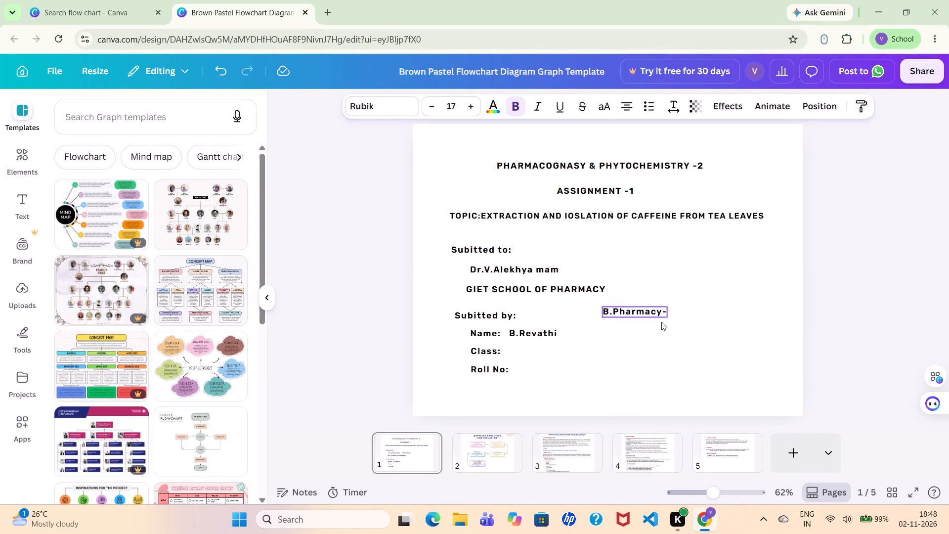
pyautogui.moveTo(661, 322); pyautogui.dragTo(570, 357)
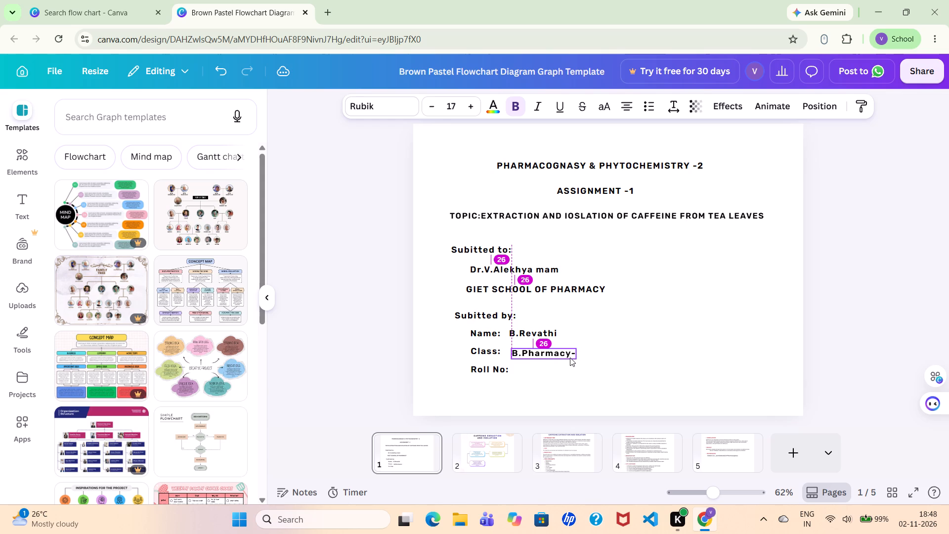
pyautogui.moveTo(570, 357); pyautogui.dragTo(568, 356)
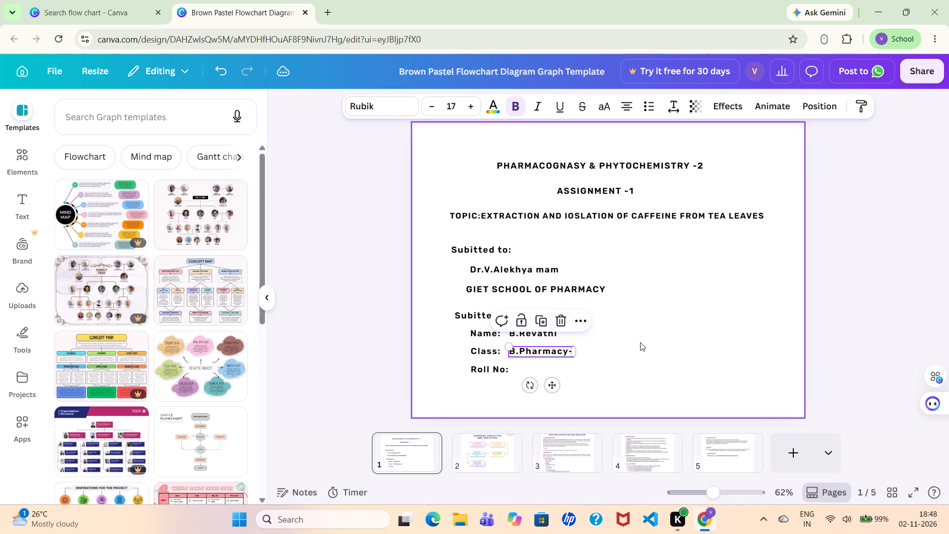
# Add another text box to the title page and clear all of its placeholder text.
pyautogui.click(641, 342)
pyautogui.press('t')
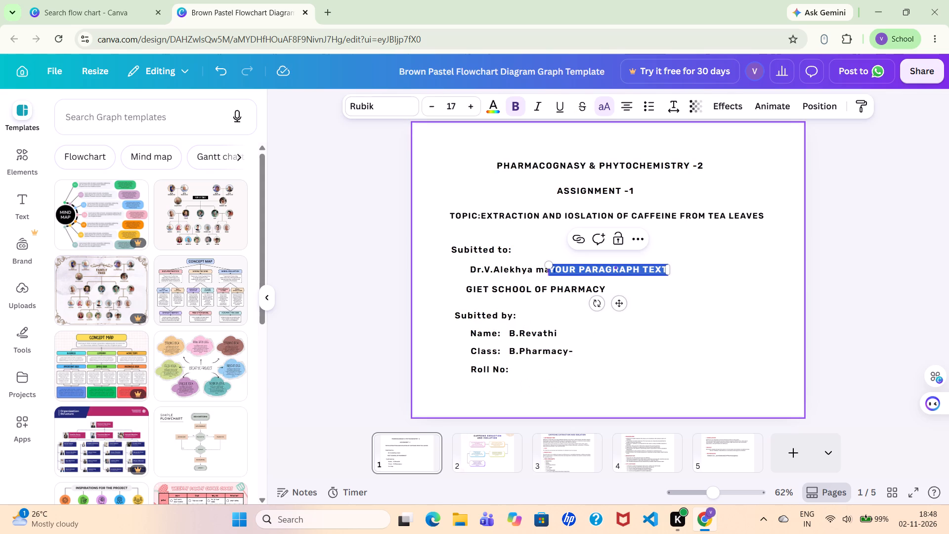
pyautogui.click(649, 268)
pyautogui.press('BackSpace')
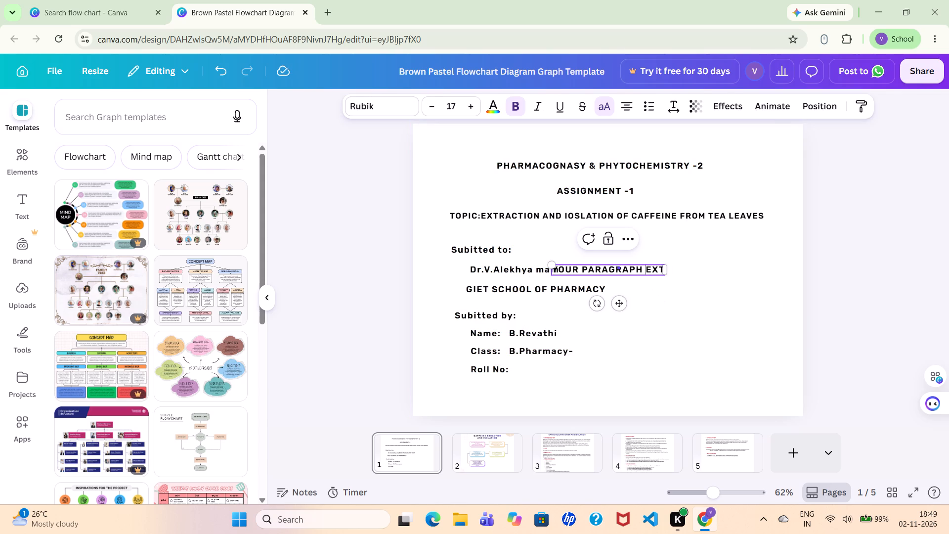
pyautogui.press('BackSpace')
pyautogui.press('BackSpace')
pyautogui.press('BackSpace')
pyautogui.press('BackSpace')
pyautogui.press('BackSpace')
pyautogui.press('BackSpace')
pyautogui.press('BackSpace')
pyautogui.press('BackSpace')
pyautogui.press('BackSpace')
pyautogui.press('BackSpace')
pyautogui.press('BackSpace')
pyautogui.press('BackSpace')
pyautogui.press('BackSpace')
pyautogui.press('BackSpace')
pyautogui.press('BackSpace')
pyautogui.press('BackSpace')
pyautogui.press('BackSpace')
pyautogui.press('BackSpace')
pyautogui.press('BackSpace')
pyautogui.press('BackSpace')
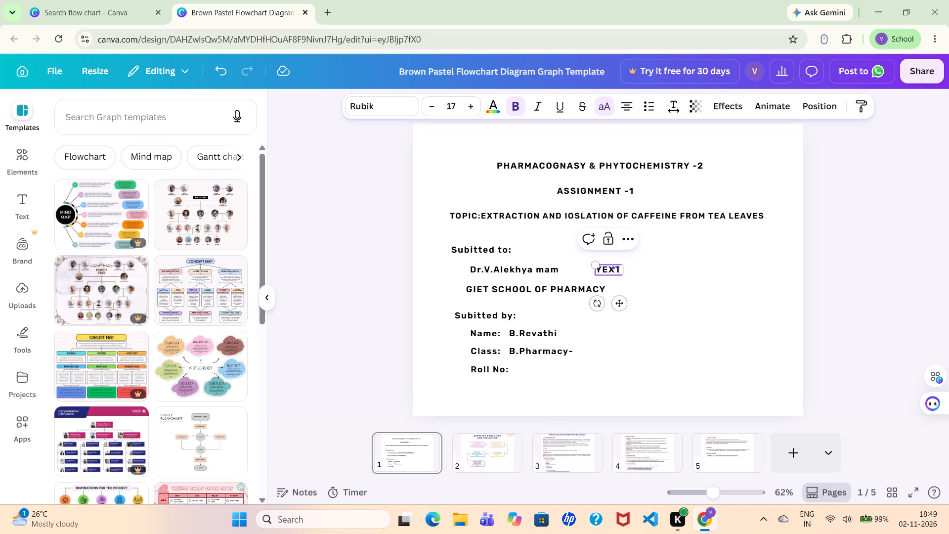
pyautogui.press('Right')
pyautogui.press('Right')
pyautogui.press('Right')
pyautogui.press('BackSpace')
pyautogui.press('BackSpace')
pyautogui.press('BackSpace')
pyautogui.press('BackSpace')
pyautogui.press('BackSpace')
pyautogui.press('BackSpace')
pyautogui.press('BackSpace')
pyautogui.press('BackSpace')
pyautogui.press('BackSpace')
pyautogui.press('BackSpace')
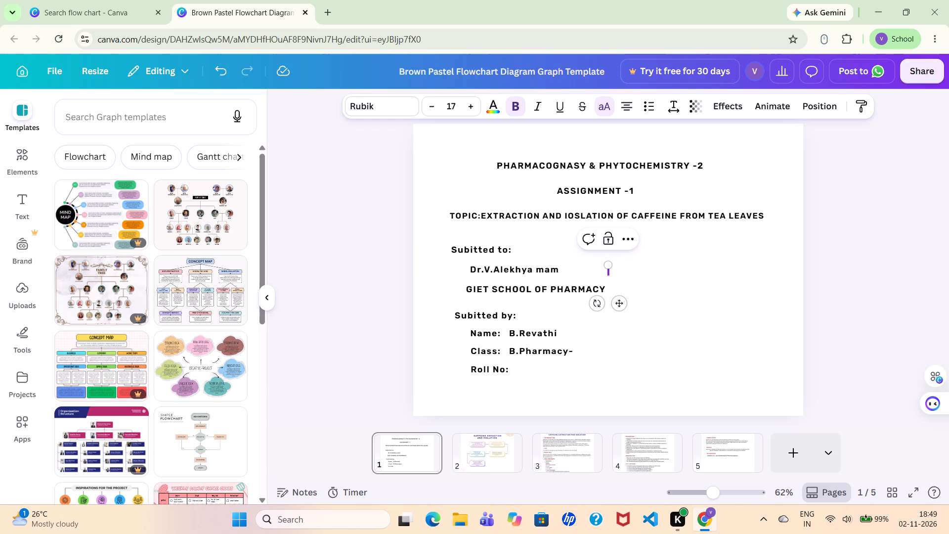
# Enter the student's roll number in the empty text box and place it beside the "Roll No:" label.
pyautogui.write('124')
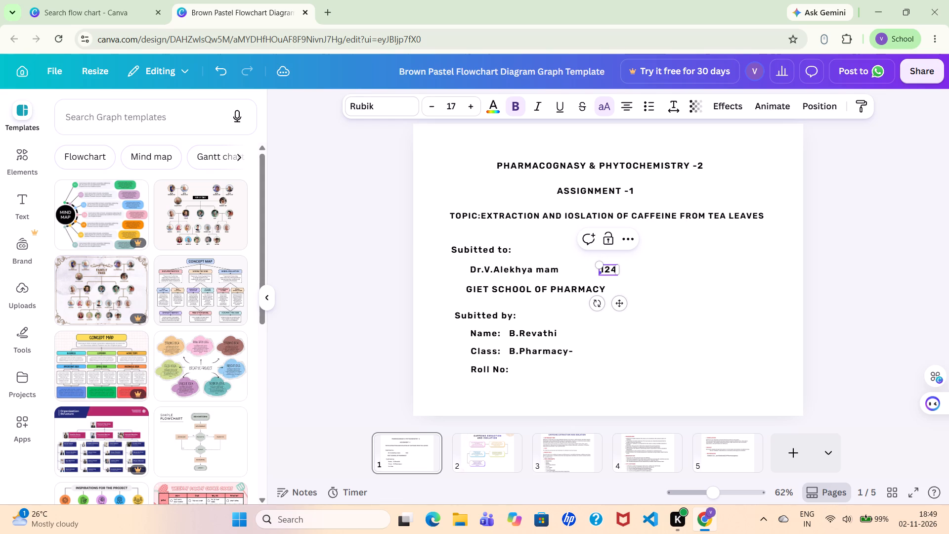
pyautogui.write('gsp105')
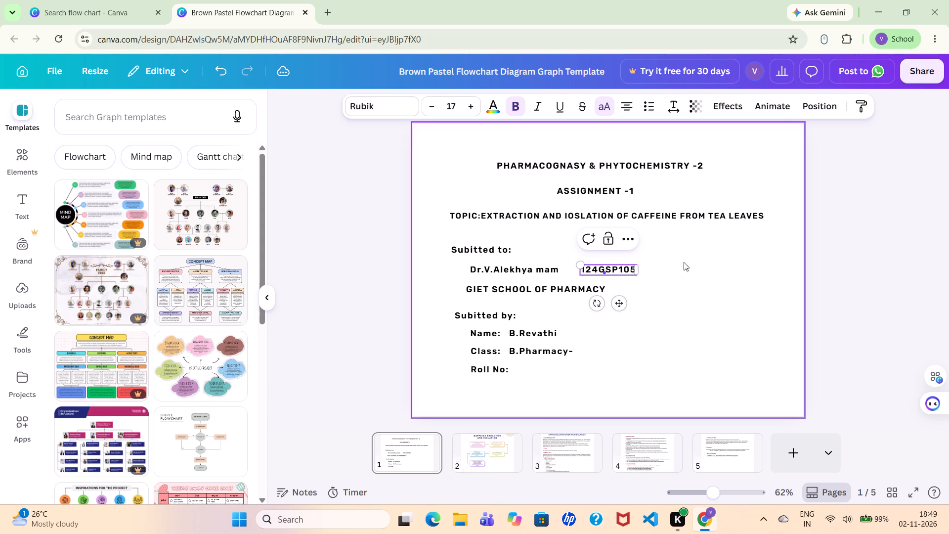
pyautogui.click(750, 262)
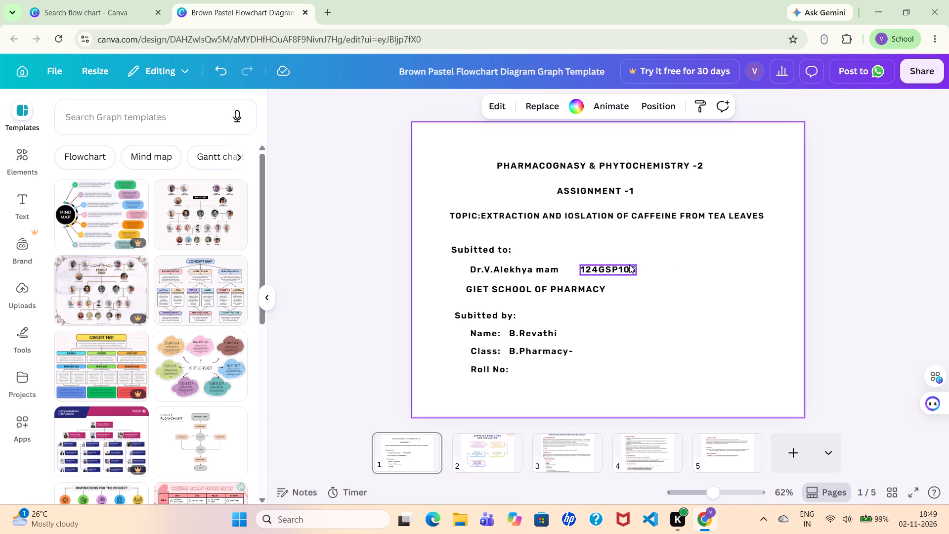
pyautogui.moveTo(629, 265); pyautogui.dragTo(606, 363)
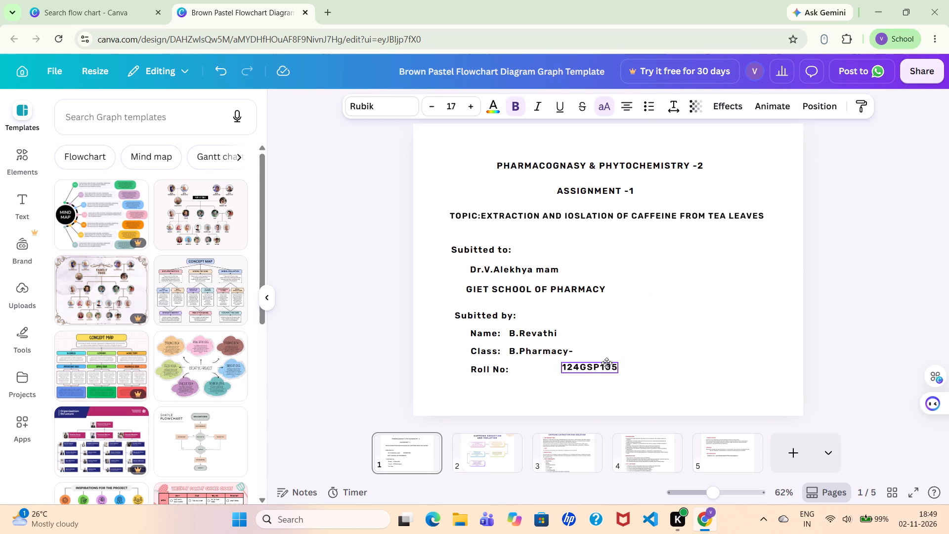
pyautogui.moveTo(606, 363); pyautogui.dragTo(569, 364)
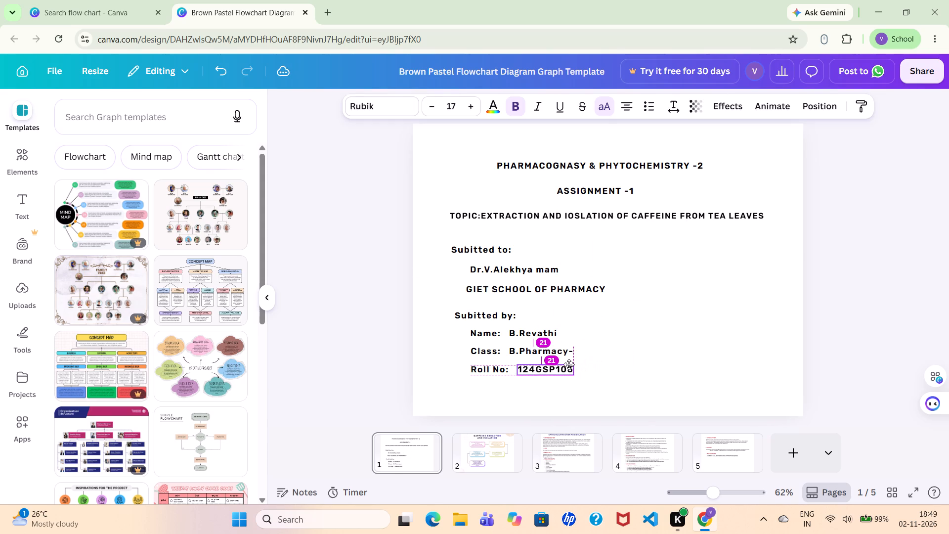
pyautogui.moveTo(569, 364); pyautogui.dragTo(564, 365)
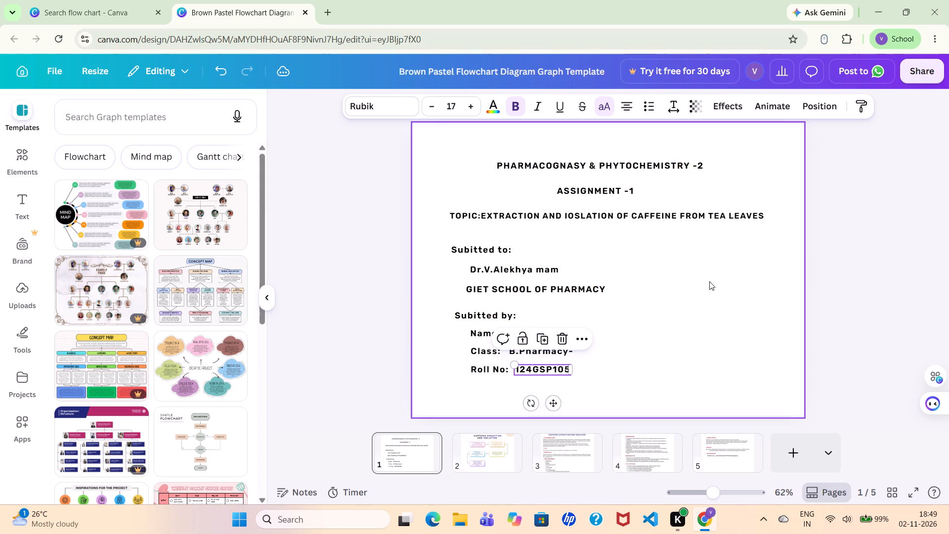
# Add a text box reading "GIET SCHOOL OF PHARMACY" in place of its placeholder text.
pyautogui.click(709, 281)
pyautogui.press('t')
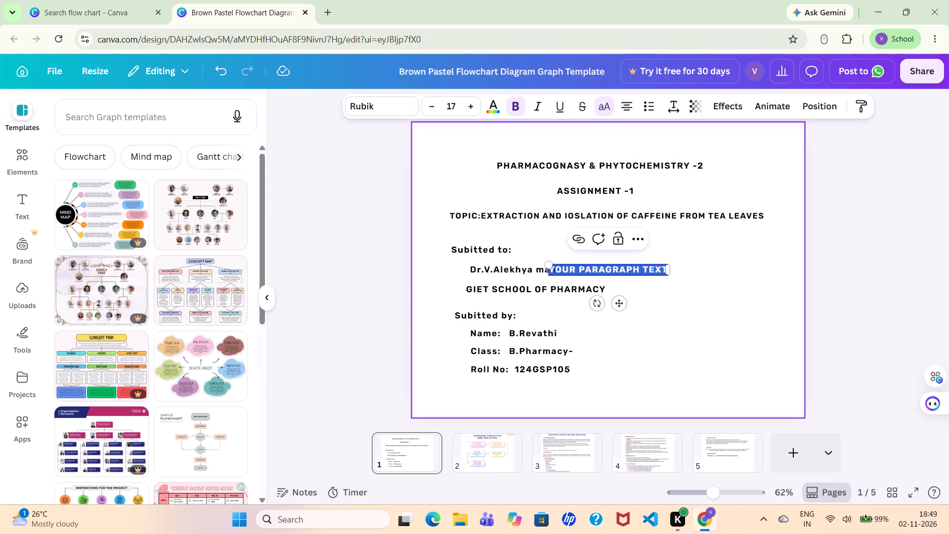
pyautogui.press('BackSpace')
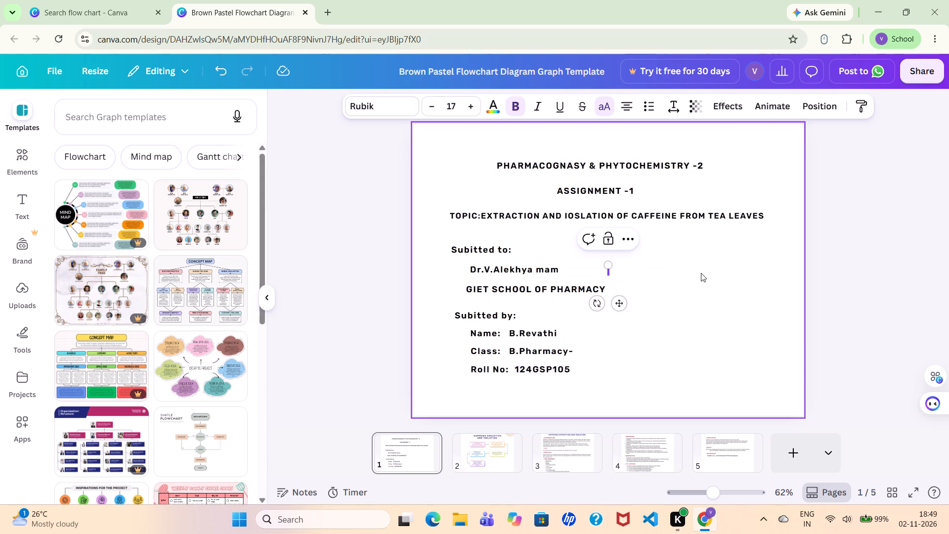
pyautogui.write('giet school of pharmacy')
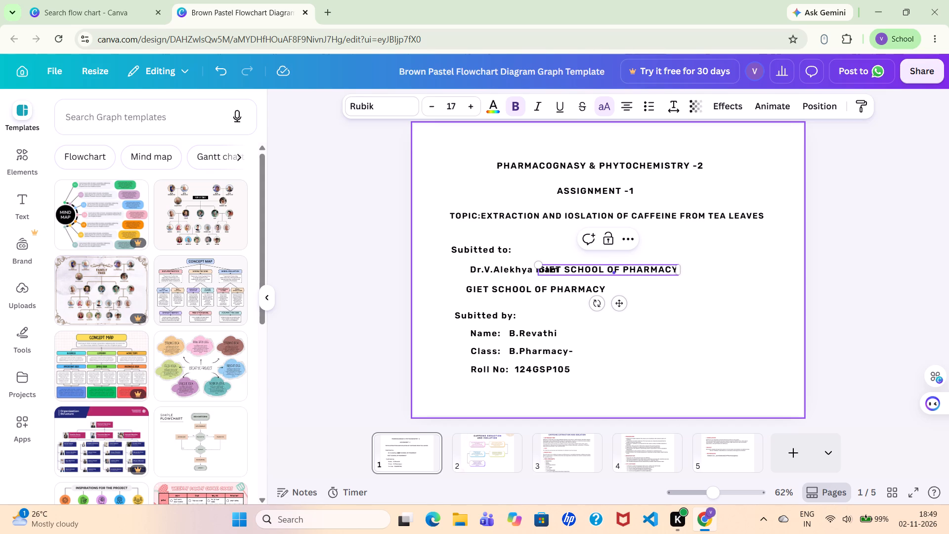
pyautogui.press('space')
pyautogui.click(746, 267)
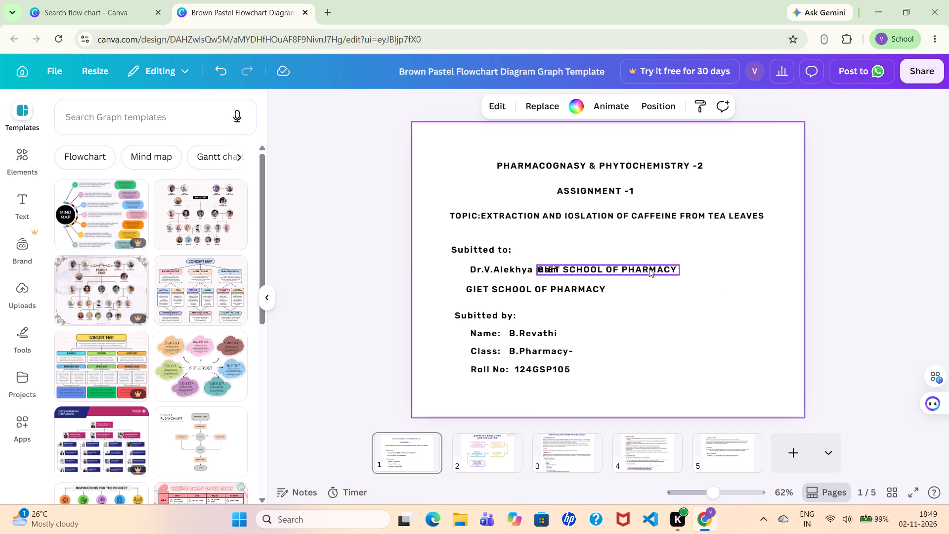
# Move the new "GIET SCHOOL OF PHARMACY" text below the roll number line, left-aligned with the "Roll No:" label.
pyautogui.moveTo(648, 268); pyautogui.dragTo(591, 382)
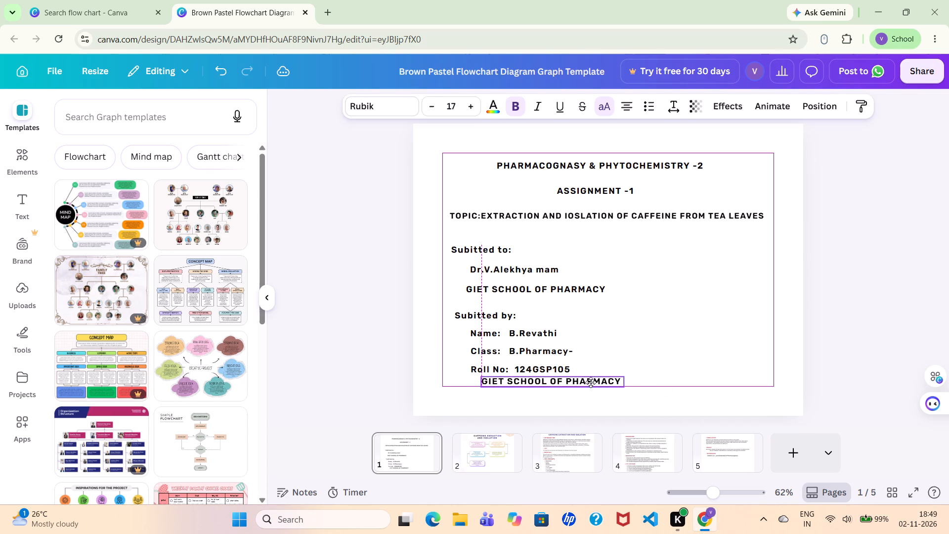
pyautogui.moveTo(591, 382); pyautogui.dragTo(584, 383)
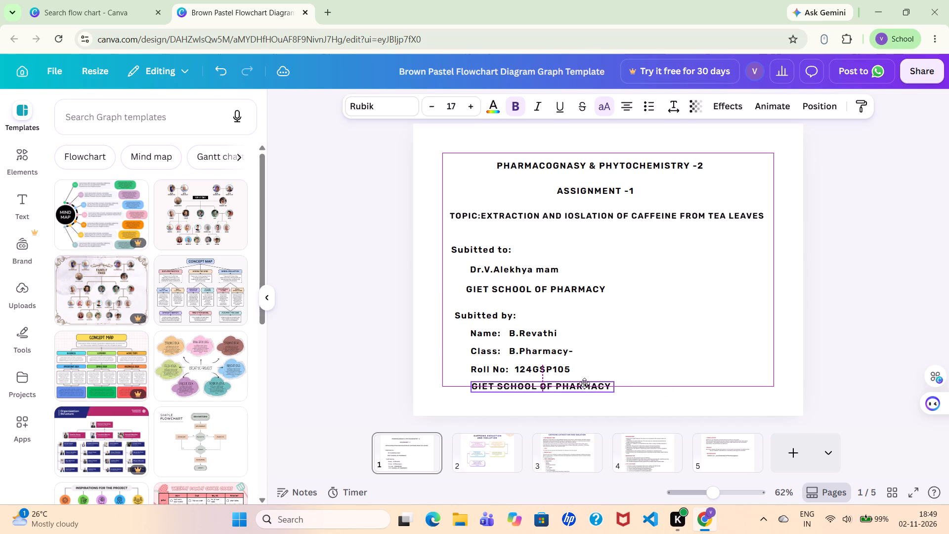
pyautogui.moveTo(584, 383); pyautogui.dragTo(580, 384)
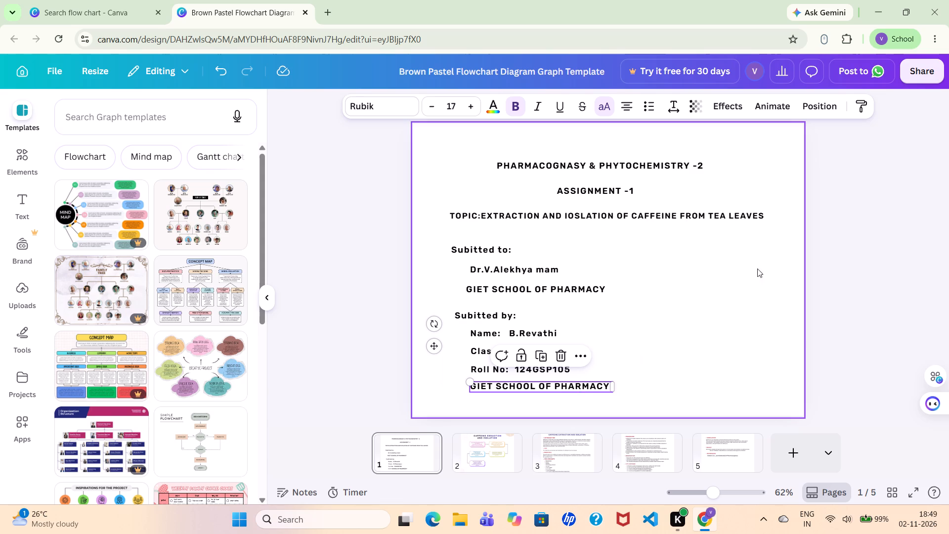
pyautogui.click(784, 252)
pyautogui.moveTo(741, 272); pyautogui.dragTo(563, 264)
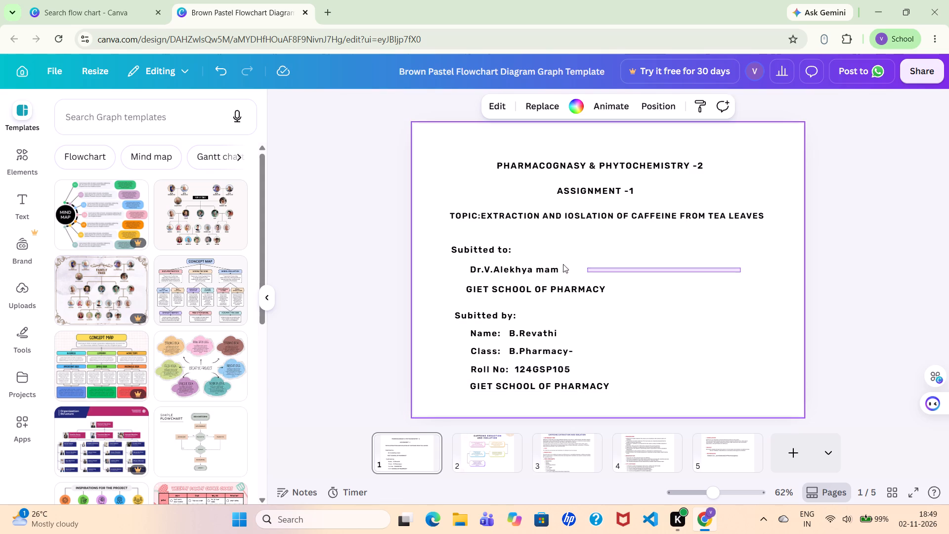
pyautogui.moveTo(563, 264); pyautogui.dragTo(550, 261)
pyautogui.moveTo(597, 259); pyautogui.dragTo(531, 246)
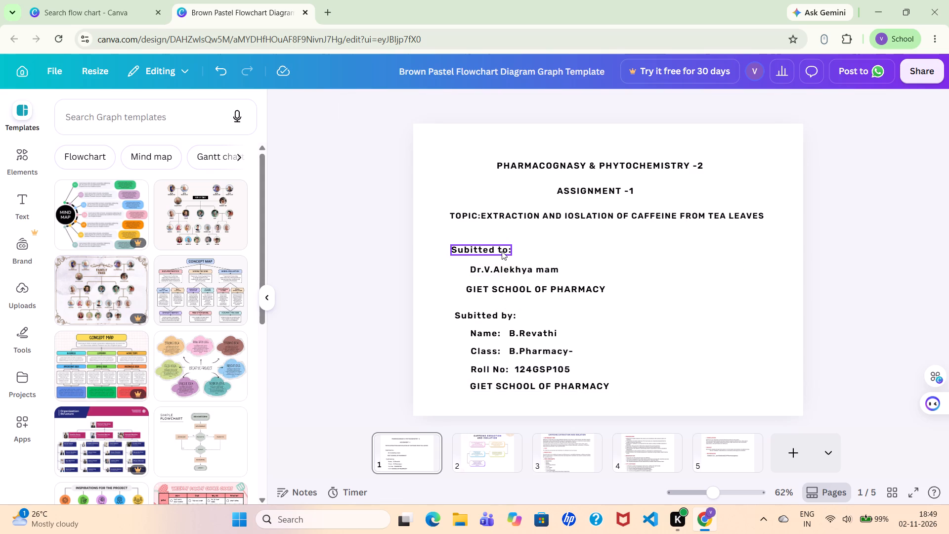
# Shift the "Subitted to:" heading, the teacher's name and the "GIET SCHOOL OF PHARMACY" line beneath it slightly upward with even spacing.
pyautogui.moveTo(502, 251); pyautogui.dragTo(500, 242)
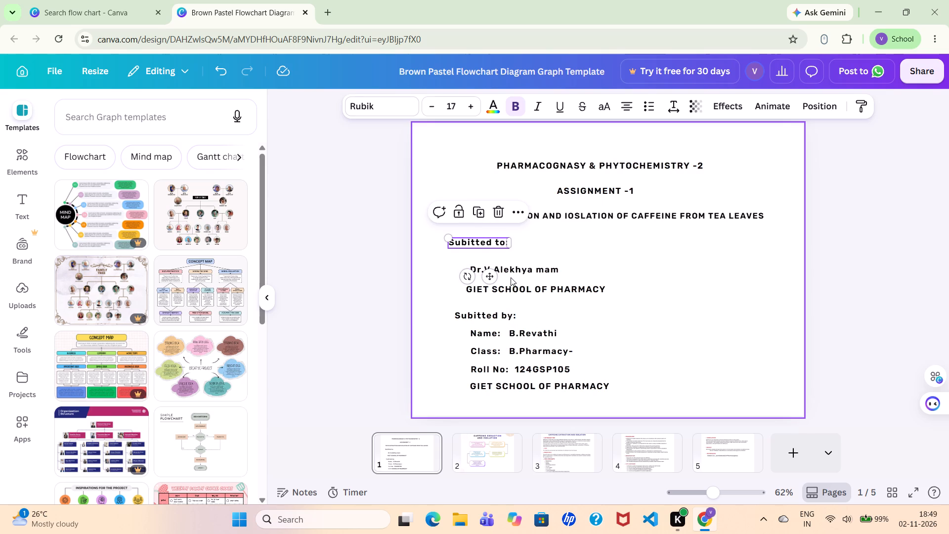
pyautogui.moveTo(501, 266); pyautogui.dragTo(497, 259)
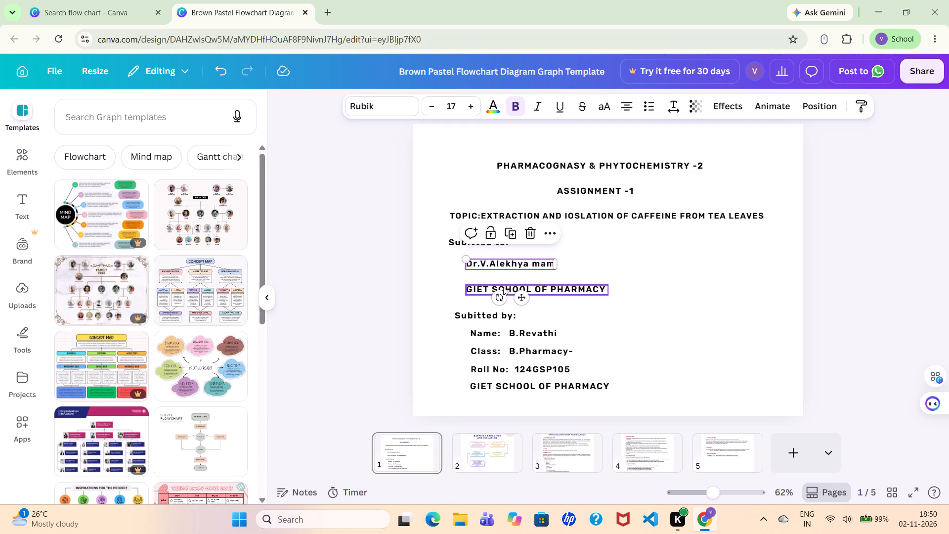
pyautogui.click(504, 287)
pyautogui.click(504, 287)
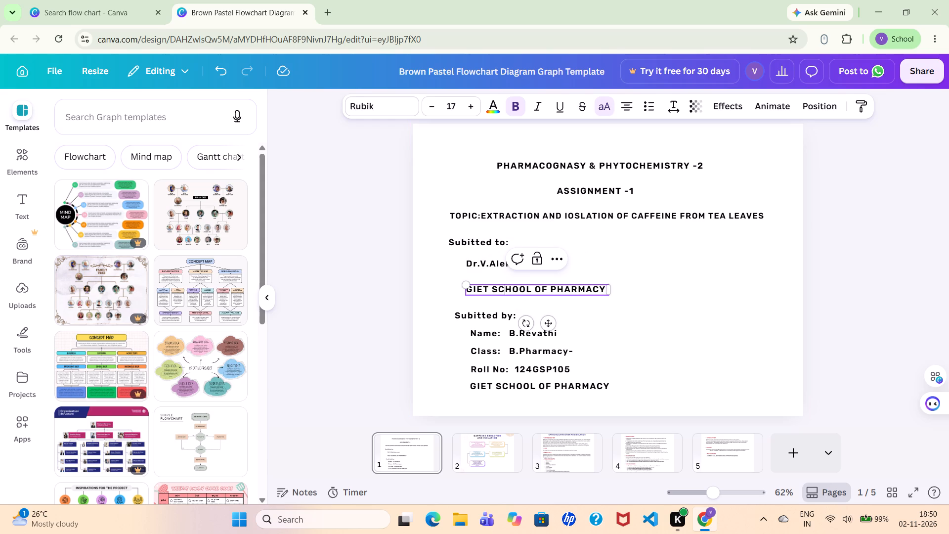
pyautogui.moveTo(633, 256); pyautogui.dragTo(604, 280)
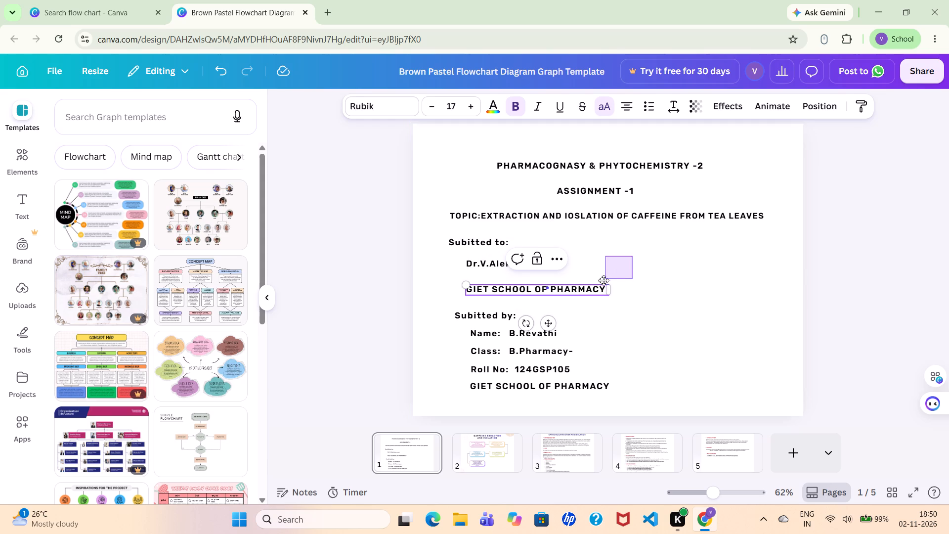
pyautogui.moveTo(604, 280); pyautogui.dragTo(625, 251)
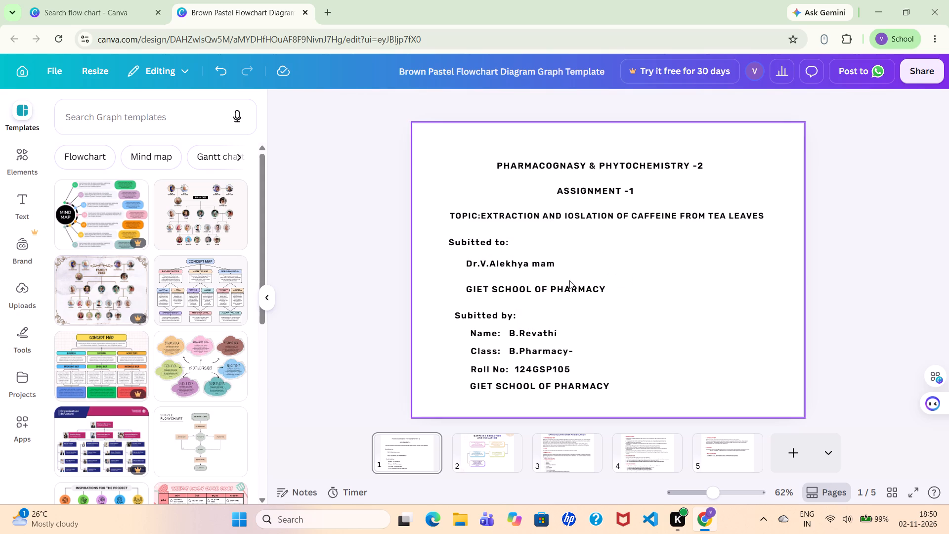
pyautogui.hscroll(-1, 531, 287)
pyautogui.moveTo(531, 287); pyautogui.dragTo(532, 282)
pyautogui.moveTo(669, 249); pyautogui.dragTo(532, 304)
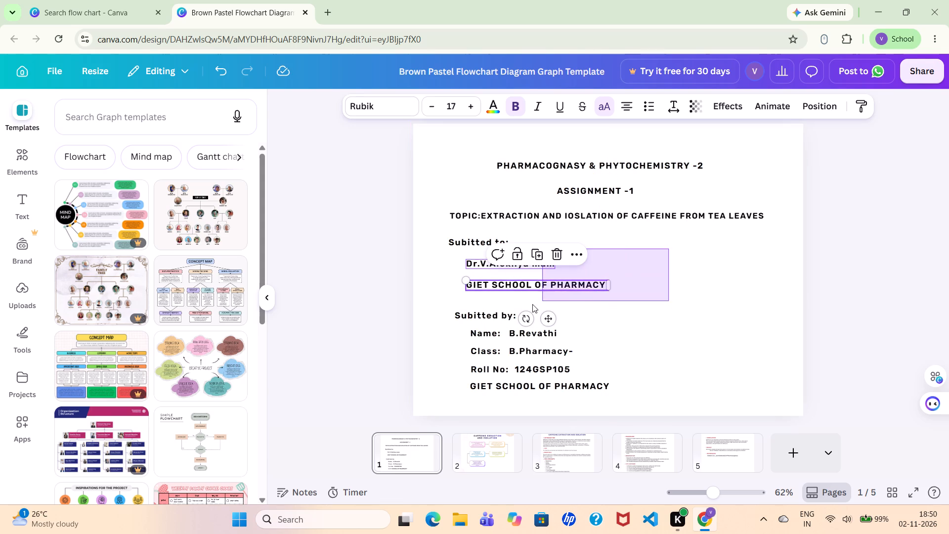
pyautogui.moveTo(532, 304); pyautogui.dragTo(568, 255)
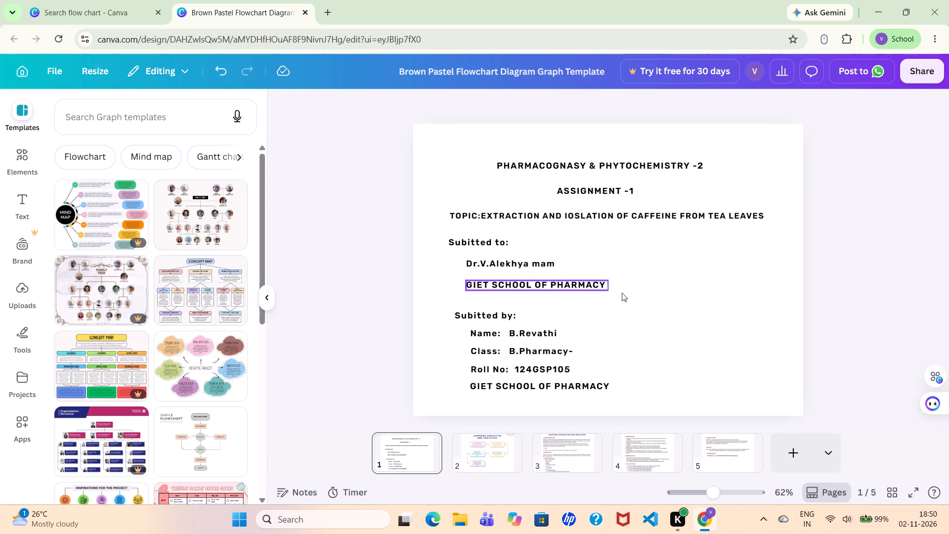
# Shift the "Subitted by:" heading and its "Name:", "Class:" and "Roll No:" labels slightly upward with even spacing.
pyautogui.moveTo(485, 311); pyautogui.dragTo(480, 300)
pyautogui.click(605, 294)
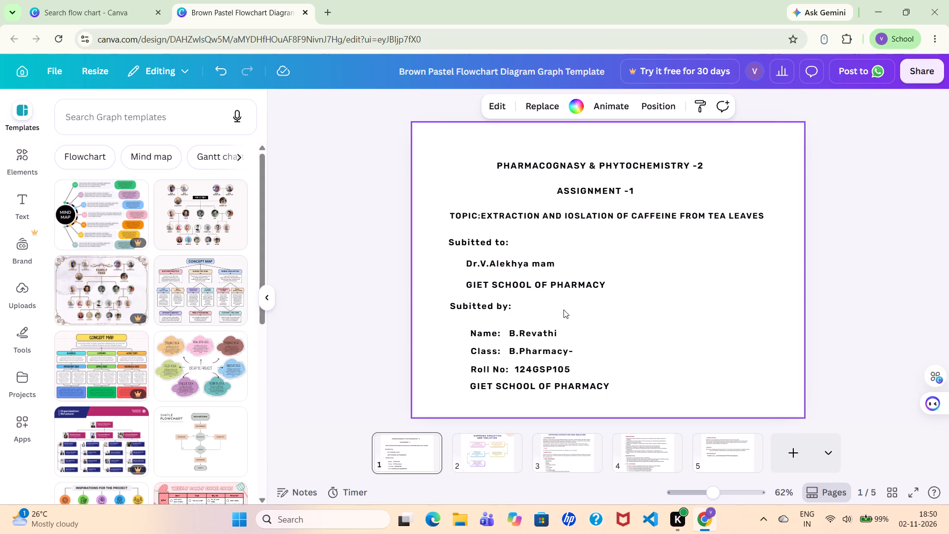
pyautogui.moveTo(486, 330); pyautogui.dragTo(486, 321)
pyautogui.moveTo(487, 350); pyautogui.dragTo(487, 345)
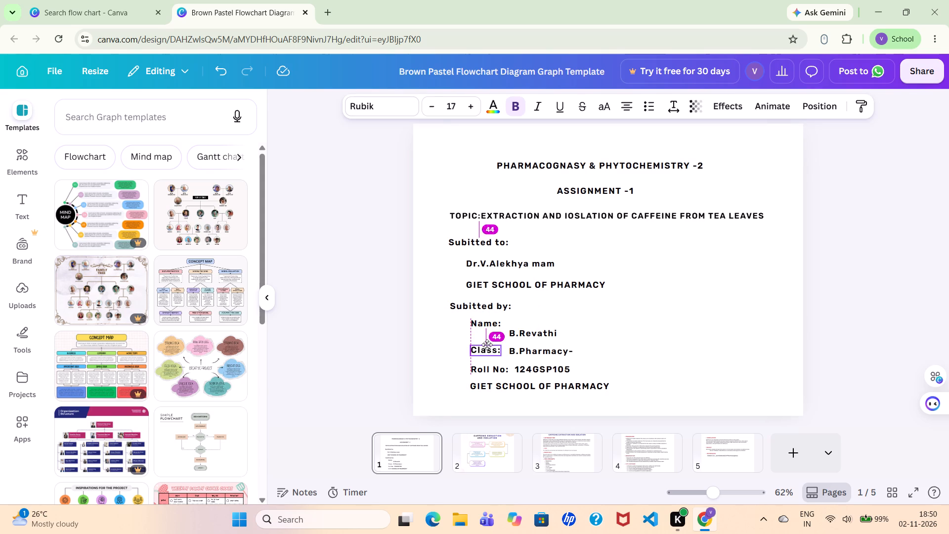
pyautogui.moveTo(487, 345); pyautogui.dragTo(487, 343)
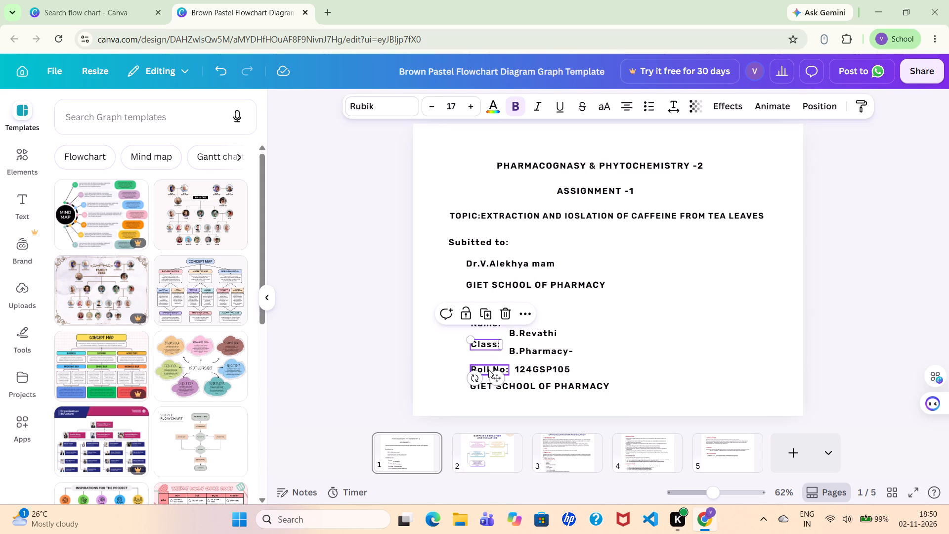
pyautogui.moveTo(489, 369); pyautogui.dragTo(489, 362)
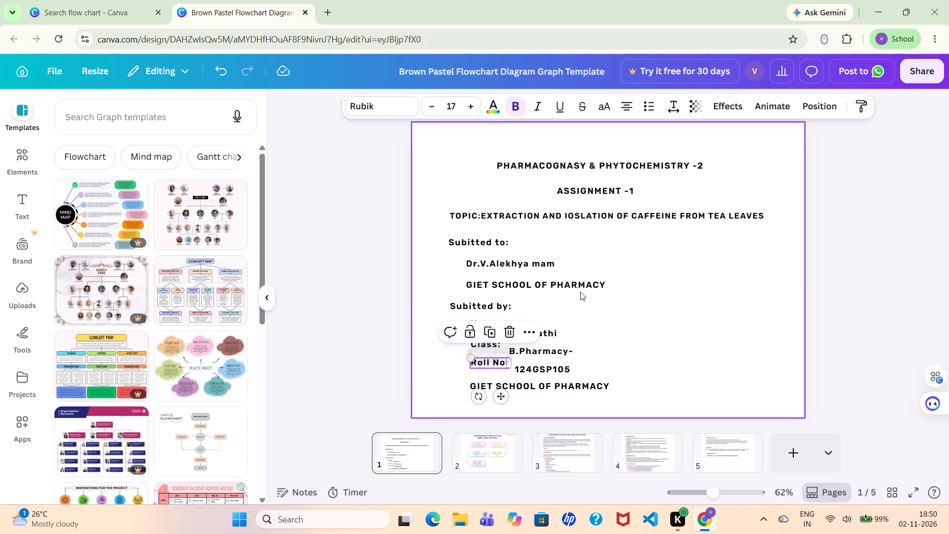
pyautogui.click(596, 285)
pyautogui.moveTo(624, 304); pyautogui.dragTo(529, 331)
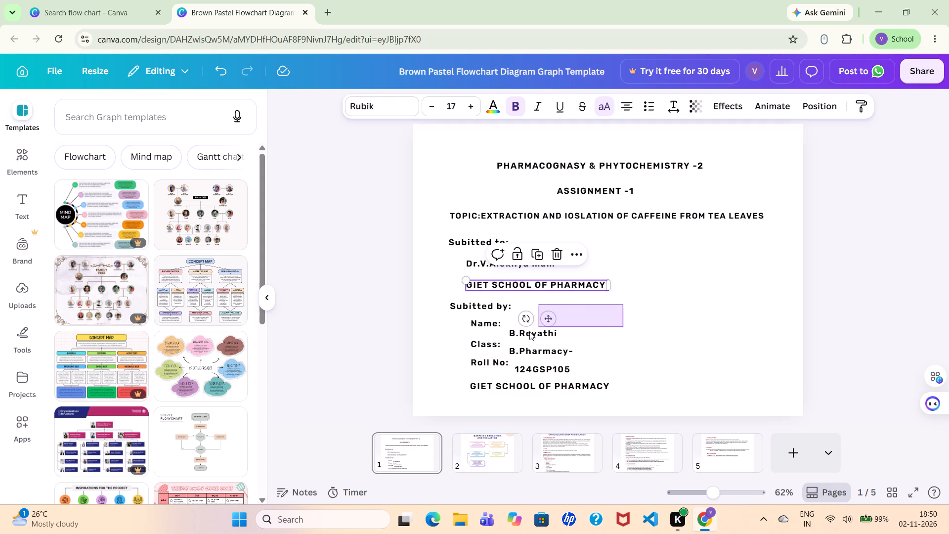
# Move the "Class:" and "Roll No:" labels slightly upward so they sit closely and evenly beneath the "Name:" label.
pyautogui.moveTo(529, 331); pyautogui.dragTo(582, 289)
pyautogui.click(634, 300)
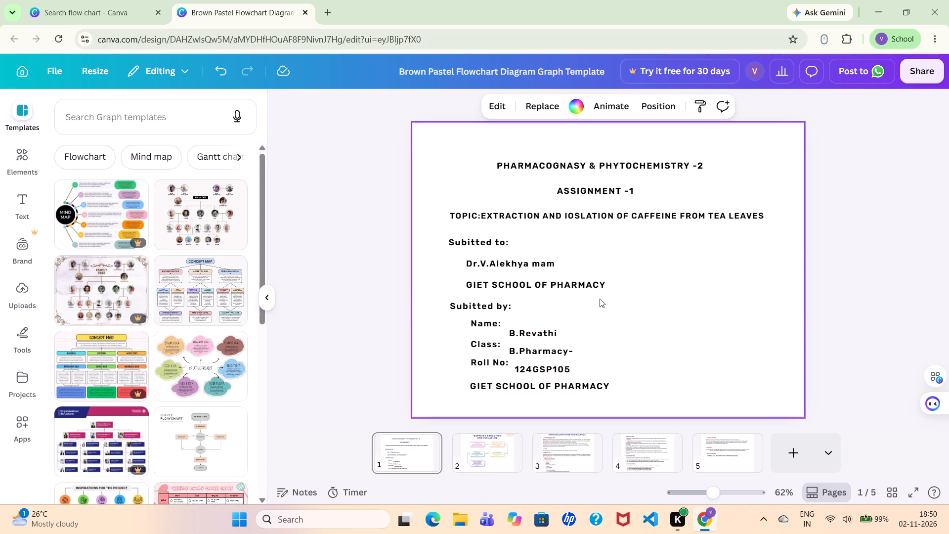
pyautogui.moveTo(484, 342); pyautogui.dragTo(481, 334)
pyautogui.moveTo(481, 334); pyautogui.dragTo(490, 338)
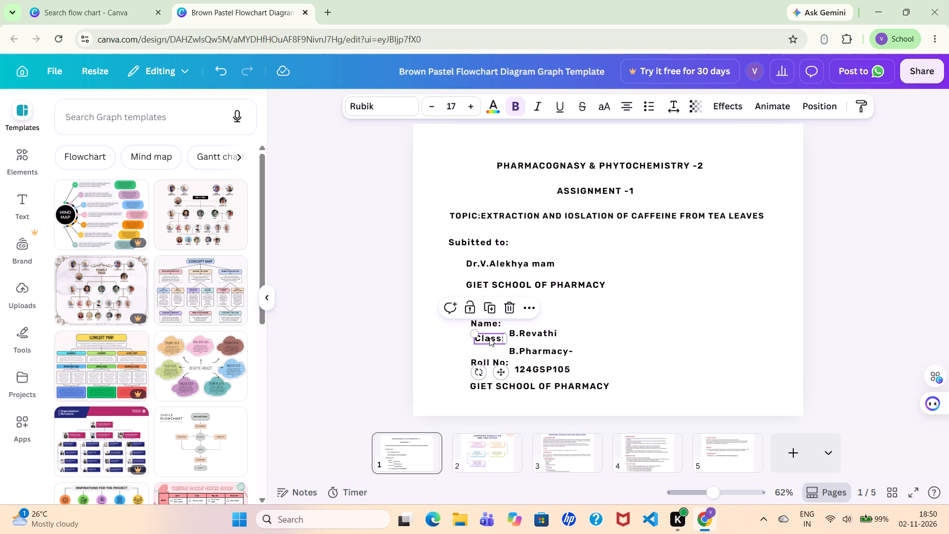
pyautogui.click(489, 338)
pyautogui.click(602, 308)
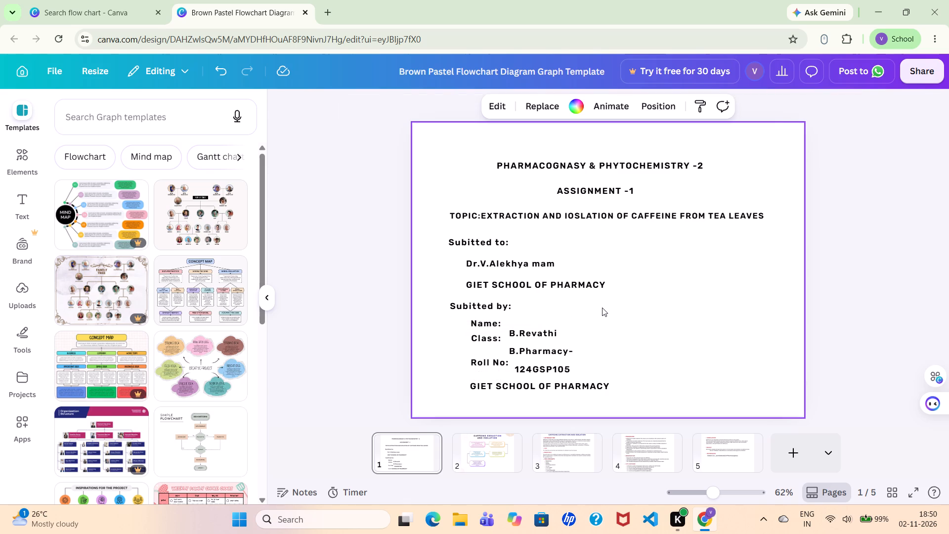
pyautogui.hscroll(-1, 595, 311)
pyautogui.moveTo(489, 361); pyautogui.dragTo(489, 355)
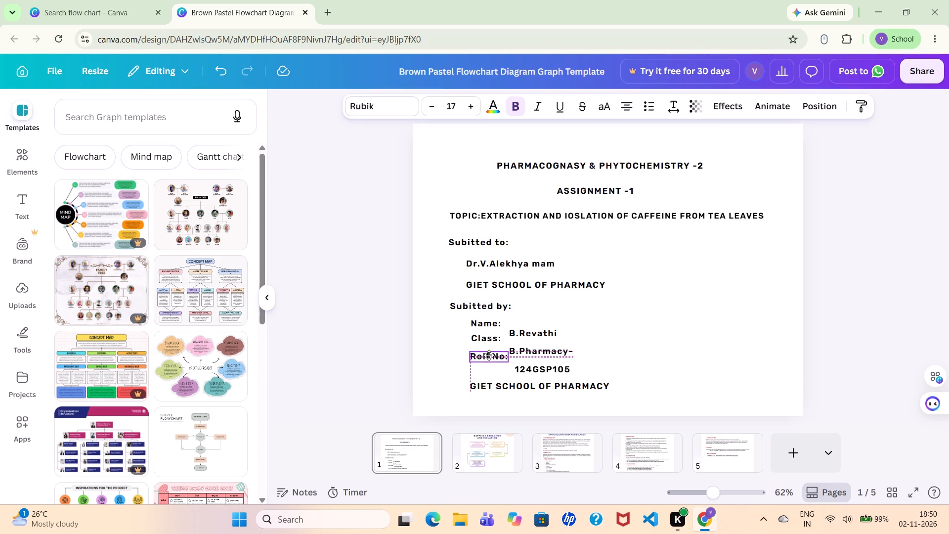
pyautogui.moveTo(489, 355); pyautogui.dragTo(490, 354)
pyautogui.moveTo(648, 301); pyautogui.dragTo(572, 324)
pyautogui.click(572, 324)
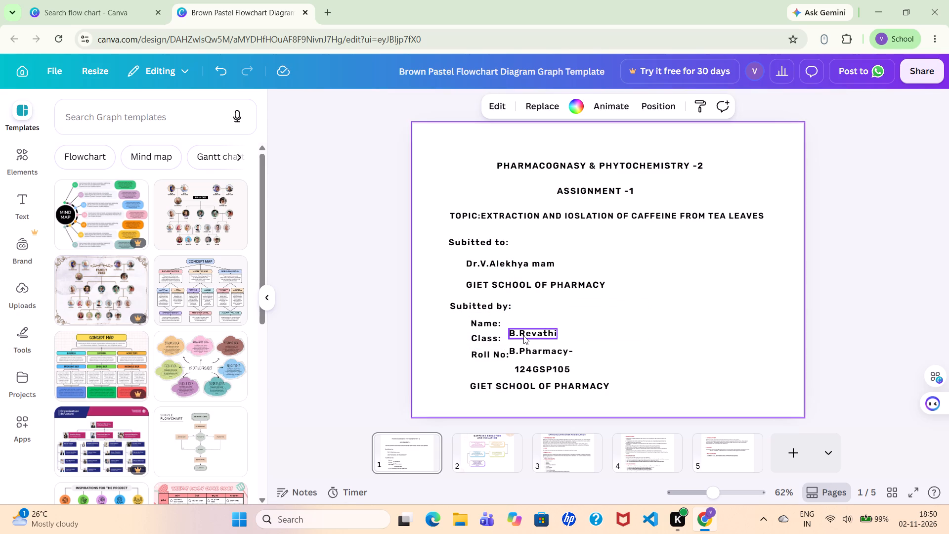
# Move the submitter's name, "B.Pharmacy-" and the roll number up onto the same lines as their "Name:", "Class:" and "Roll No:" labels.
pyautogui.moveTo(523, 336); pyautogui.dragTo(523, 326)
pyautogui.click(584, 323)
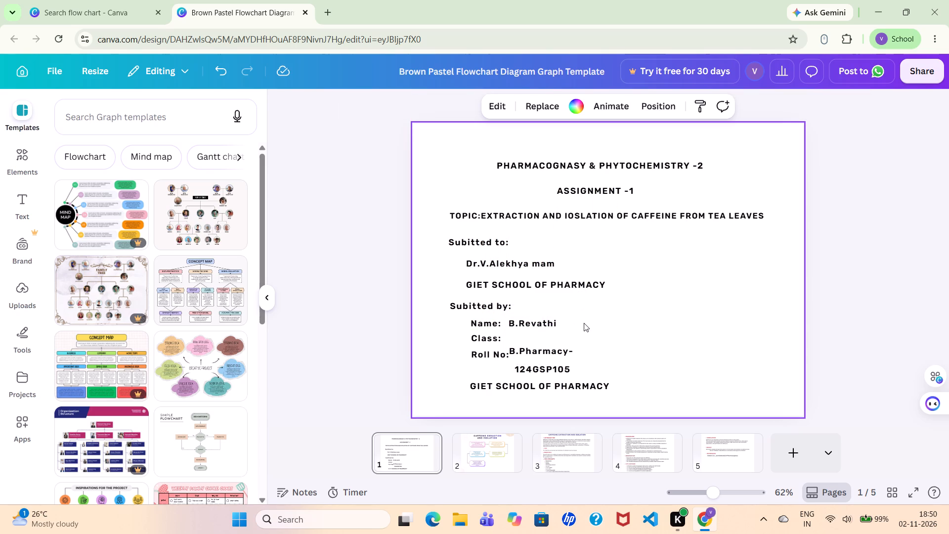
pyautogui.moveTo(527, 346); pyautogui.dragTo(526, 346)
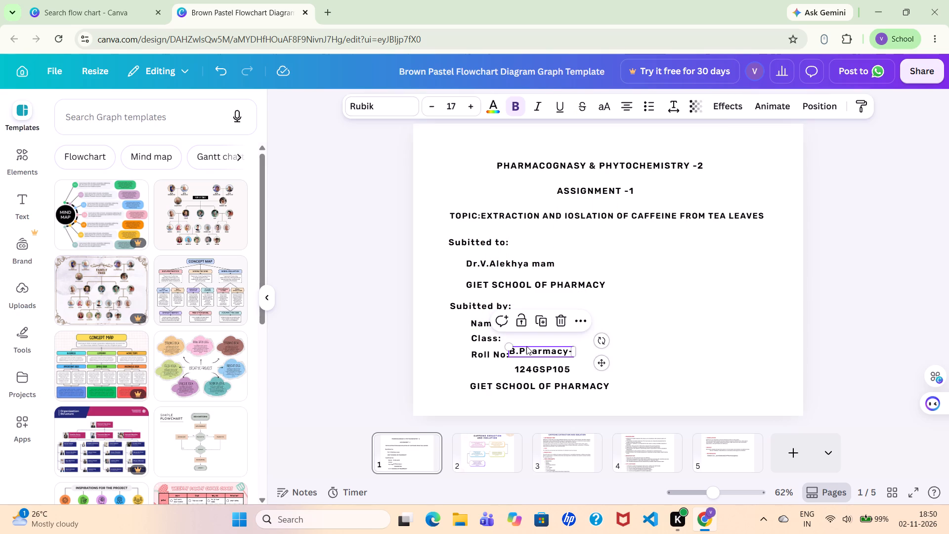
pyautogui.moveTo(526, 346); pyautogui.dragTo(525, 334)
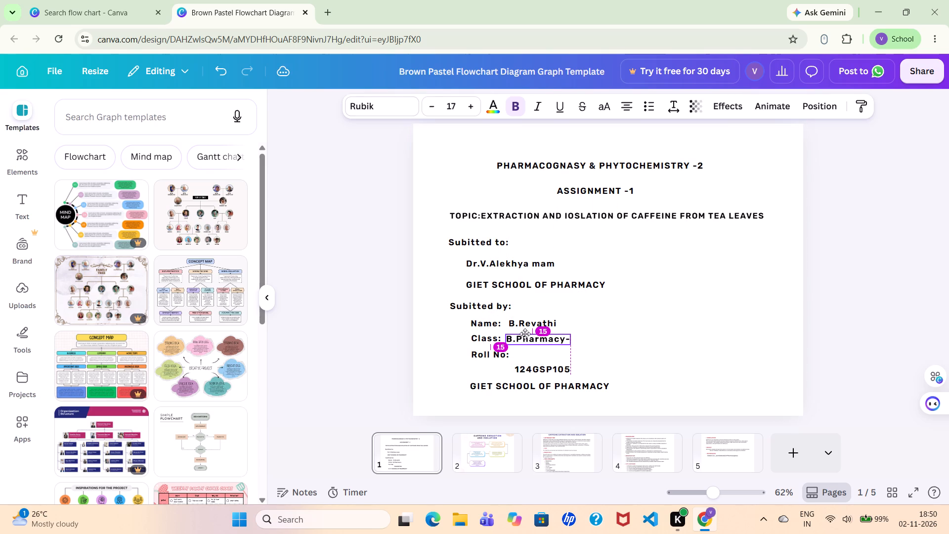
pyautogui.moveTo(525, 334); pyautogui.dragTo(528, 334)
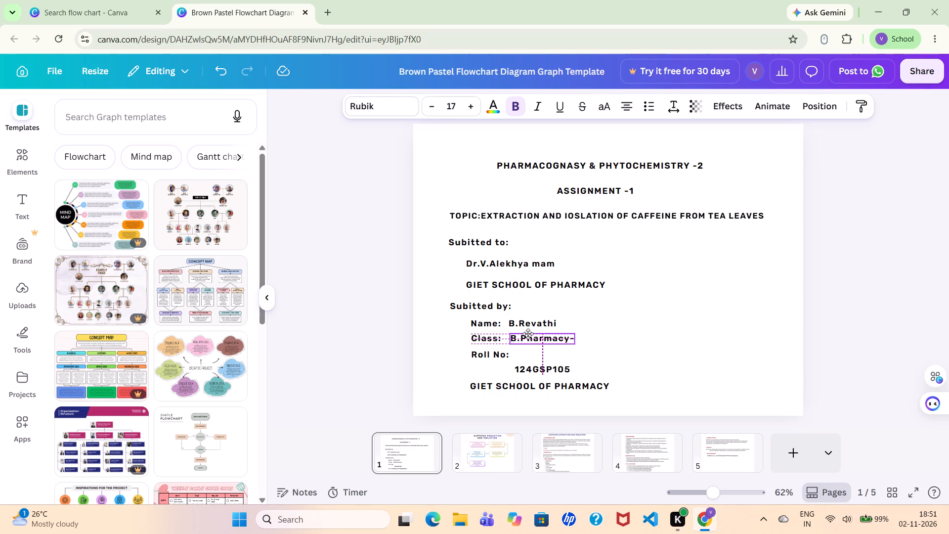
pyautogui.moveTo(528, 334); pyautogui.dragTo(526, 335)
pyautogui.moveTo(613, 320); pyautogui.dragTo(589, 353)
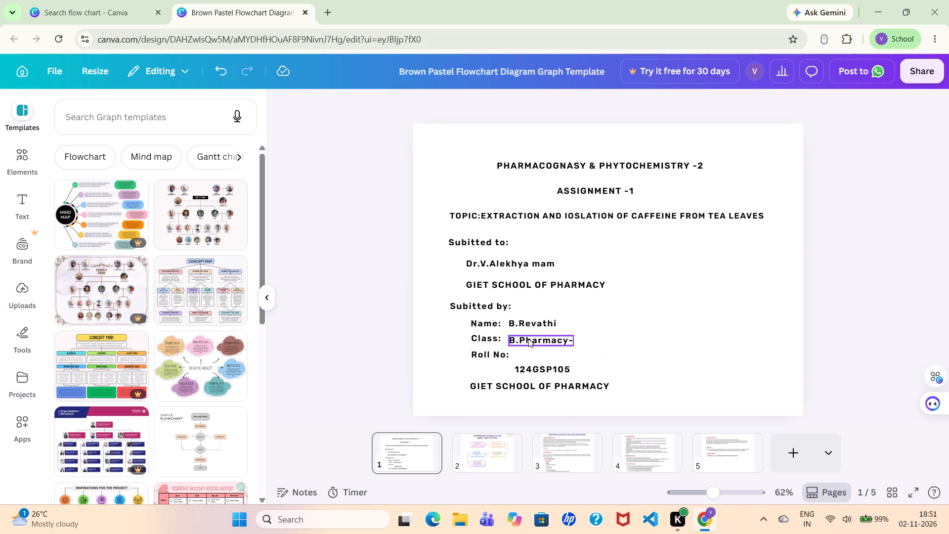
pyautogui.click(526, 337)
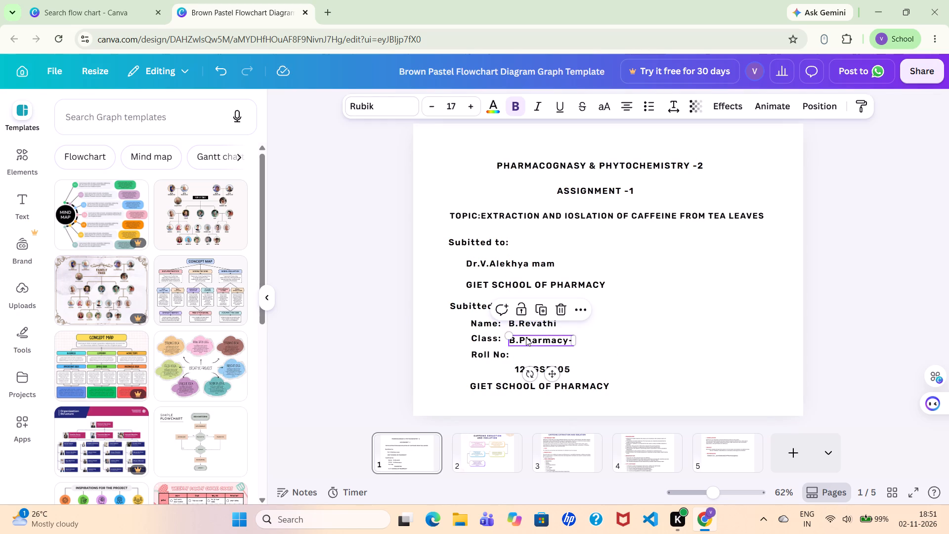
pyautogui.click(616, 320)
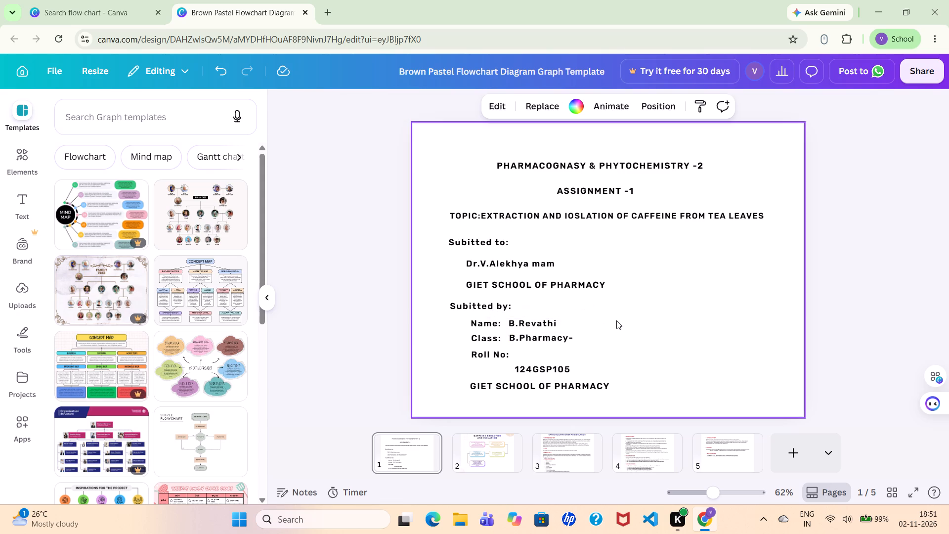
pyautogui.moveTo(534, 364); pyautogui.dragTo(530, 341)
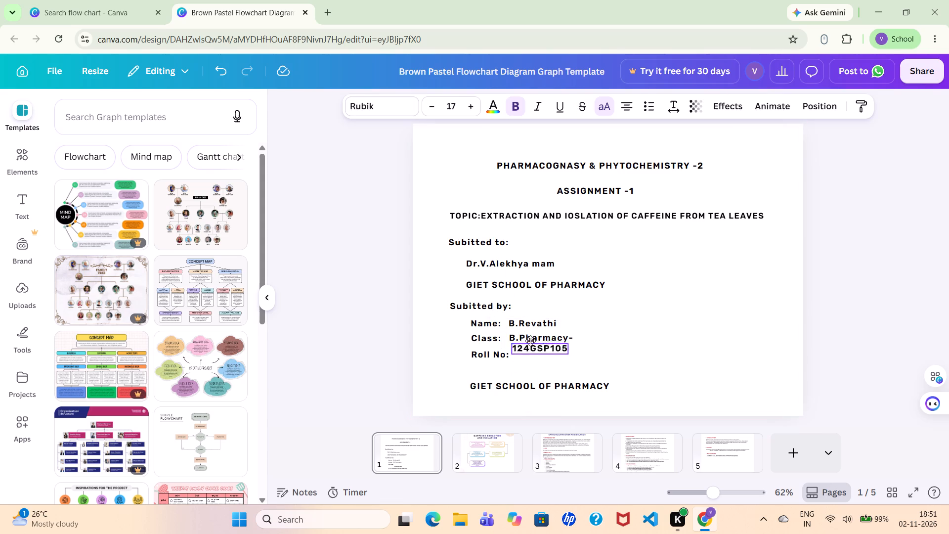
pyautogui.moveTo(530, 341); pyautogui.dragTo(534, 344)
pyautogui.moveTo(534, 344); pyautogui.dragTo(535, 349)
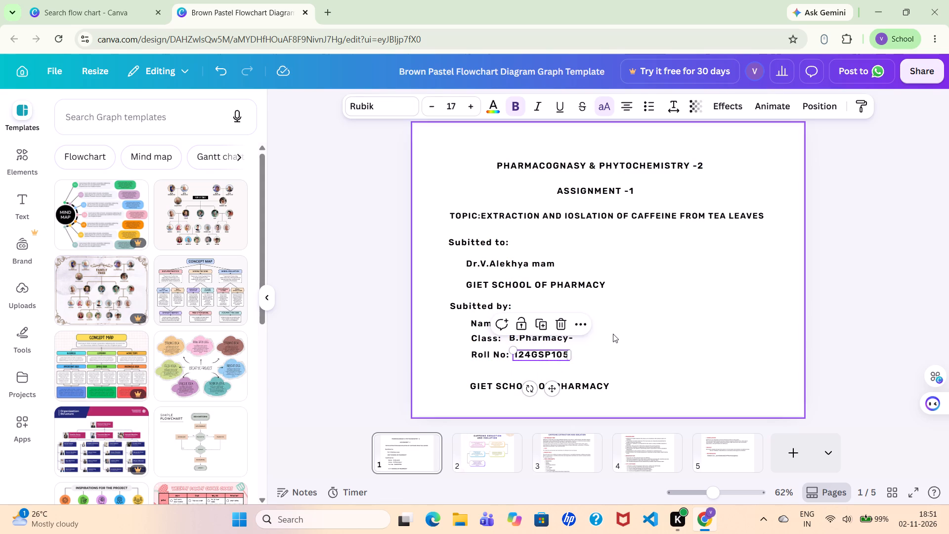
pyautogui.click(613, 334)
# Move the bottom "GIET SCHOOL OF PHARMACY" line up beneath the roll number line, left-aligned with the labels and matching their spacing.
pyautogui.scroll(1, 561, 374)
pyautogui.moveTo(552, 382); pyautogui.dragTo(553, 377)
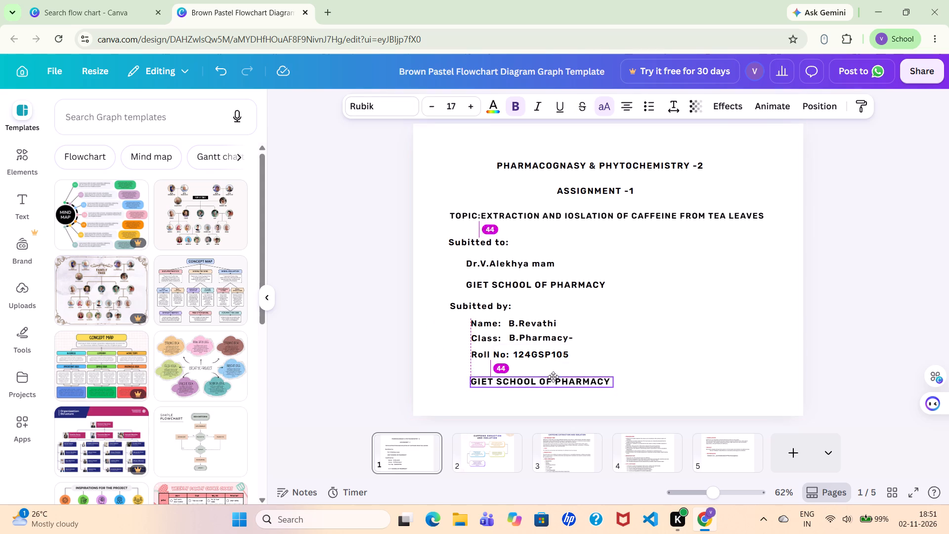
pyautogui.moveTo(553, 377); pyautogui.dragTo(554, 367)
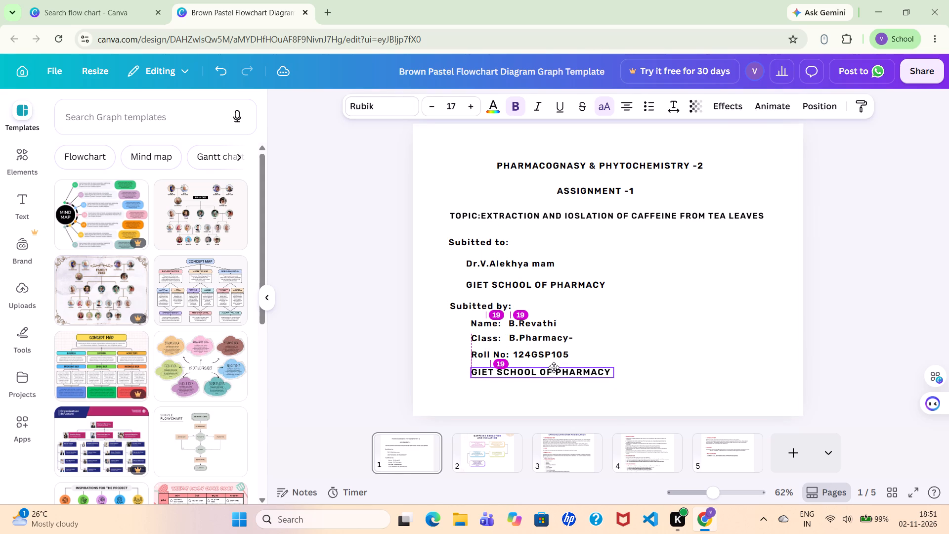
pyautogui.moveTo(554, 367); pyautogui.dragTo(554, 368)
pyautogui.moveTo(554, 368); pyautogui.dragTo(554, 369)
pyautogui.click(693, 321)
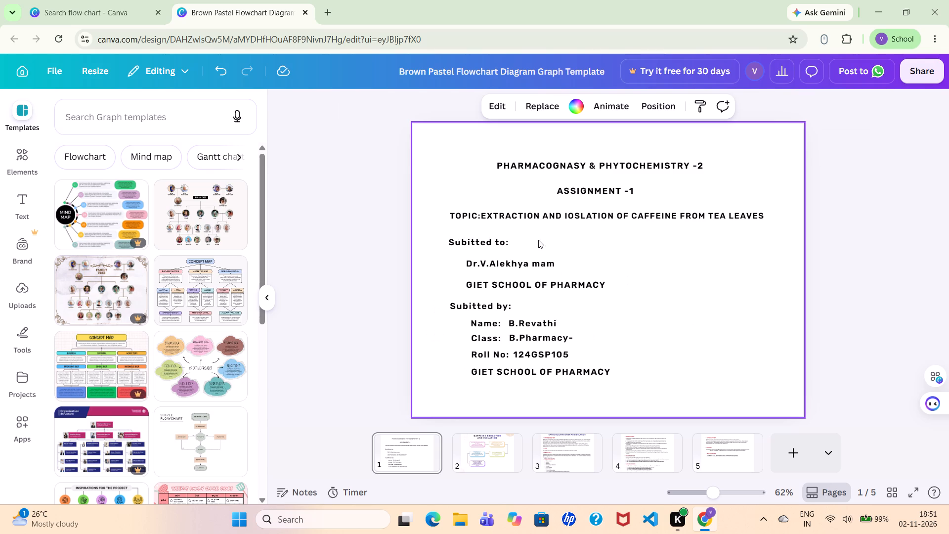
# Change the font of the "PHARMACOGNASY & PHYTOCHEMISTRY -2" heading to Atlante Display.
pyautogui.click(553, 163)
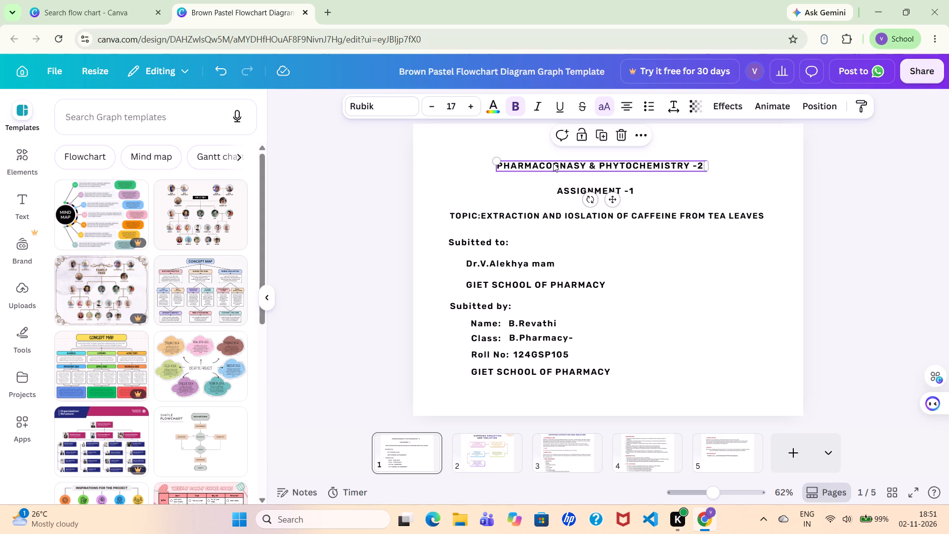
pyautogui.click(398, 107)
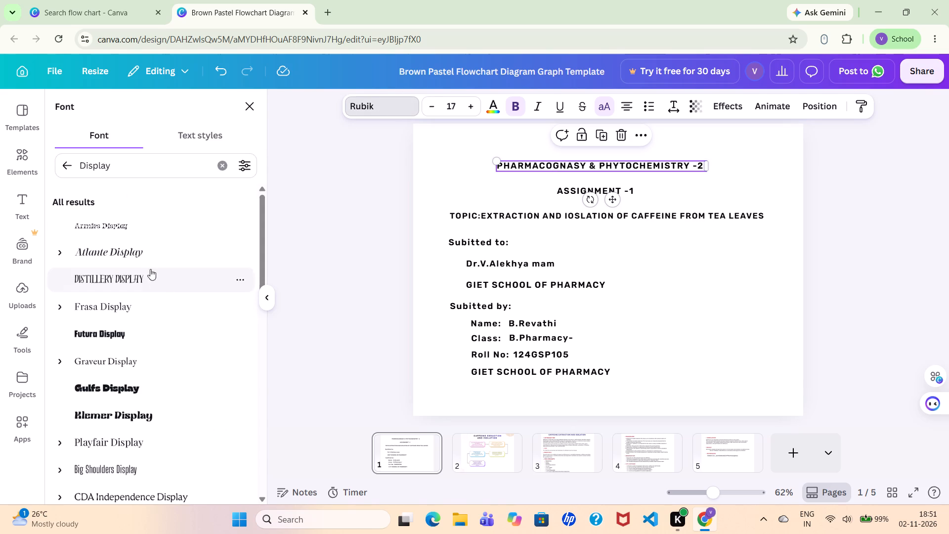
pyautogui.moveTo(151, 237); pyautogui.dragTo(151, 248)
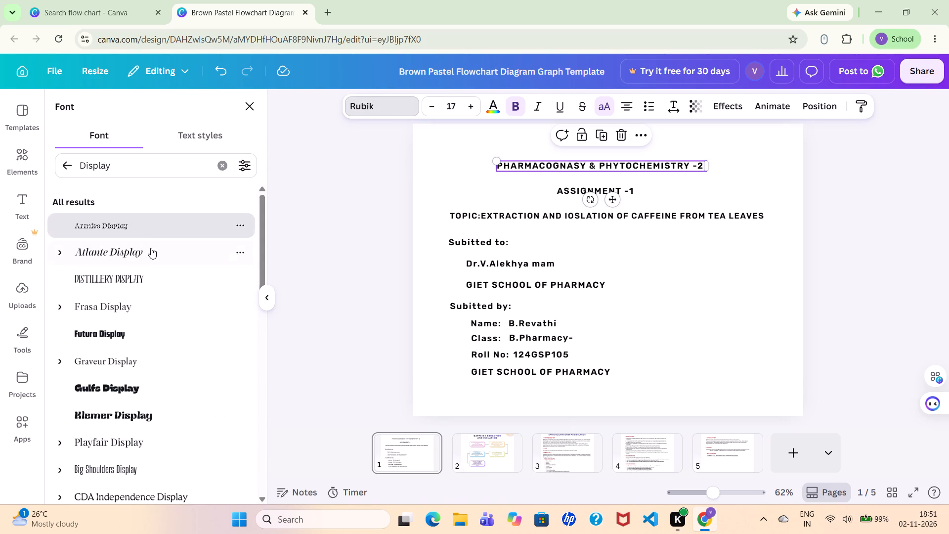
pyautogui.moveTo(151, 248); pyautogui.dragTo(149, 253)
pyautogui.click(149, 253)
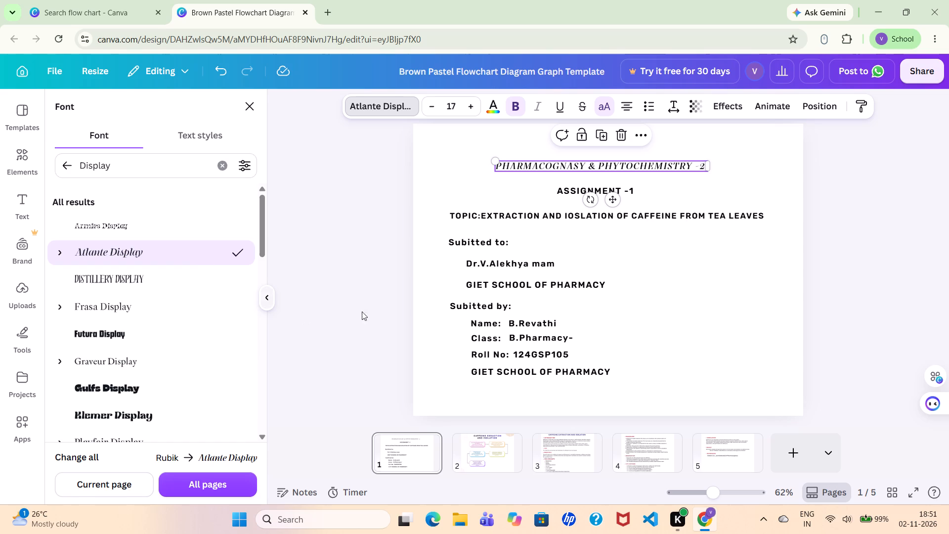
pyautogui.click(626, 260)
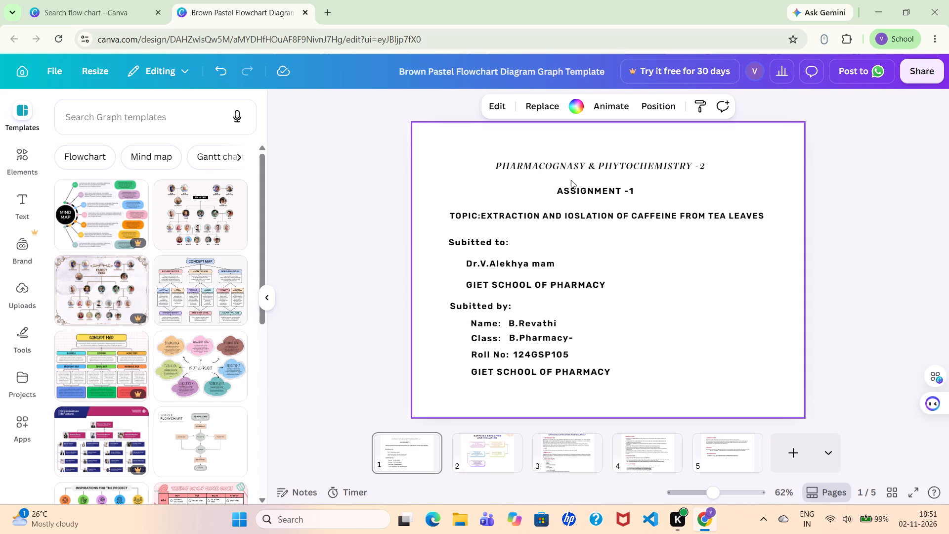
# Select the word "TOPIC" in the topic line and set its text box's font to Atlante Display.
pyautogui.click(469, 213)
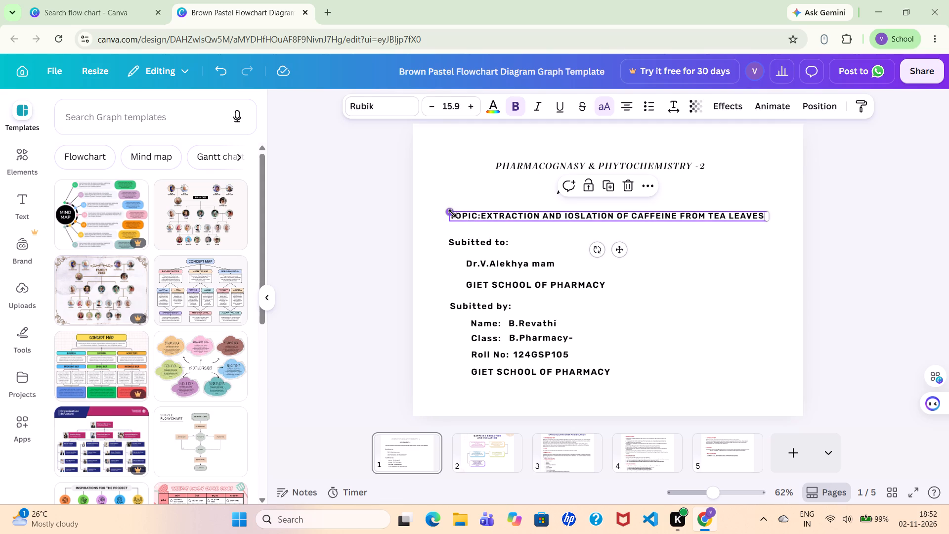
pyautogui.click(452, 213)
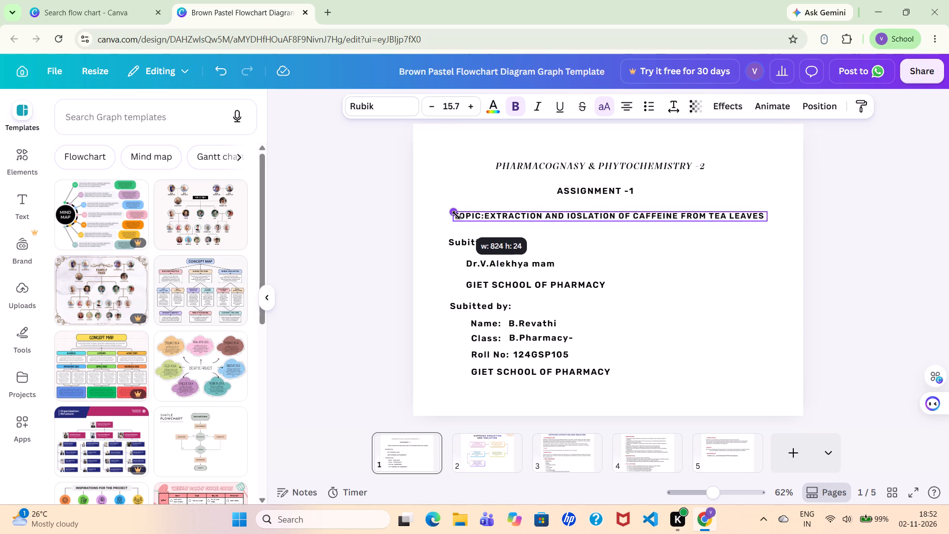
pyautogui.click(520, 235)
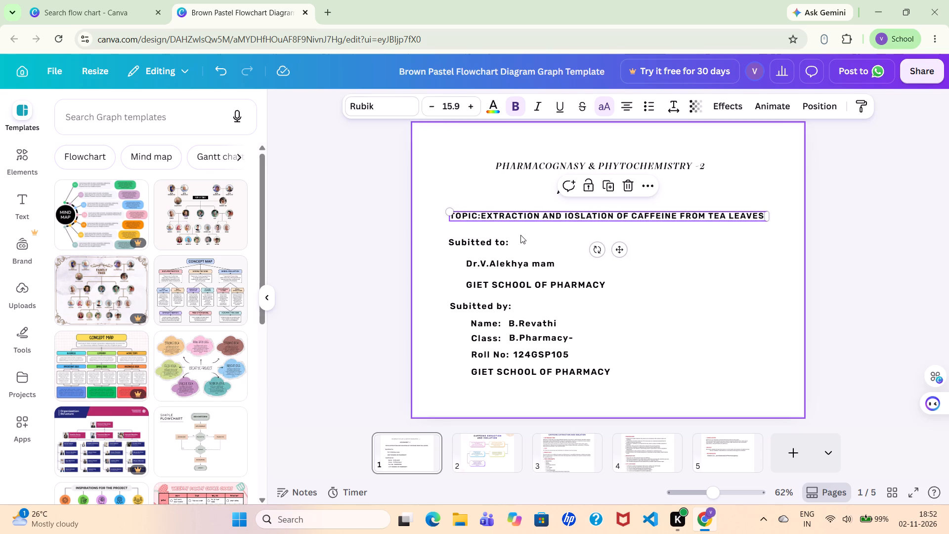
pyautogui.click(477, 210)
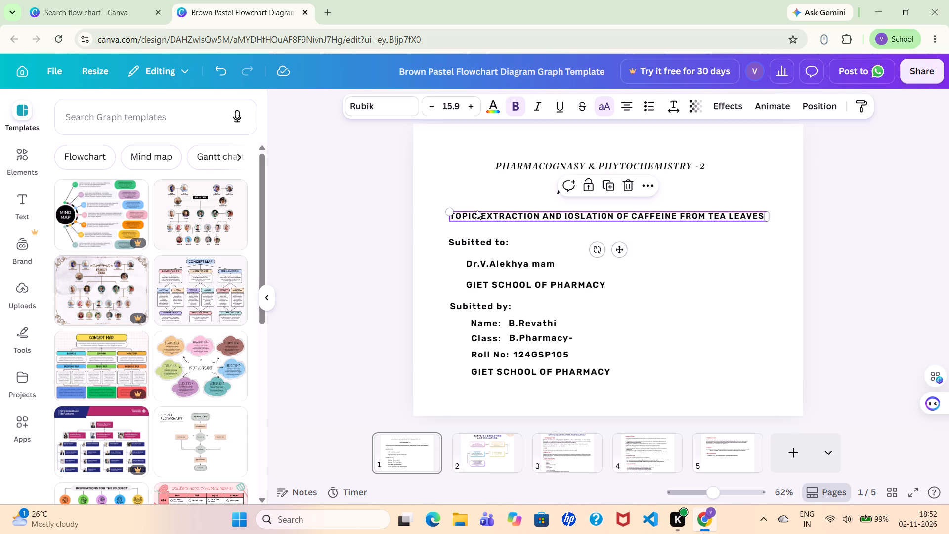
pyautogui.click(476, 213)
pyautogui.moveTo(476, 213); pyautogui.dragTo(450, 216)
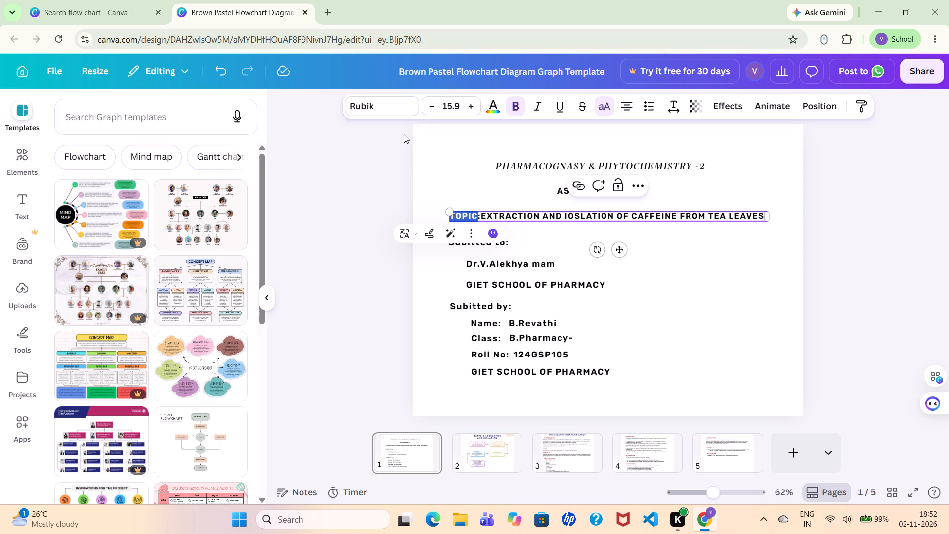
pyautogui.click(386, 104)
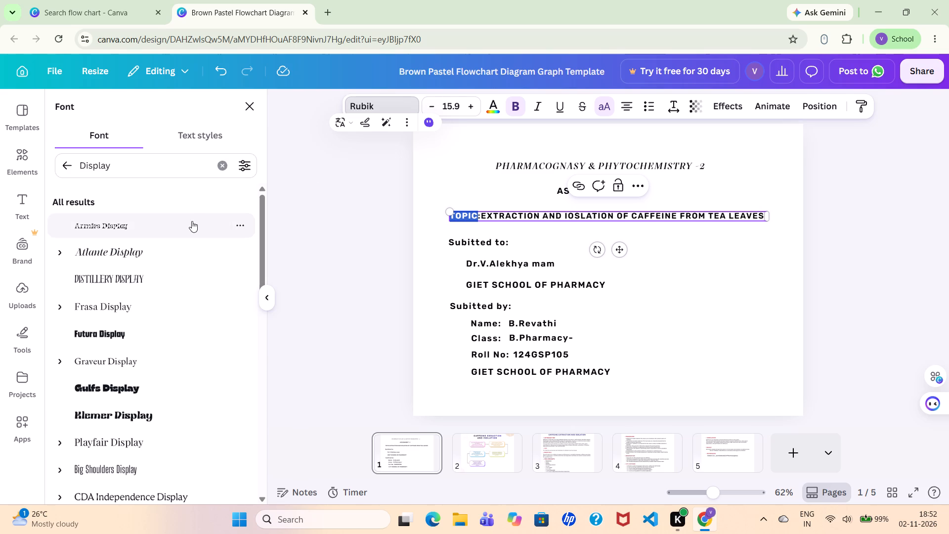
pyautogui.click(155, 249)
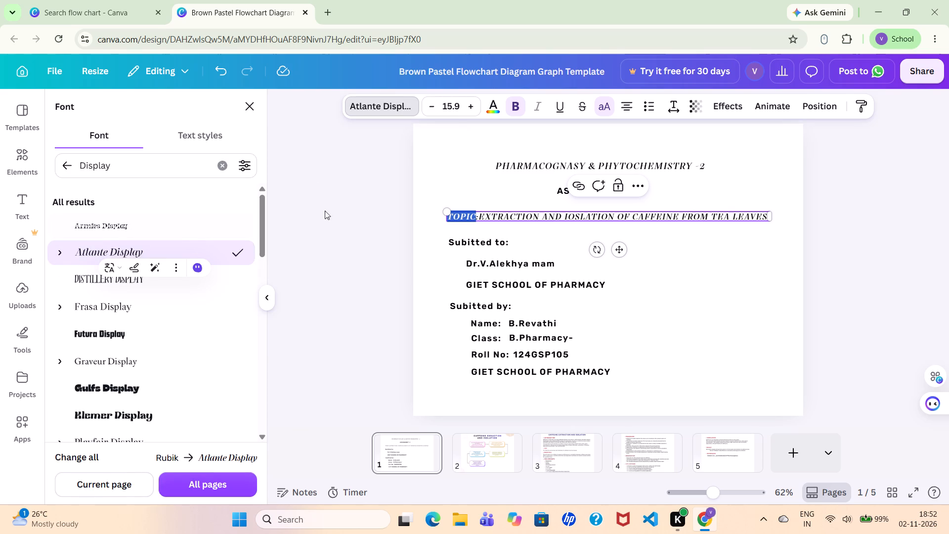
pyautogui.click(437, 150)
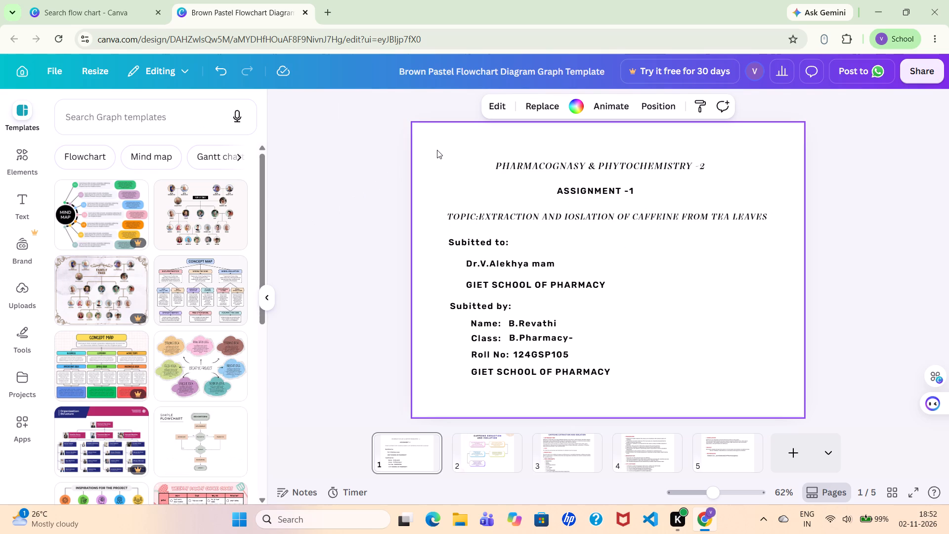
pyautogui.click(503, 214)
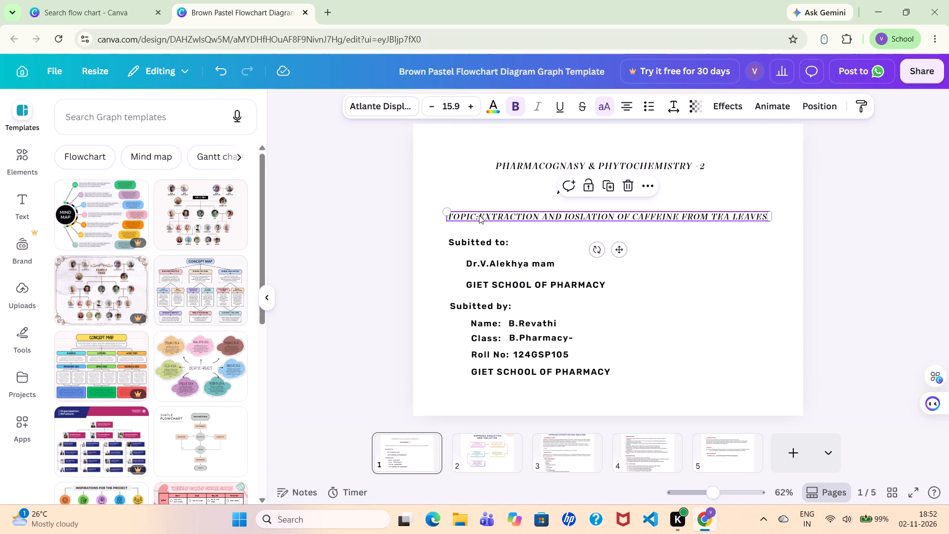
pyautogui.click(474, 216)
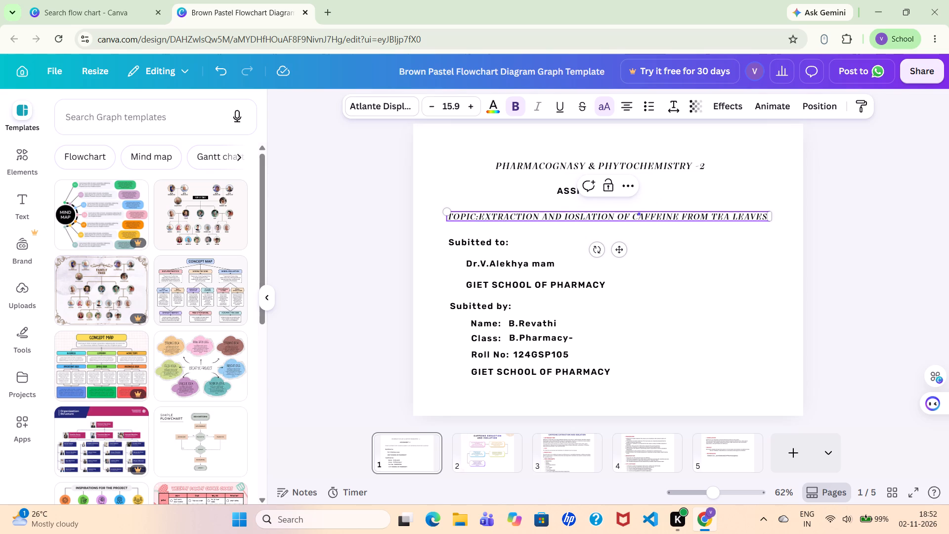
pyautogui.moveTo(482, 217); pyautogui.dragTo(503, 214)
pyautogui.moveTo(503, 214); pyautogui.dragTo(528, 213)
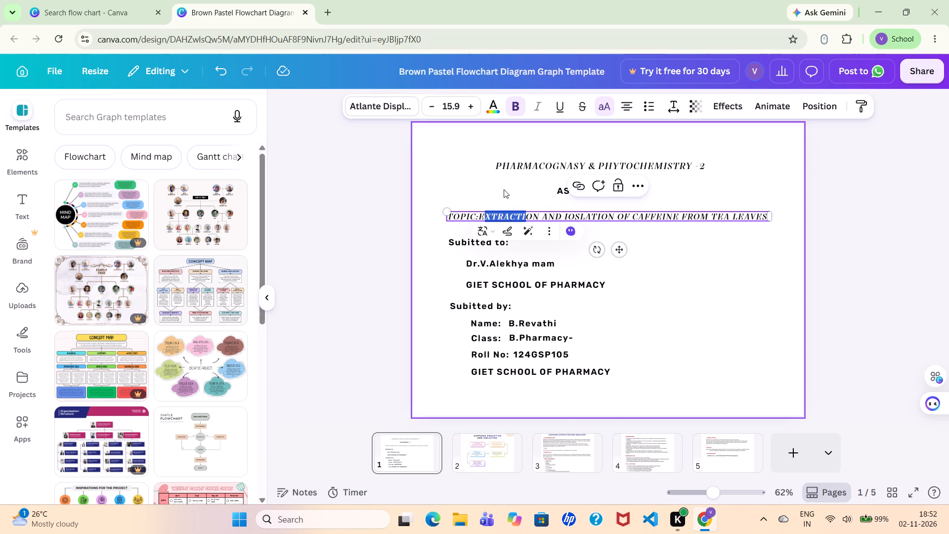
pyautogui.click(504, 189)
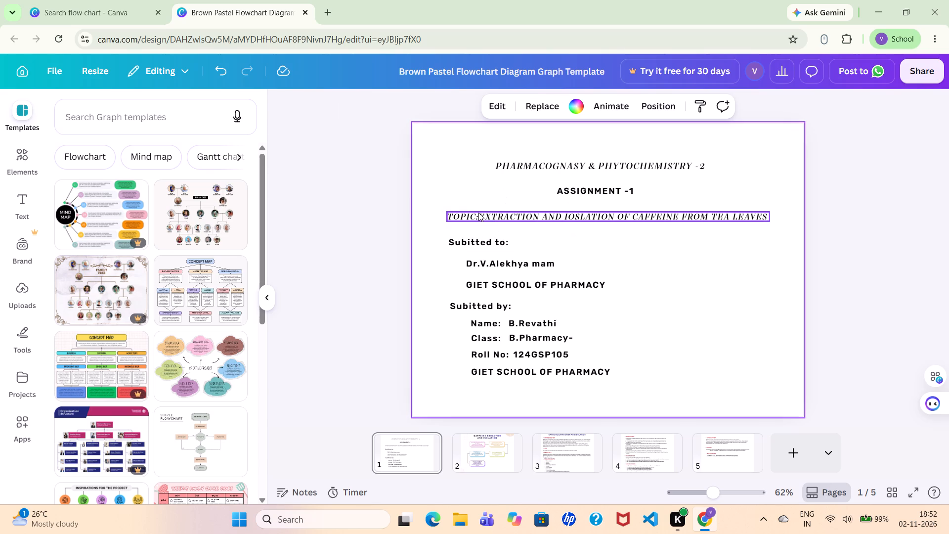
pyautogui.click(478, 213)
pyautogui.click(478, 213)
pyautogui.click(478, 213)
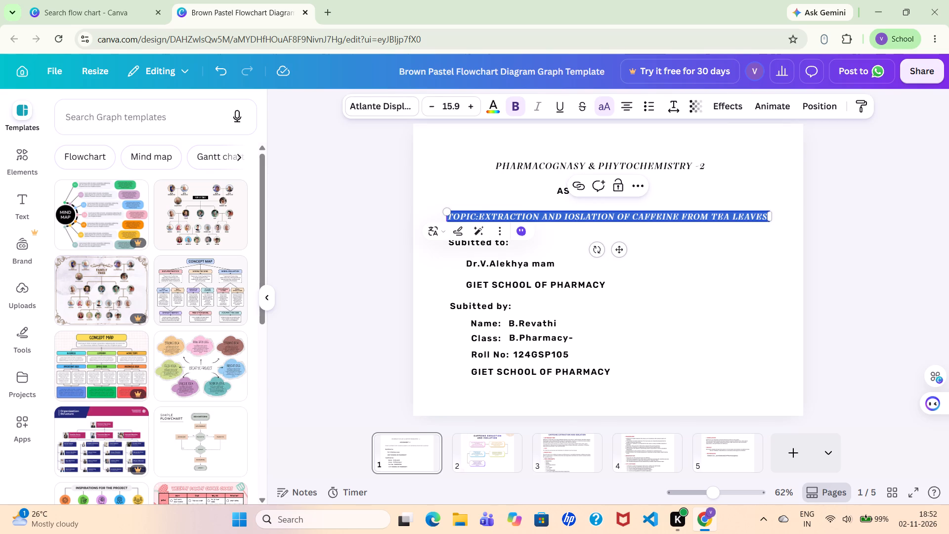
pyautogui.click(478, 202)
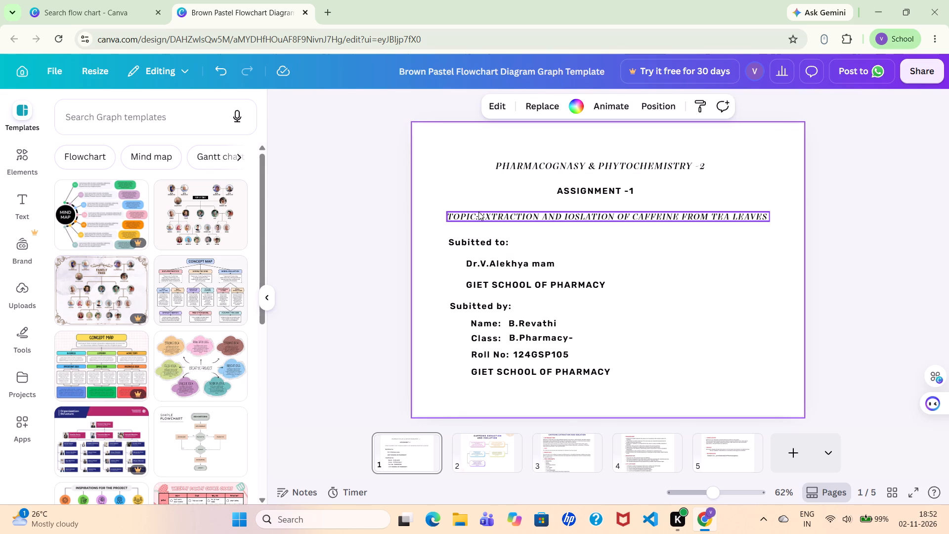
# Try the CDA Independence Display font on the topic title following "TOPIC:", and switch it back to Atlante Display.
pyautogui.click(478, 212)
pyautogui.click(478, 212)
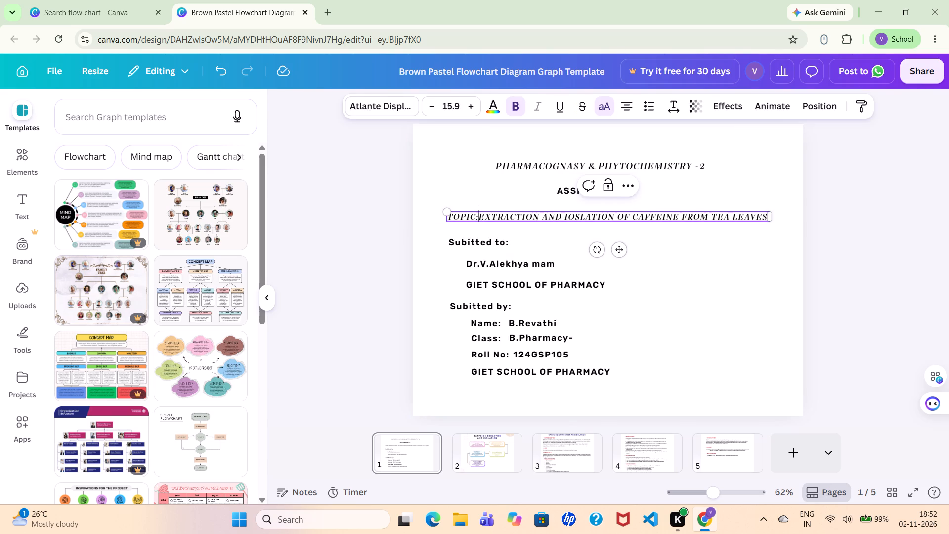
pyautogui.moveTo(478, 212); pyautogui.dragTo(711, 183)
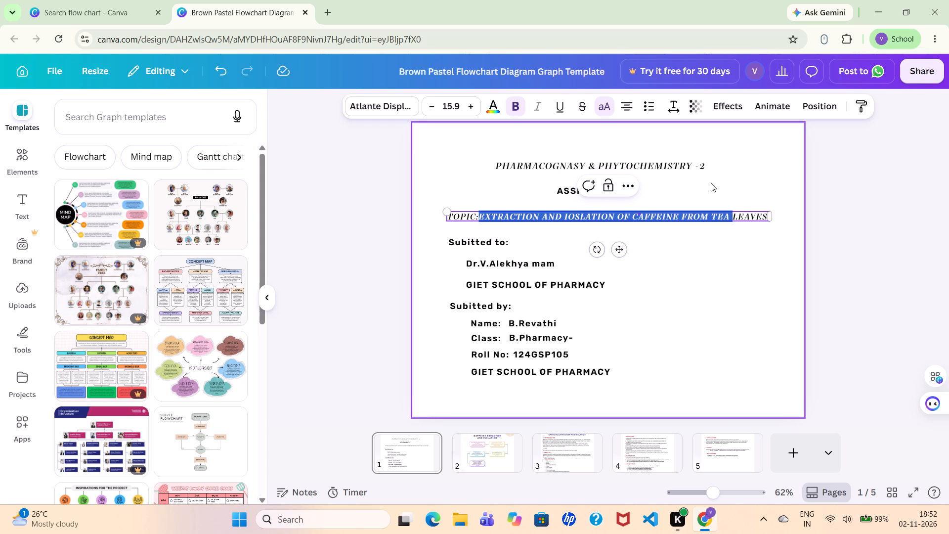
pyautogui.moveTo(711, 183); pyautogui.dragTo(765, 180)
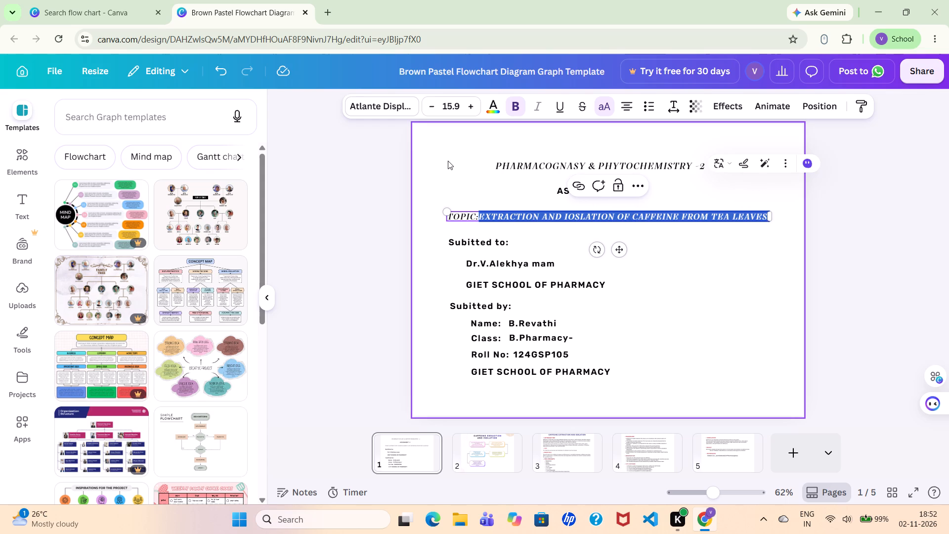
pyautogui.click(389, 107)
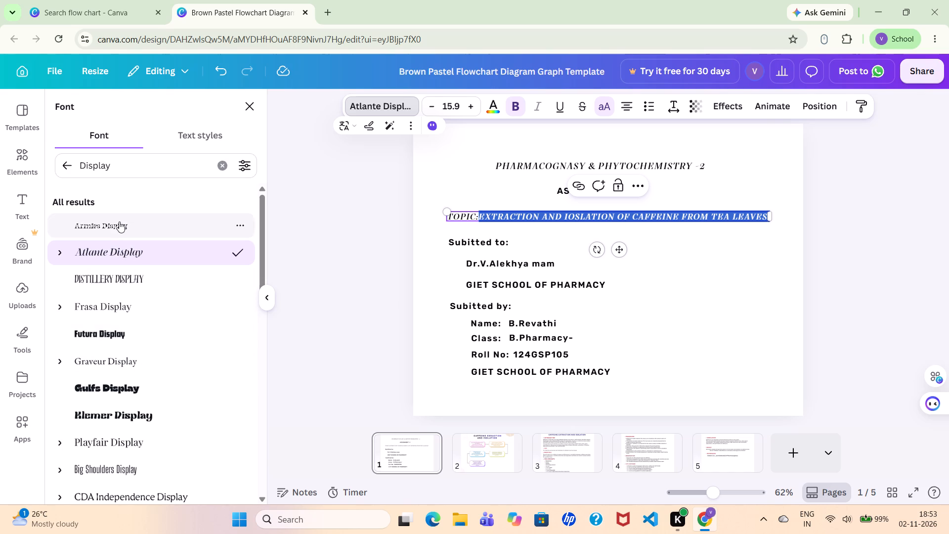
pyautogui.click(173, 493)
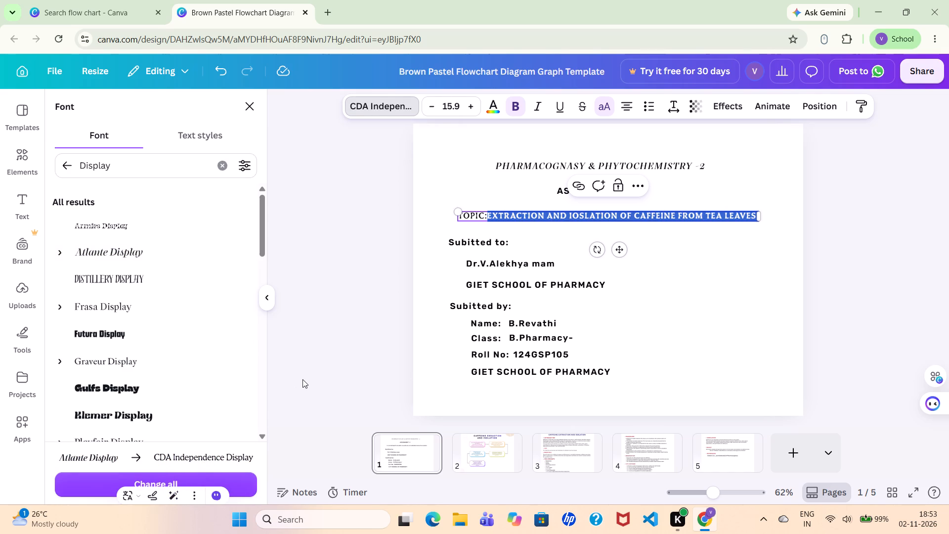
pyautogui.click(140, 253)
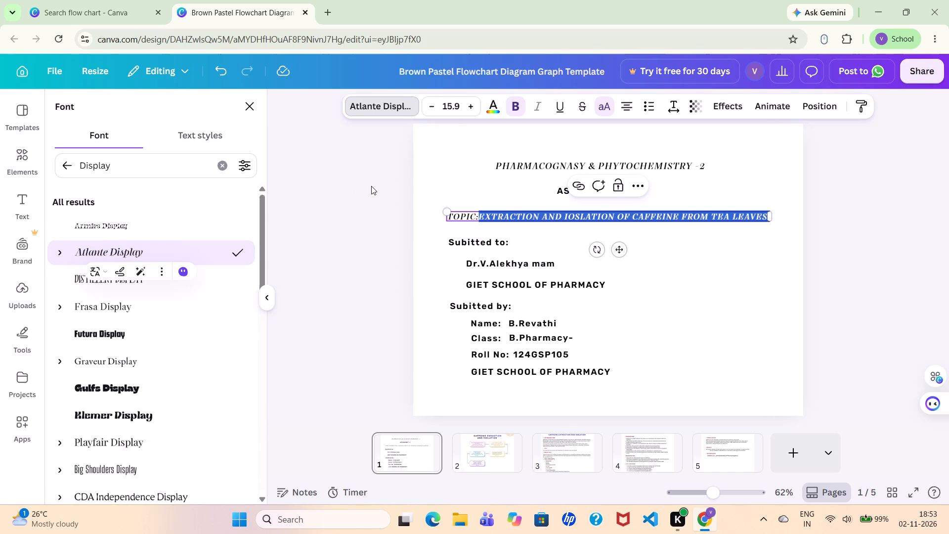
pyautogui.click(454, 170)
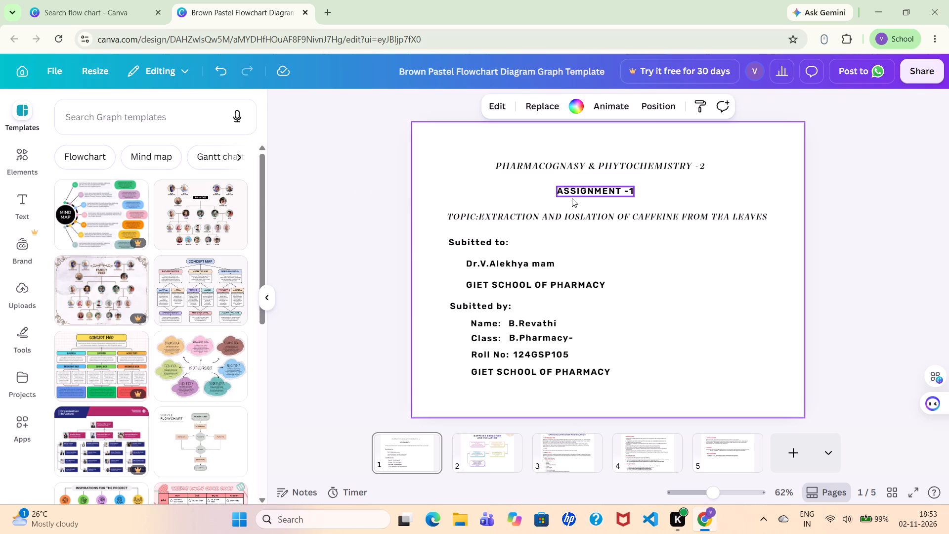
# Change the font of the "ASSIGNMENT -1" heading to Atlante Display.
pyautogui.click(568, 185)
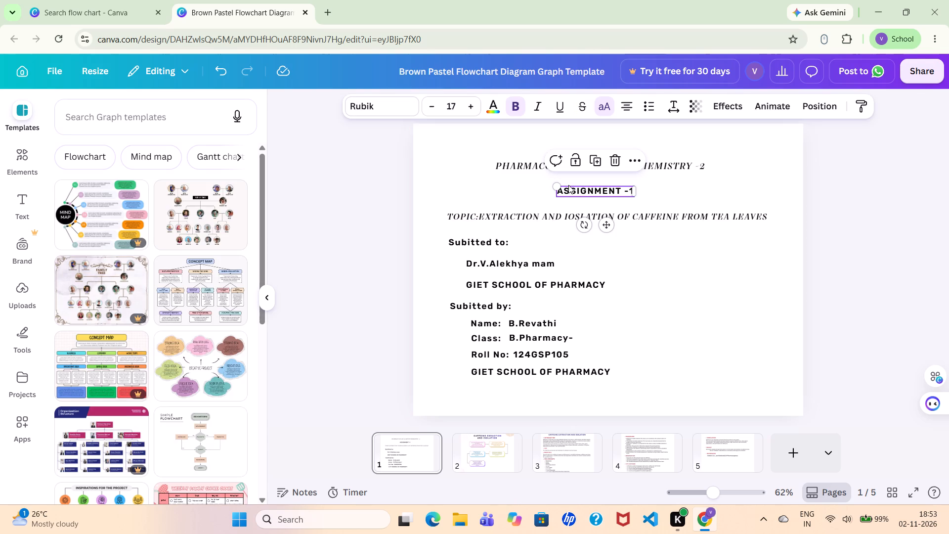
pyautogui.click(400, 102)
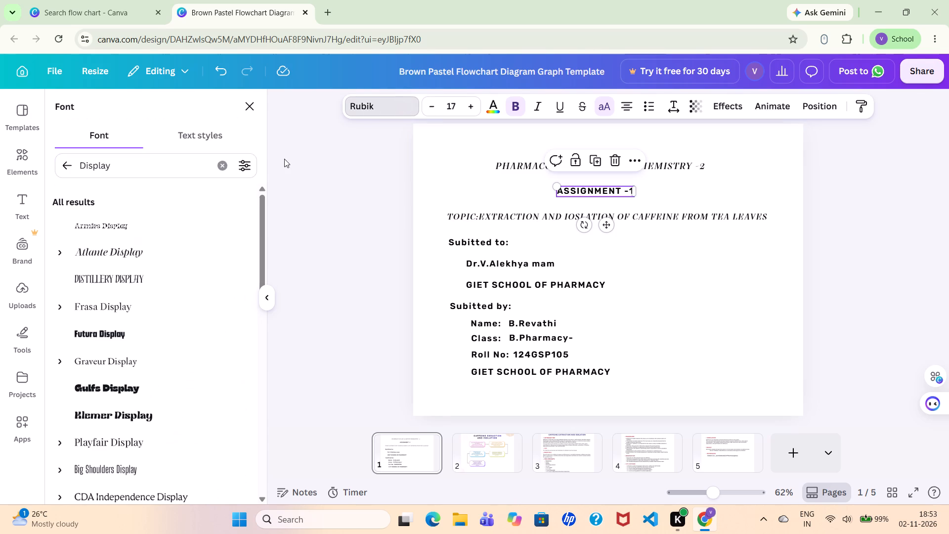
pyautogui.click(181, 254)
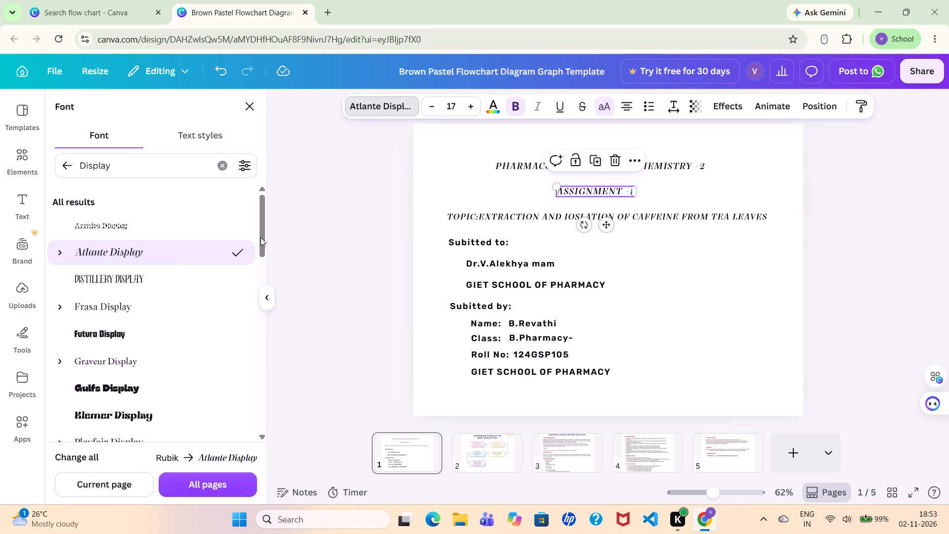
pyautogui.click(679, 253)
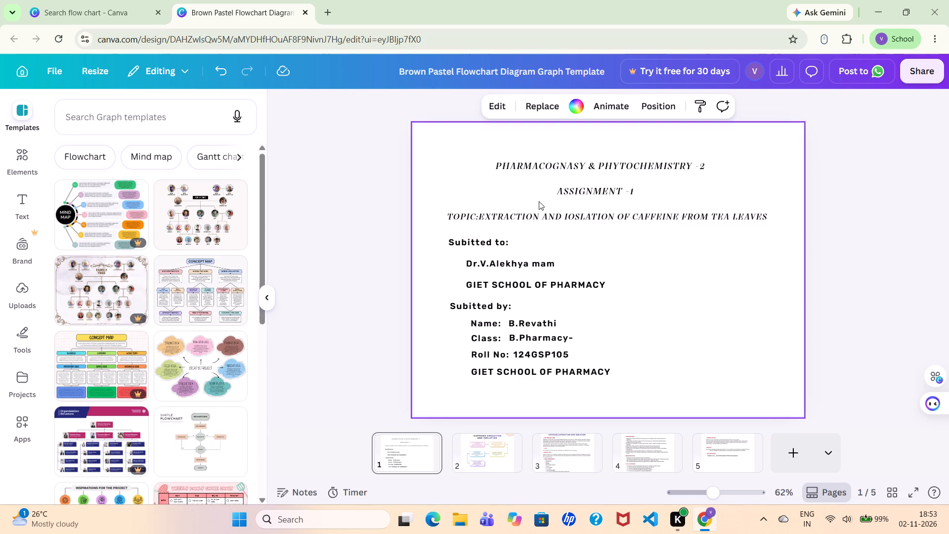
# Change the font of the "Subitted to:" and "Subitted by:" labels to Atlante Display.
pyautogui.click(477, 238)
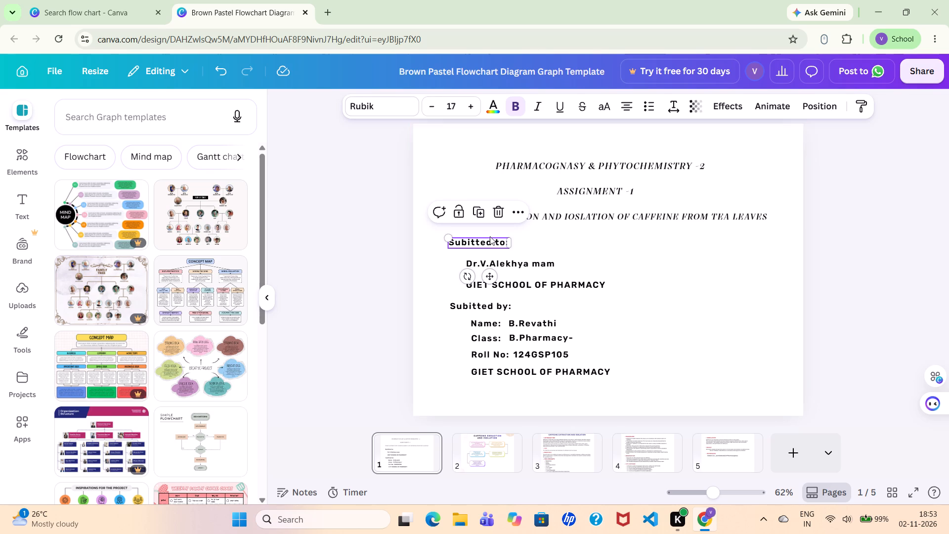
# Set the font of the "Subitted to:" label and the "Subitted by:" label to Atlante Display.
pyautogui.click(397, 100)
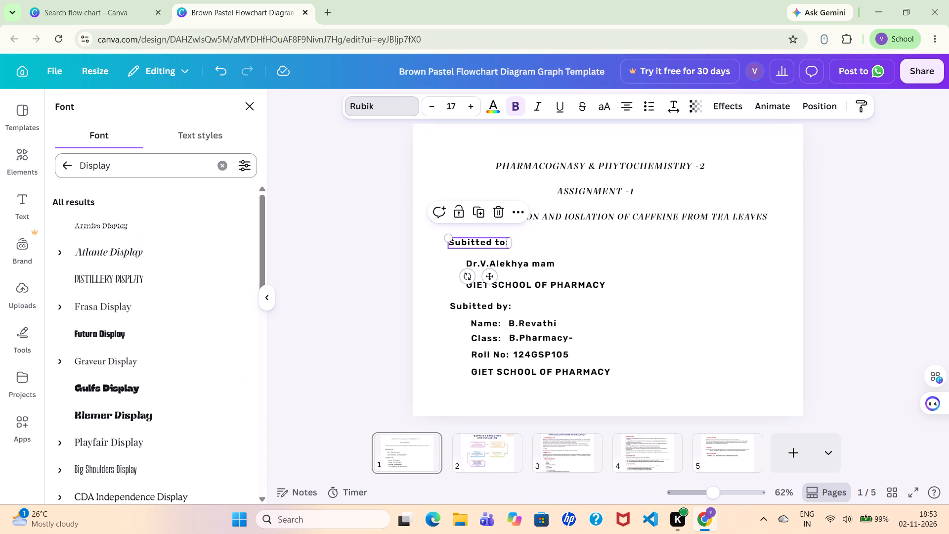
pyautogui.click(151, 250)
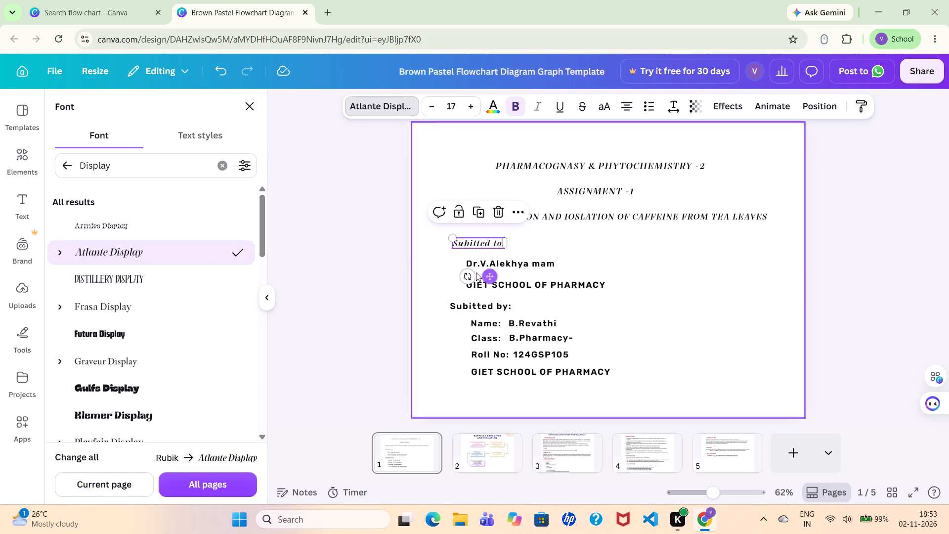
pyautogui.click(690, 254)
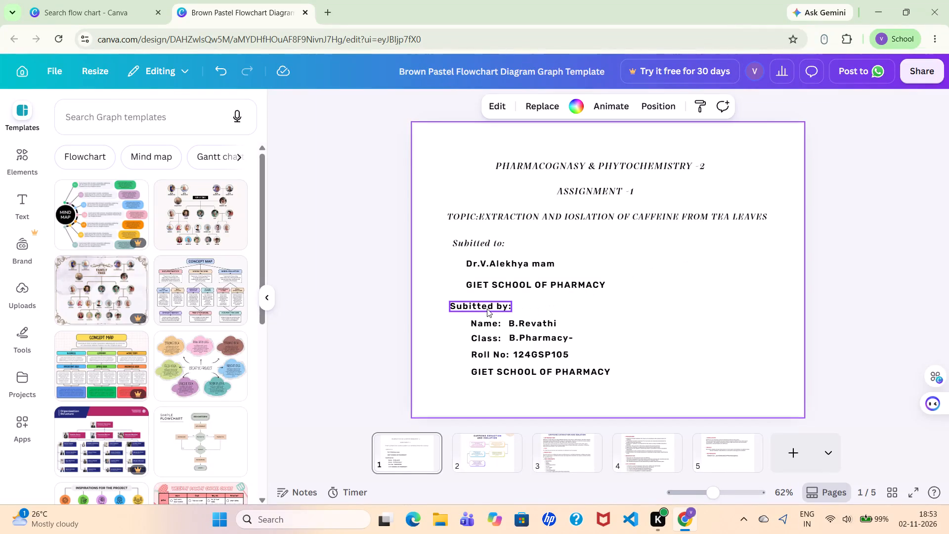
pyautogui.click(485, 309)
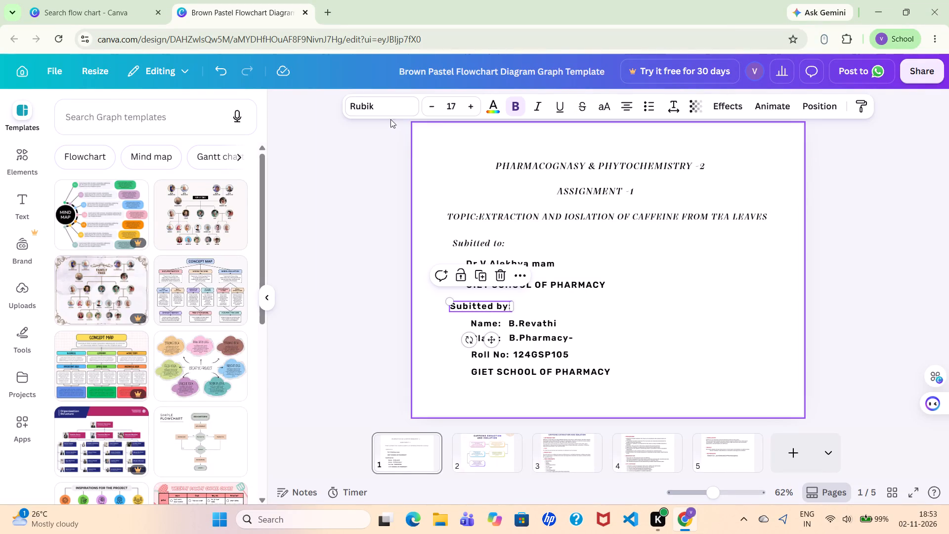
pyautogui.click(385, 104)
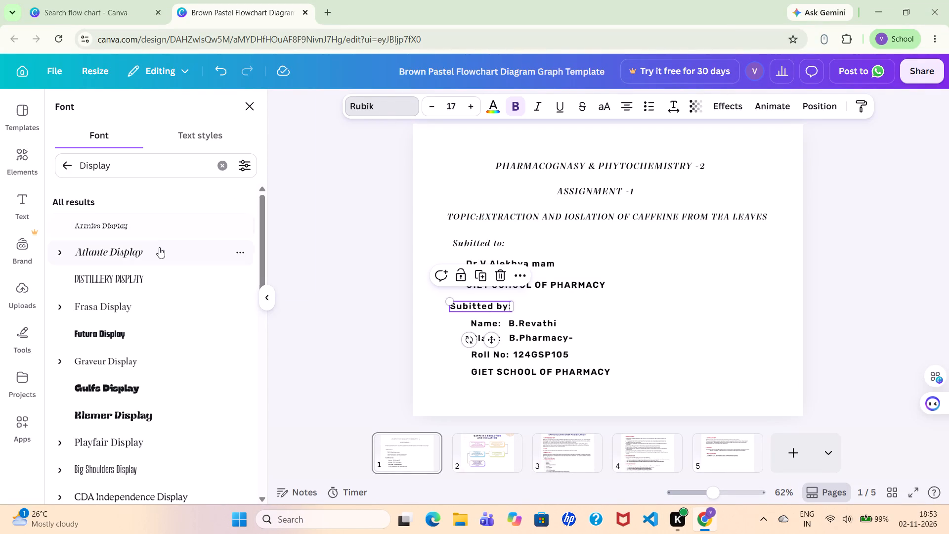
pyautogui.click(159, 249)
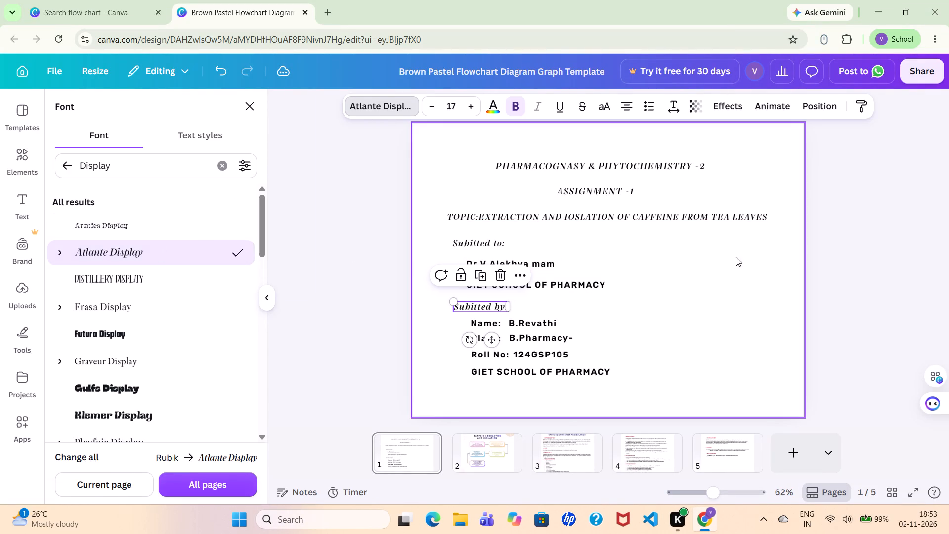
pyautogui.click(763, 266)
pyautogui.click(763, 266)
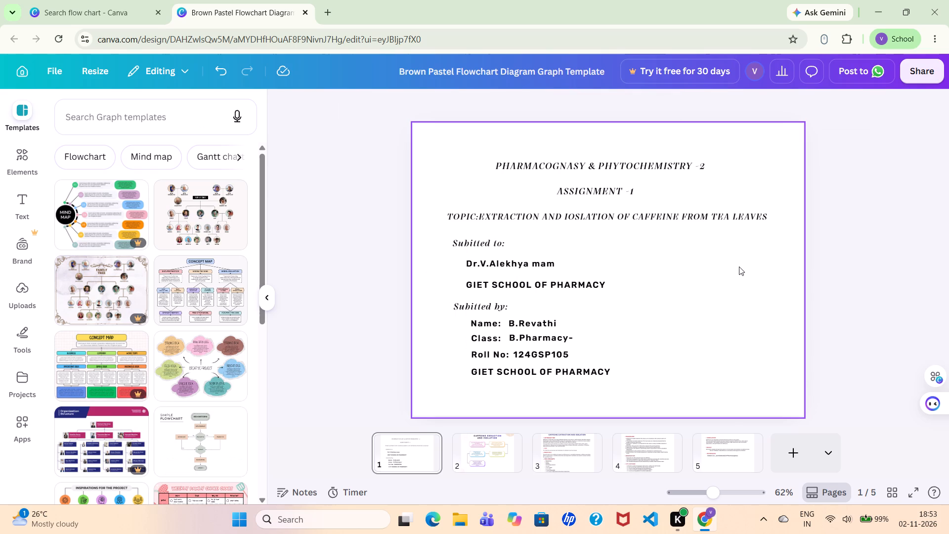
# Select the teacher's name line under "Subitted to:" and open its font choices.
pyautogui.click(526, 265)
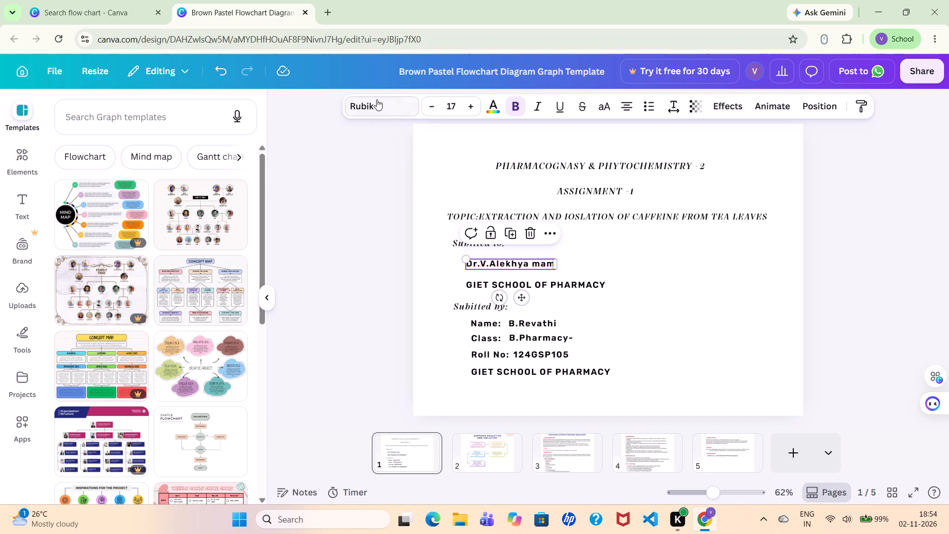
pyautogui.click(378, 98)
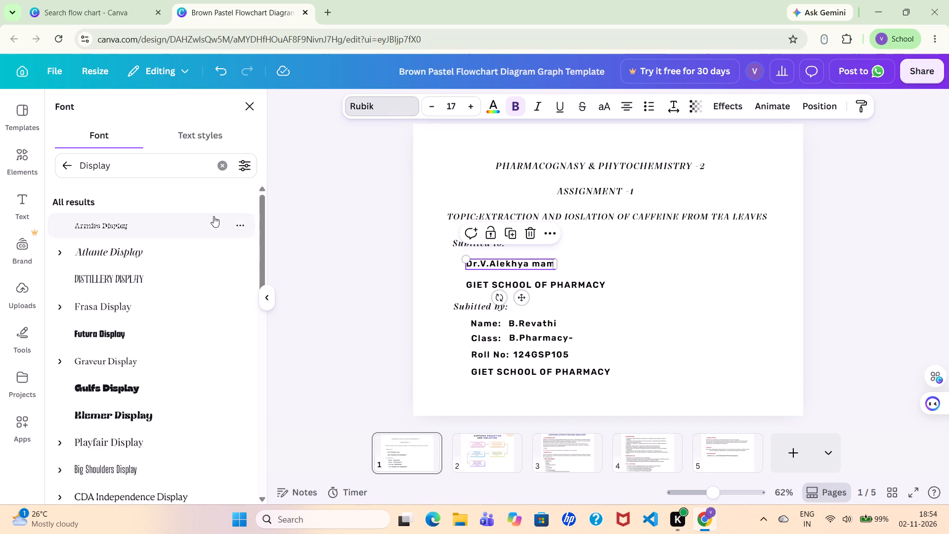
# Change the font of the teacher's name line beneath "Subitted to:" to Big Shoulders Display.
pyautogui.click(263, 497)
pyautogui.tripleClick(263, 497)
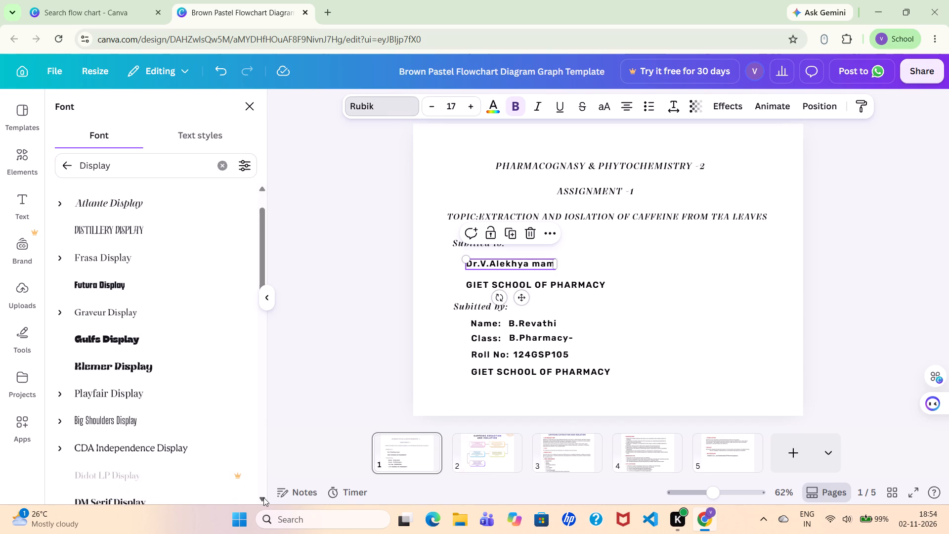
pyautogui.tripleClick(263, 497)
pyautogui.click(263, 497)
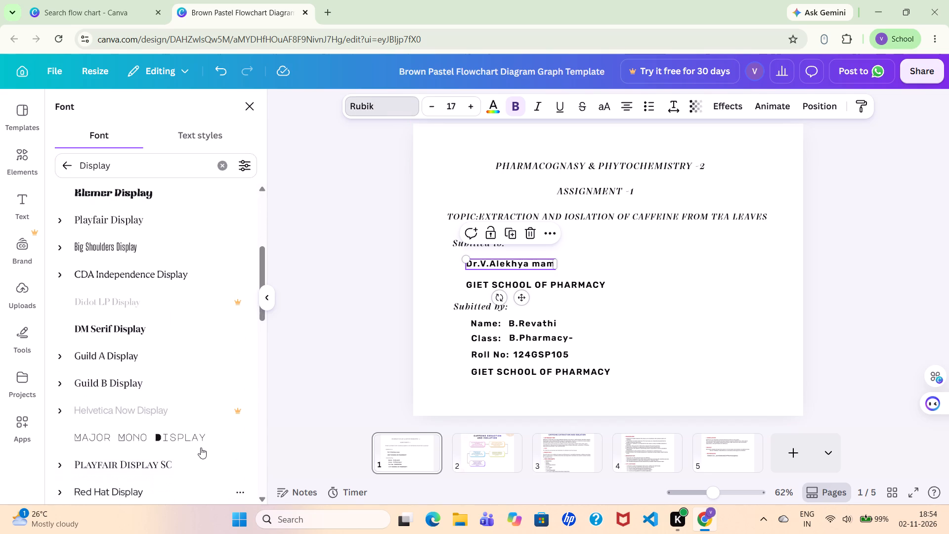
pyautogui.click(129, 249)
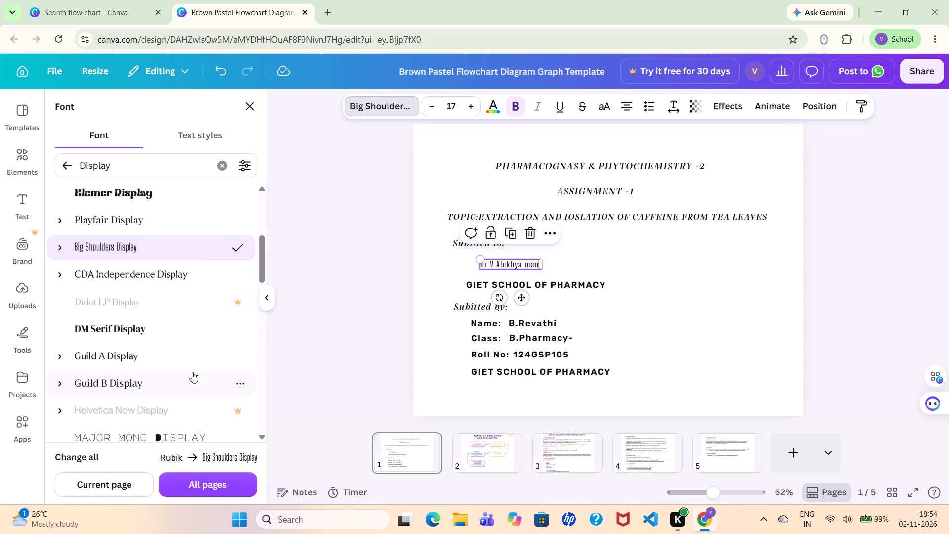
pyautogui.click(168, 461)
pyautogui.click(168, 461)
# Change the font of the teacher's name line beneath "Subitted to:" to Alex Brush from the Display font results.
pyautogui.tripleClick(262, 434)
pyautogui.doubleClick(262, 434)
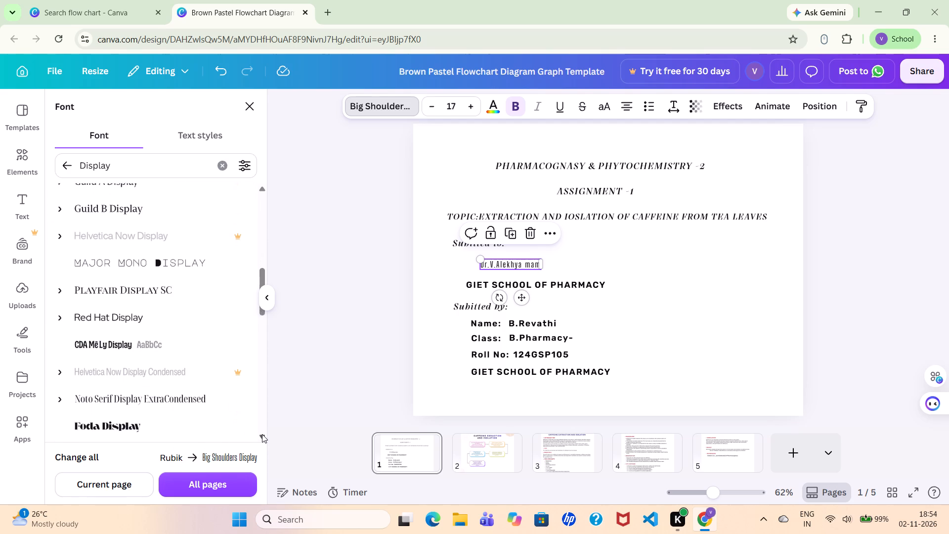
pyautogui.doubleClick(262, 434)
pyautogui.click(262, 434)
pyautogui.doubleClick(262, 434)
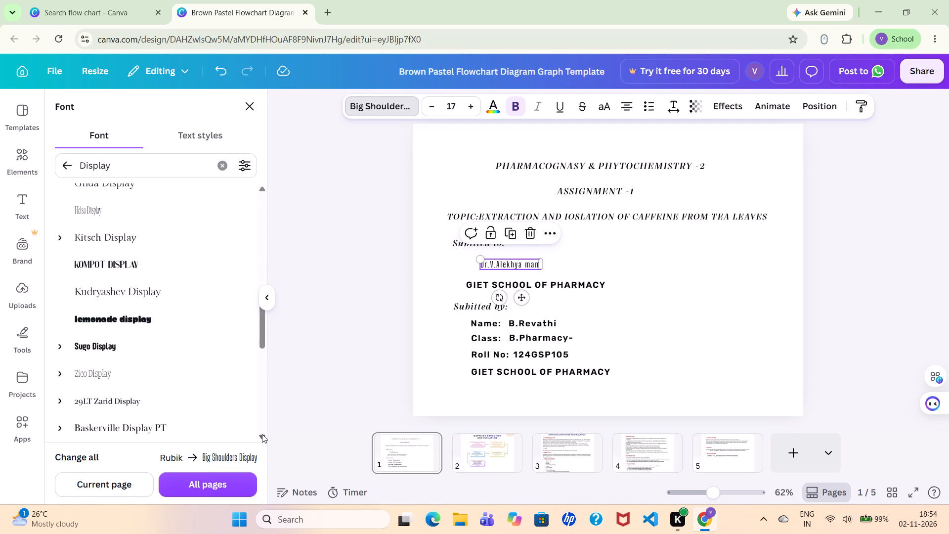
pyautogui.tripleClick(262, 434)
pyautogui.doubleClick(262, 434)
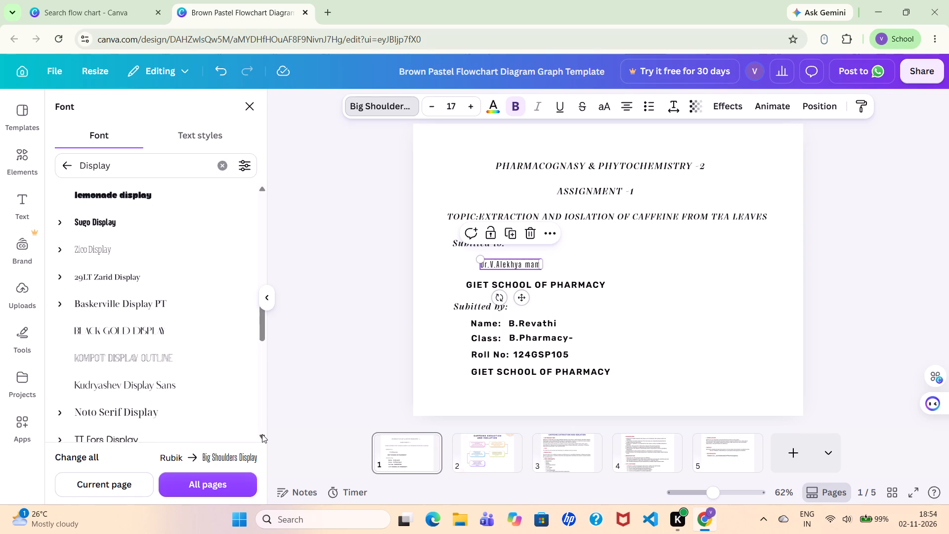
pyautogui.click(262, 434)
pyautogui.doubleClick(262, 434)
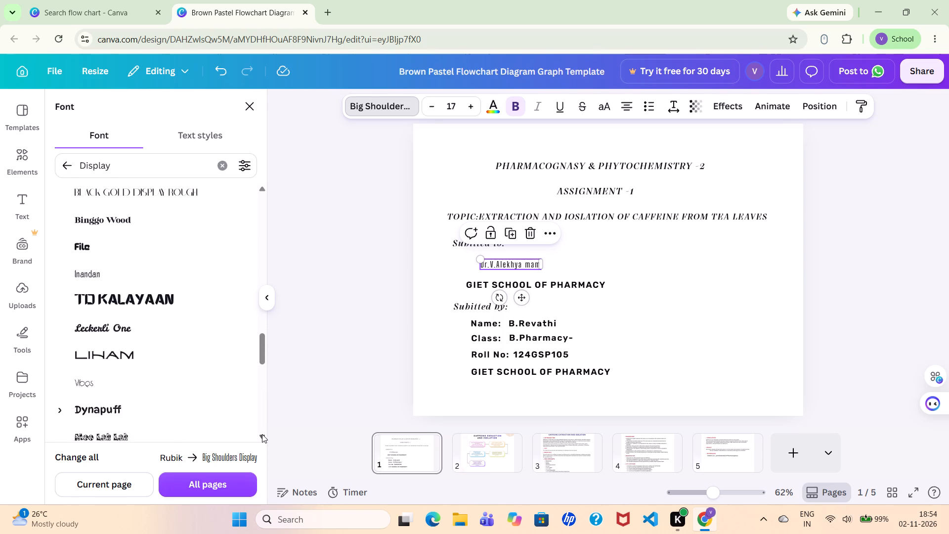
pyautogui.tripleClick(262, 434)
pyautogui.doubleClick(262, 434)
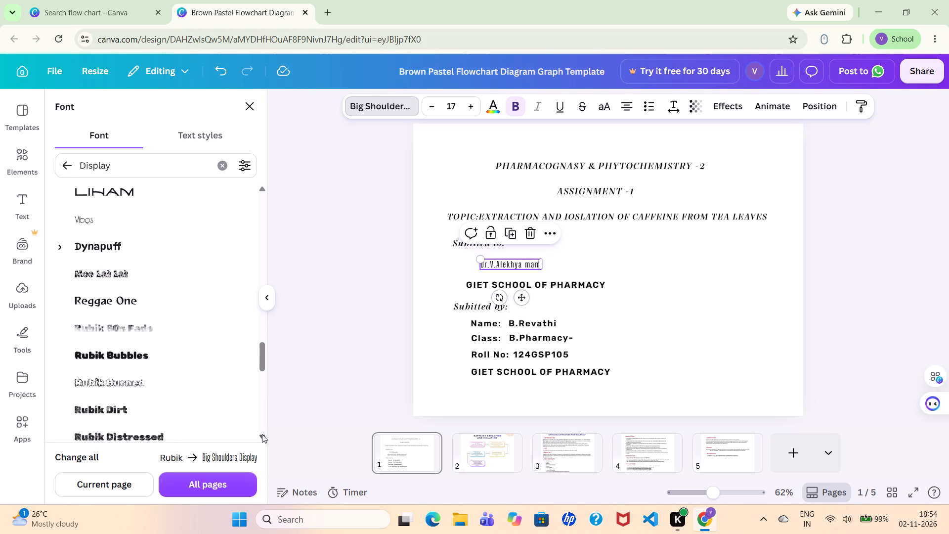
pyautogui.tripleClick(262, 434)
pyautogui.click(262, 434)
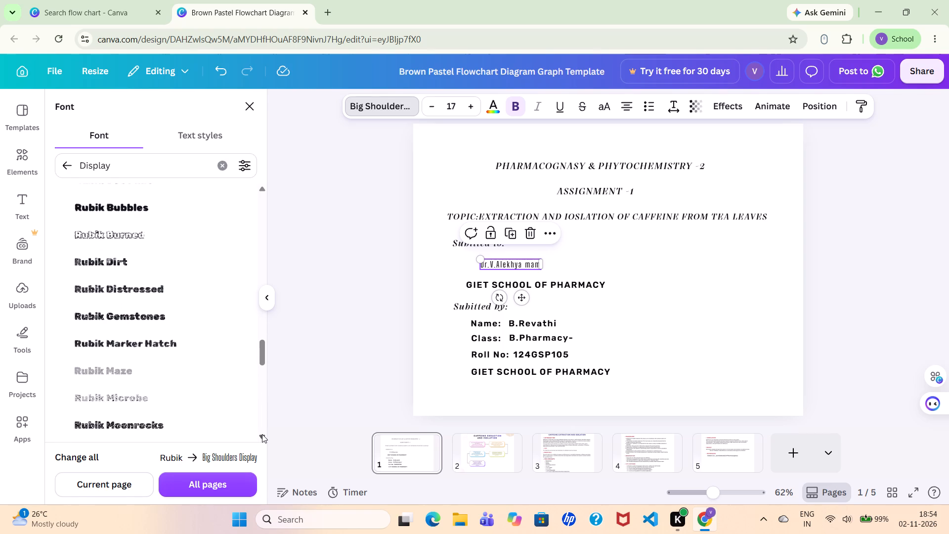
pyautogui.click(262, 434)
pyautogui.click(262, 434)
pyautogui.doubleClick(262, 434)
pyautogui.click(262, 434)
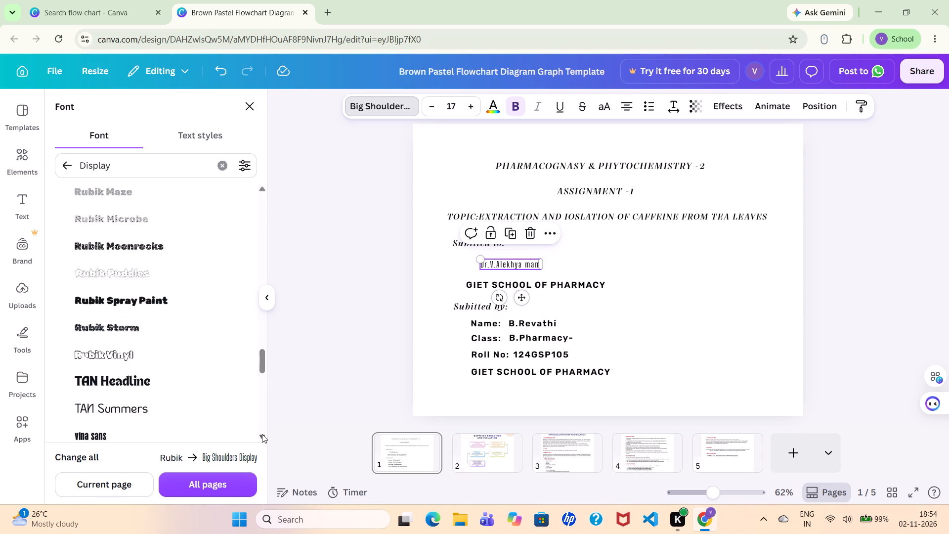
pyautogui.tripleClick(262, 434)
pyautogui.tripleClick(262, 434)
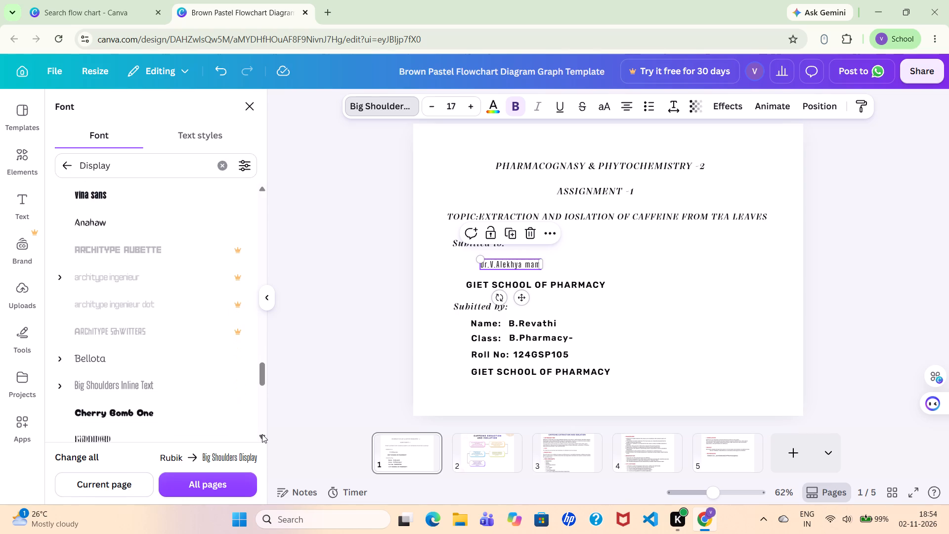
pyautogui.tripleClick(262, 434)
pyautogui.tripleClick(262, 434)
pyautogui.tripleClick(262, 434)
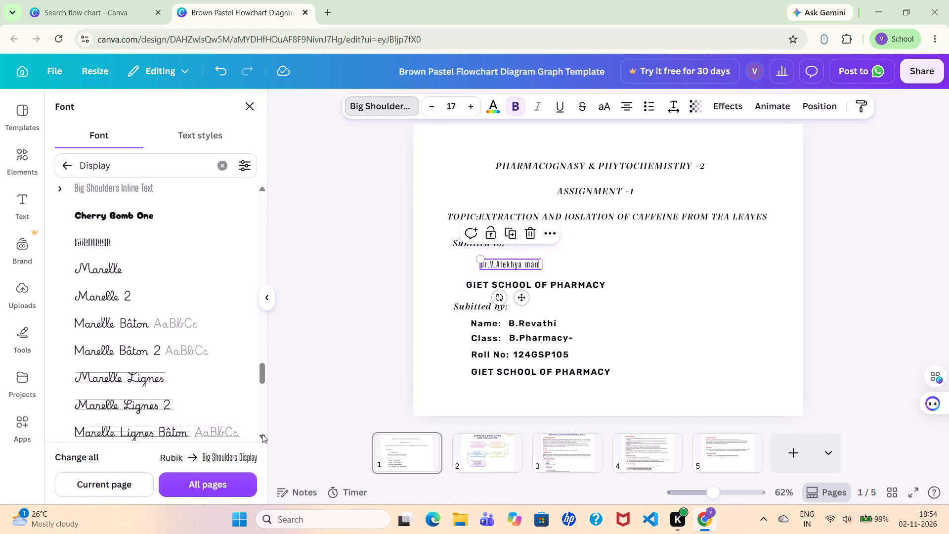
pyautogui.tripleClick(262, 434)
pyautogui.tripleClick(262, 434)
pyautogui.tripleClick(262, 434)
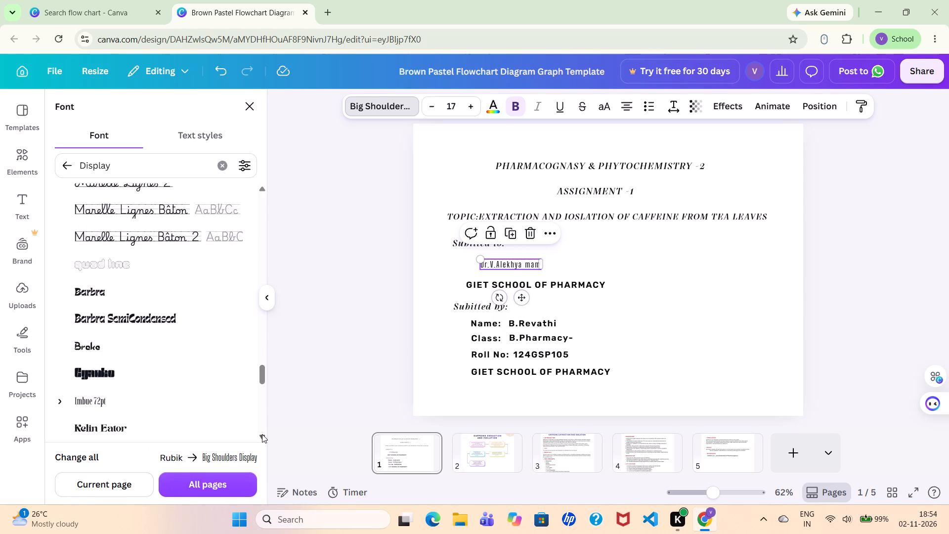
pyautogui.tripleClick(262, 434)
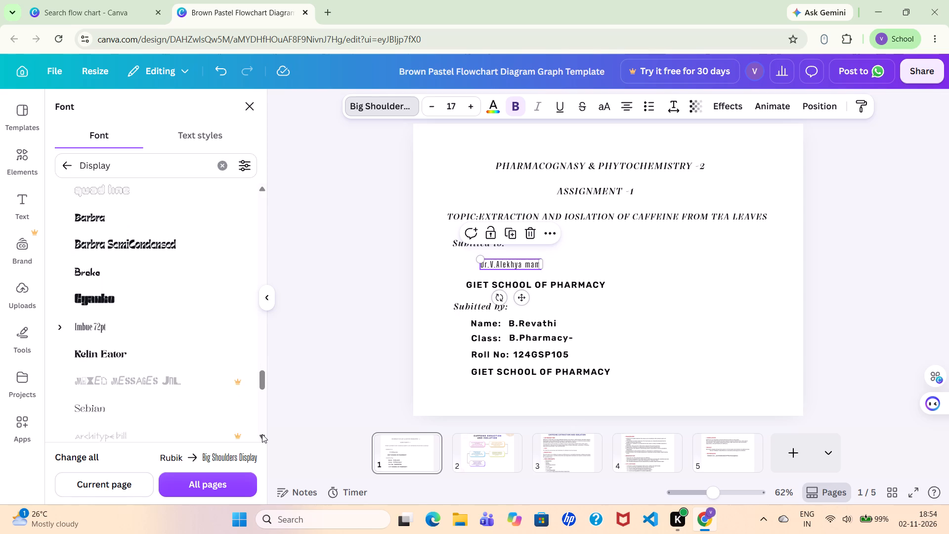
pyautogui.doubleClick(262, 434)
pyautogui.tripleClick(262, 434)
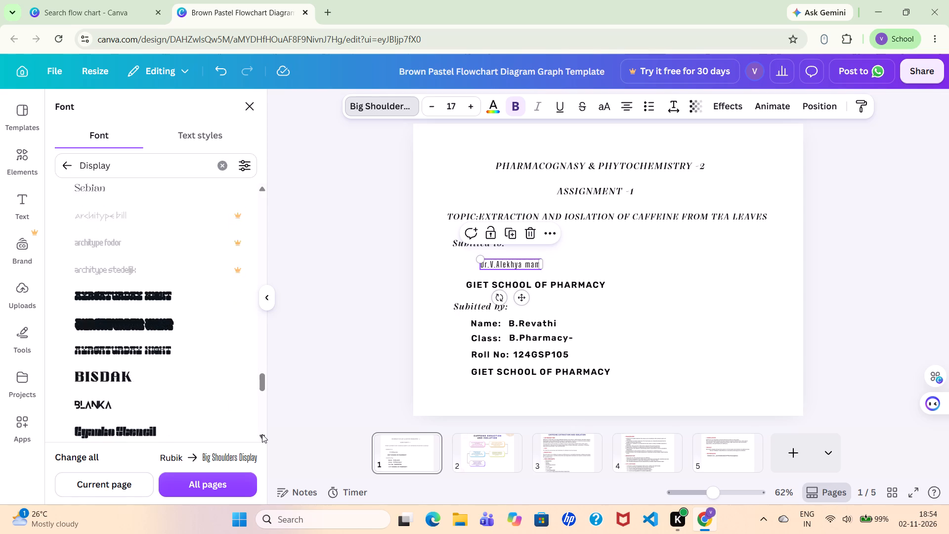
pyautogui.tripleClick(262, 434)
pyautogui.tripleClick(262, 434)
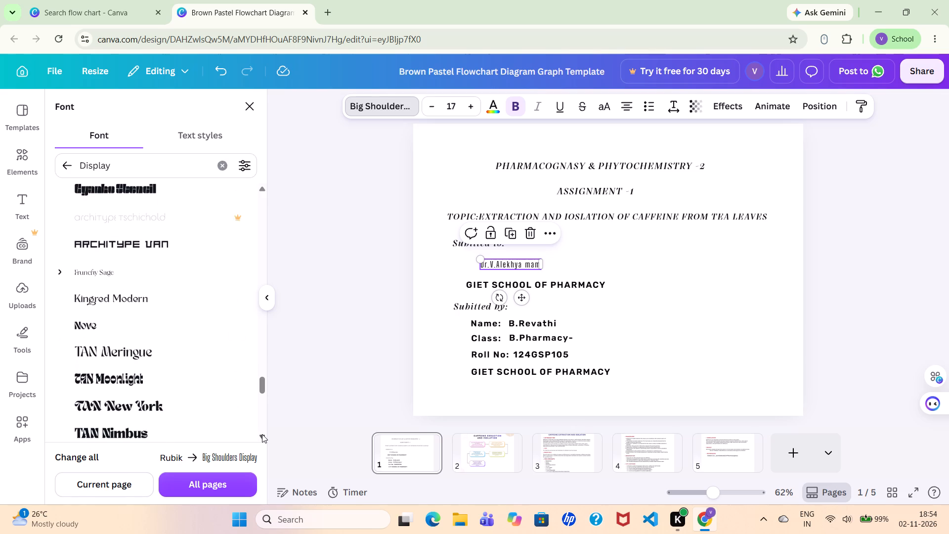
pyautogui.doubleClick(262, 434)
pyautogui.tripleClick(262, 434)
pyautogui.click(262, 434)
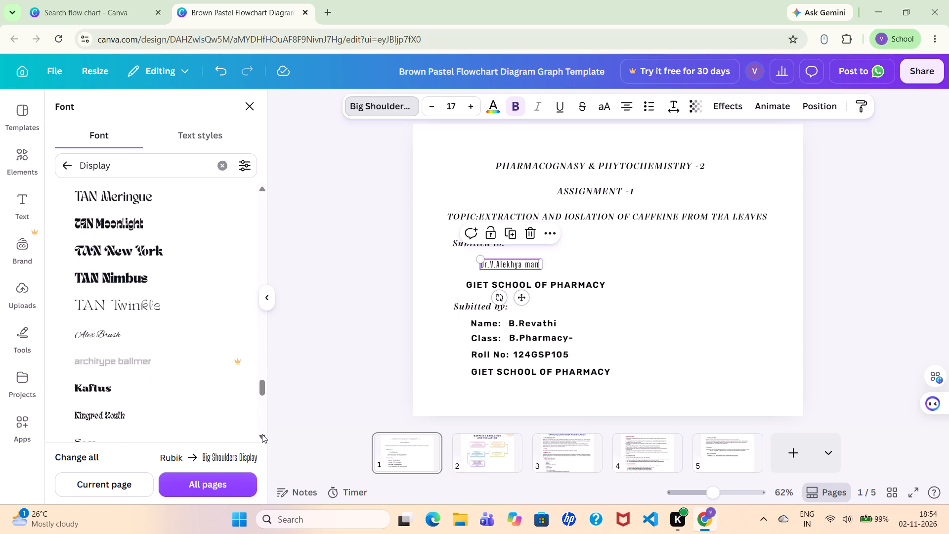
pyautogui.click(120, 334)
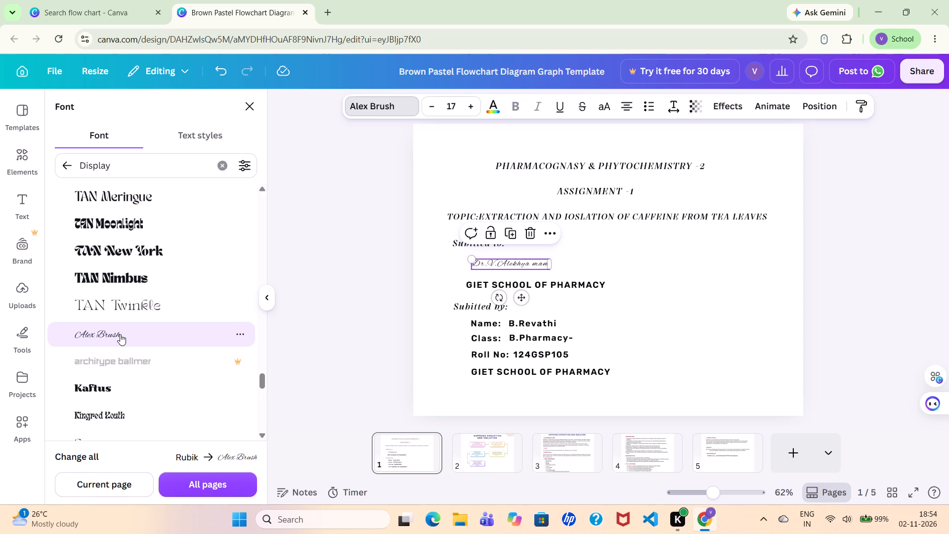
pyautogui.click(682, 270)
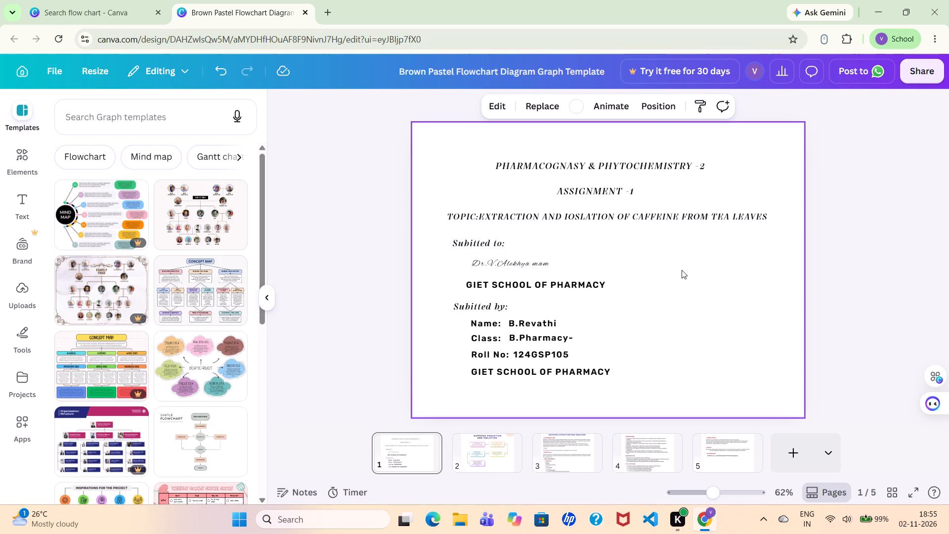
# Increase the font size of the teacher's name line beneath "Subitted to:" to 20.
pyautogui.click(532, 262)
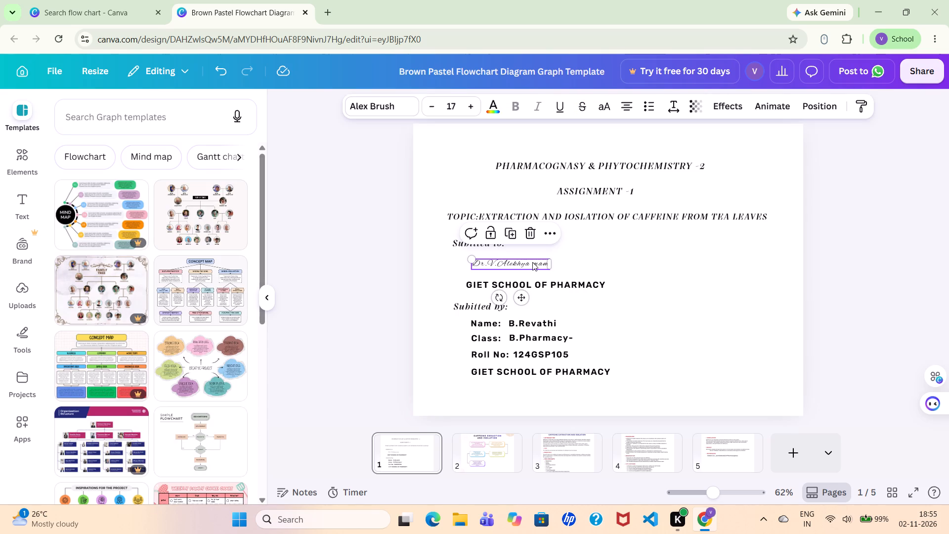
pyautogui.click(470, 110)
pyautogui.click(470, 110)
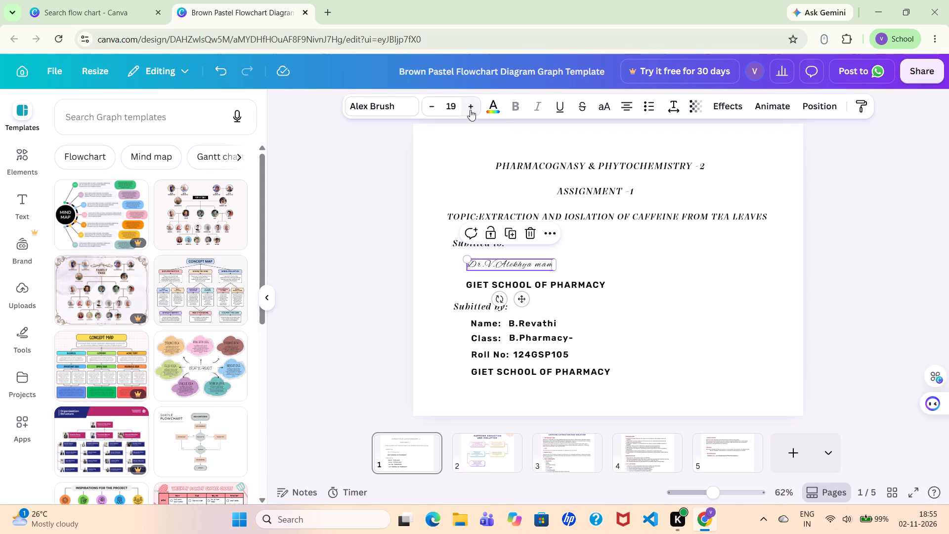
pyautogui.click(470, 110)
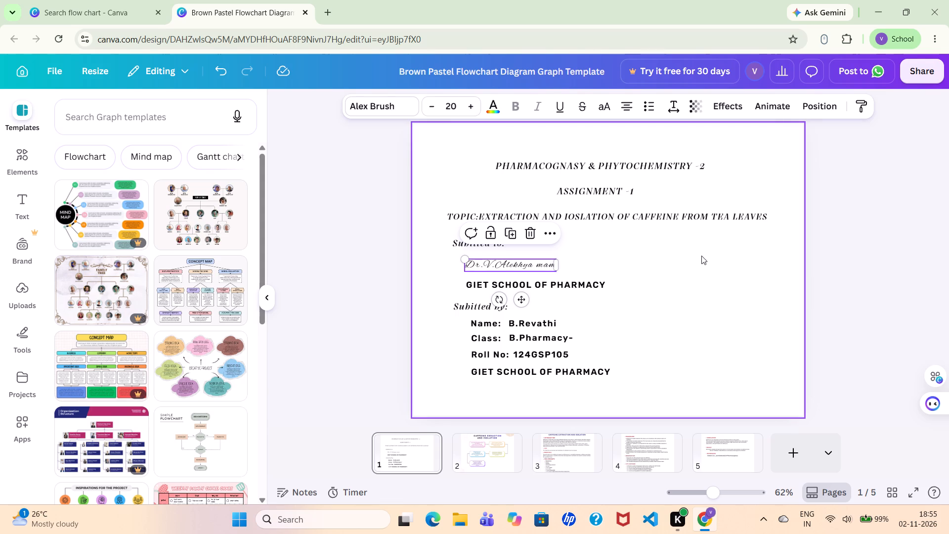
pyautogui.click(696, 262)
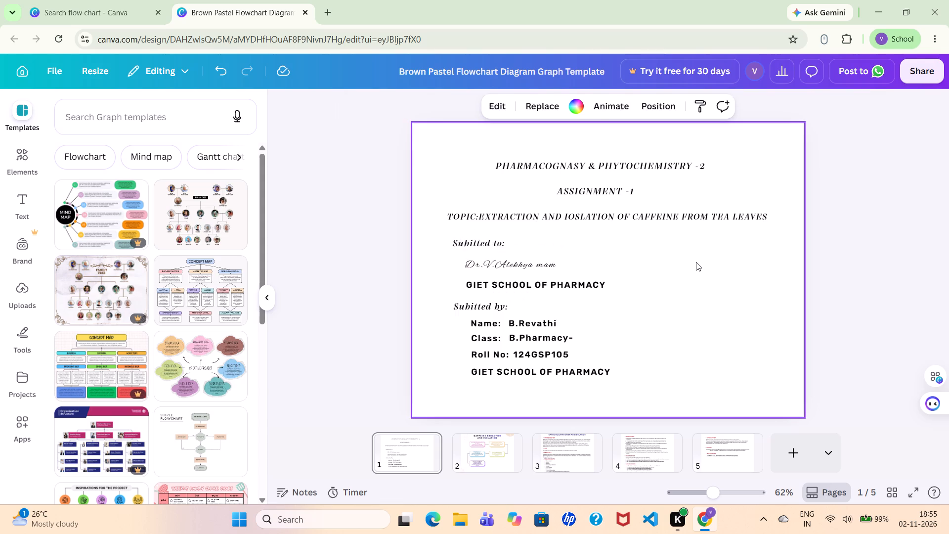
# Search the fonts for "rubik normal" for the teacher's name line, and clear the search without picking a font.
pyautogui.click(530, 263)
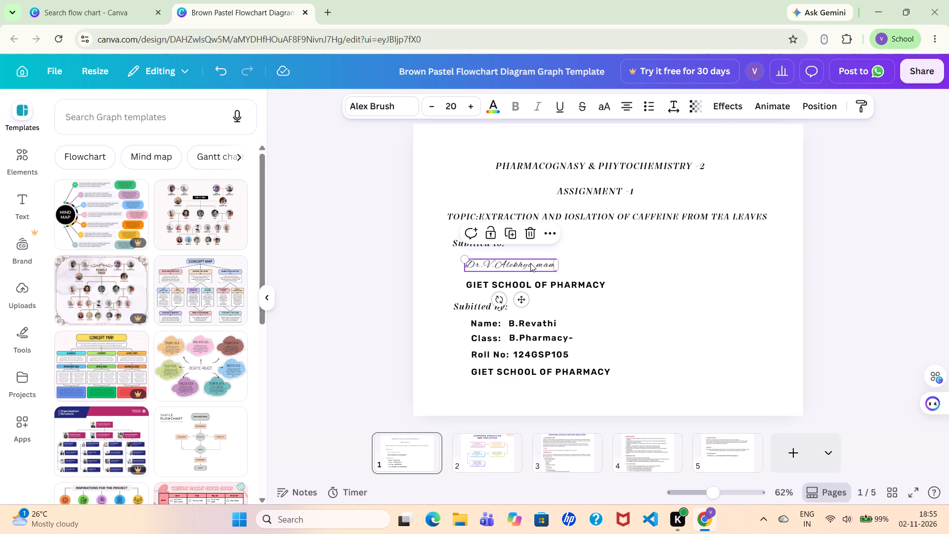
pyautogui.click(360, 98)
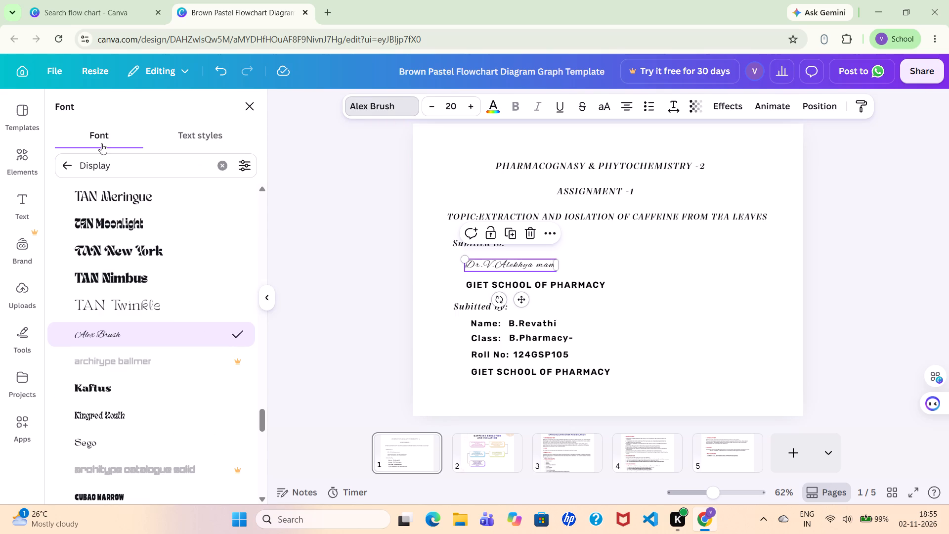
pyautogui.click(121, 161)
pyautogui.press('BackSpace')
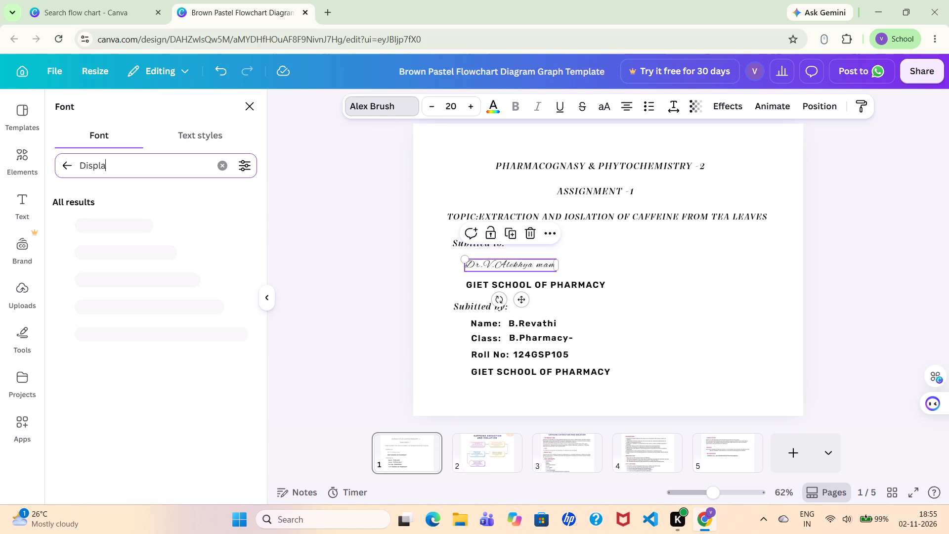
pyautogui.press('BackSpace')
pyautogui.press('BackSpace')
pyautogui.press('BackSpace')
pyautogui.press('BackSpace')
pyautogui.press('BackSpace')
pyautogui.press('BackSpace')
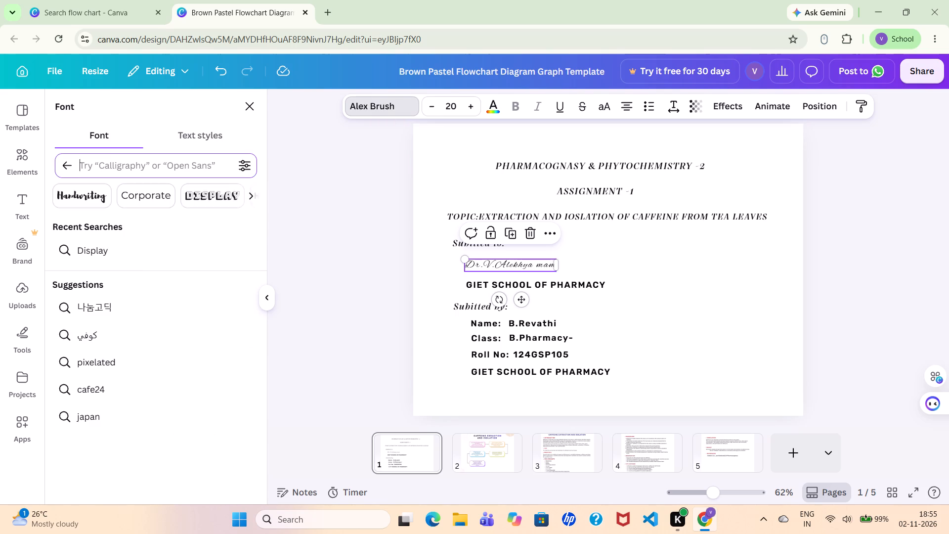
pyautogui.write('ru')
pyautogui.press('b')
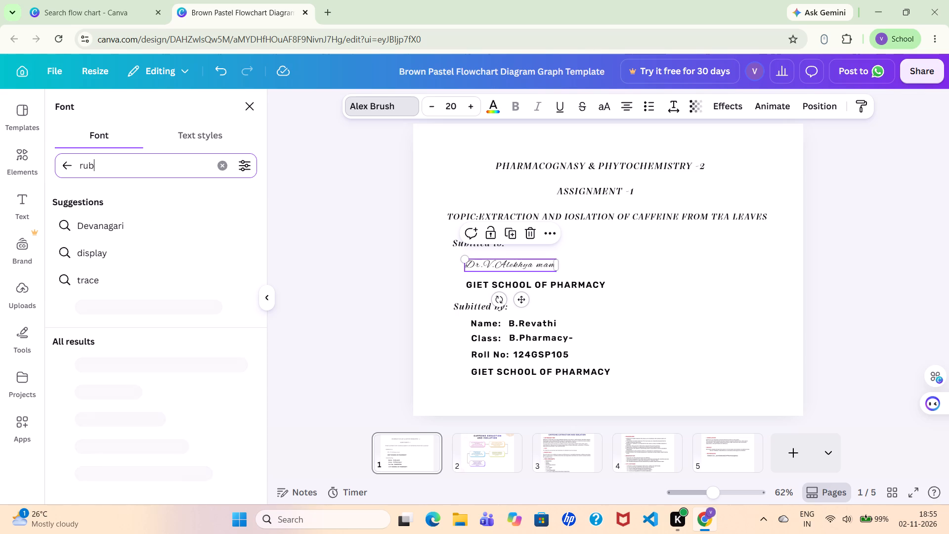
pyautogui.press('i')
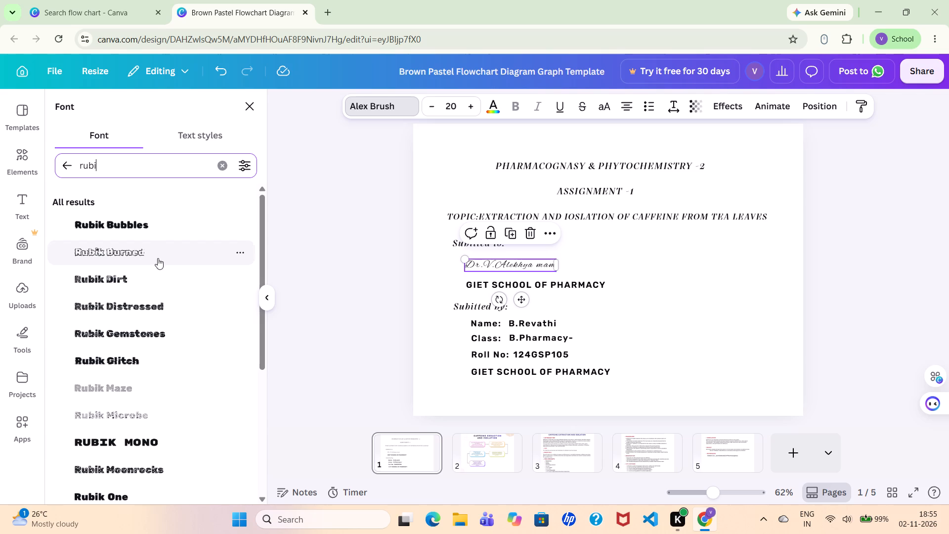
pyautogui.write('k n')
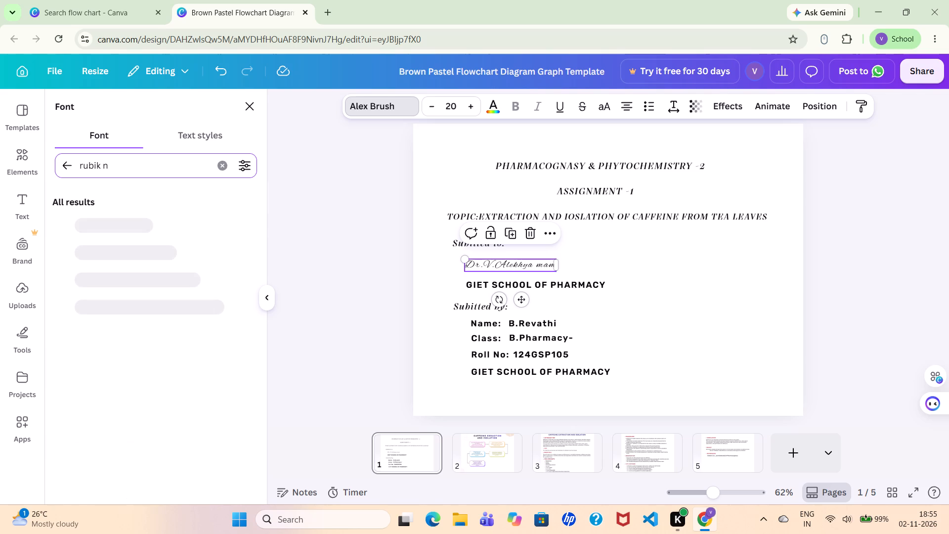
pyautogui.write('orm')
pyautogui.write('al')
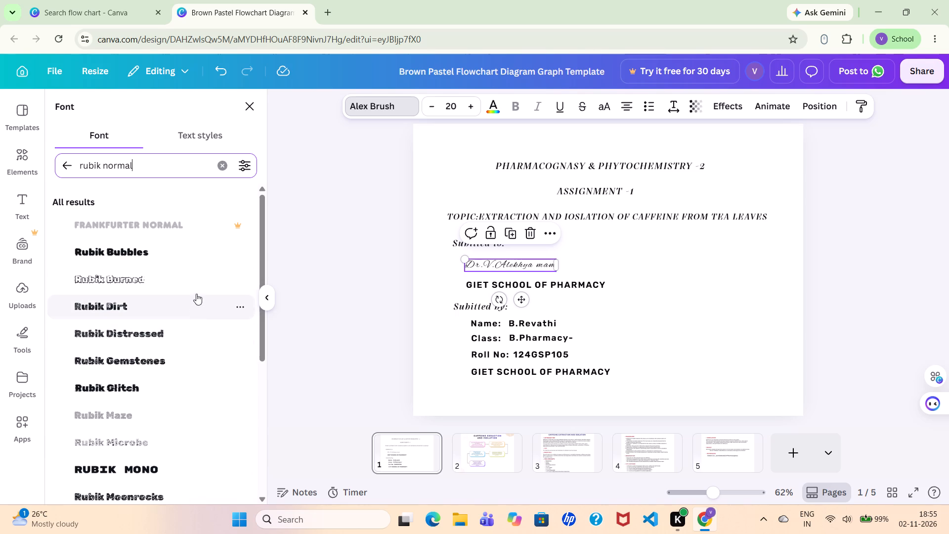
pyautogui.click(222, 167)
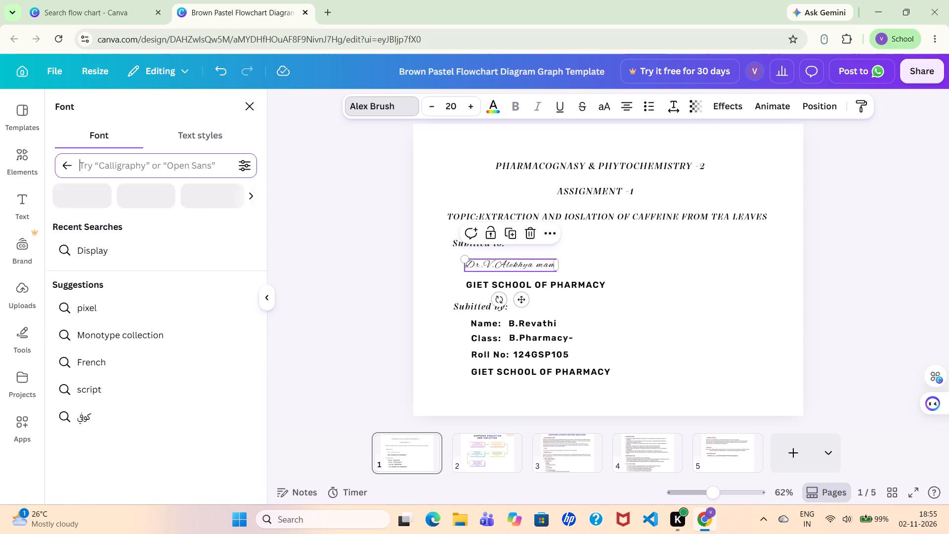
pyautogui.click(252, 103)
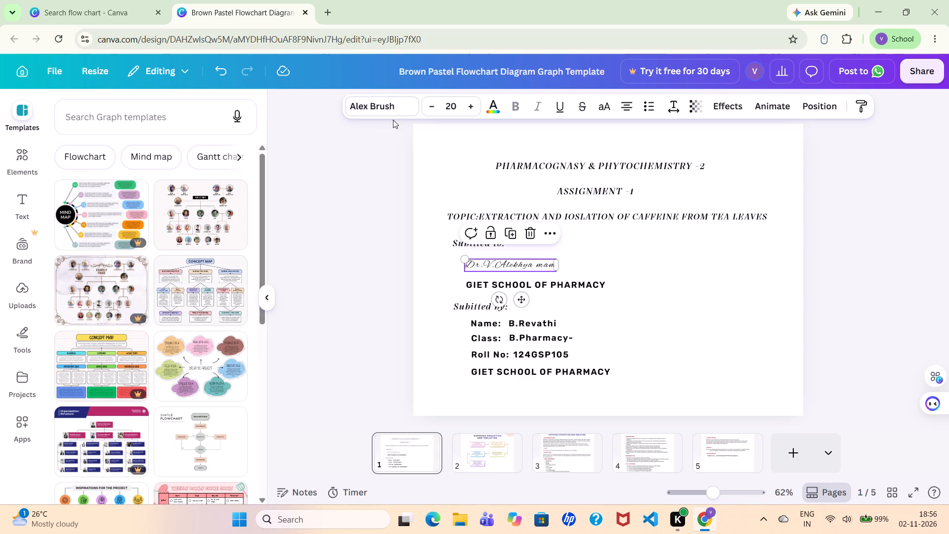
pyautogui.click(392, 106)
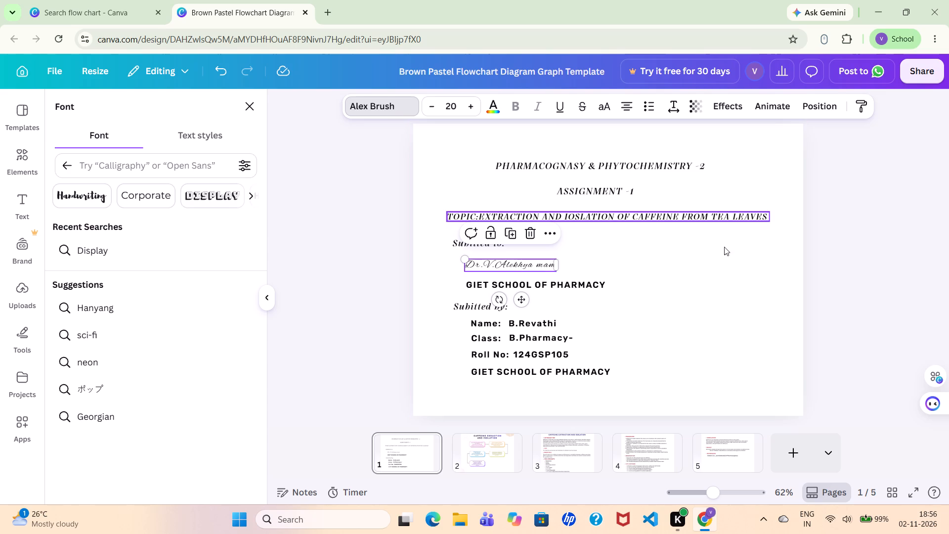
pyautogui.click(745, 291)
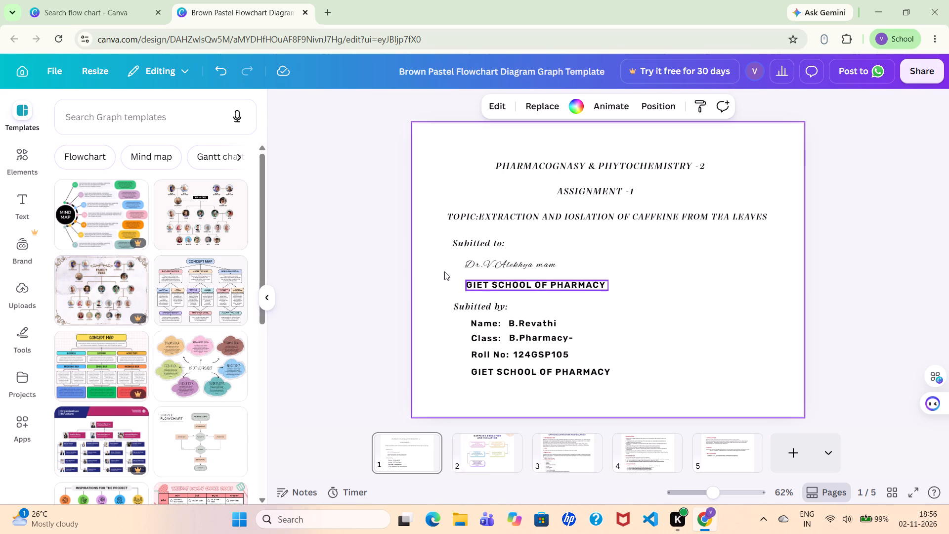
# Change the font of the "GIET SCHOOL OF PHARMACY" line beneath "Subitted to:" to Atlante Display from the Display font results.
pyautogui.click(493, 290)
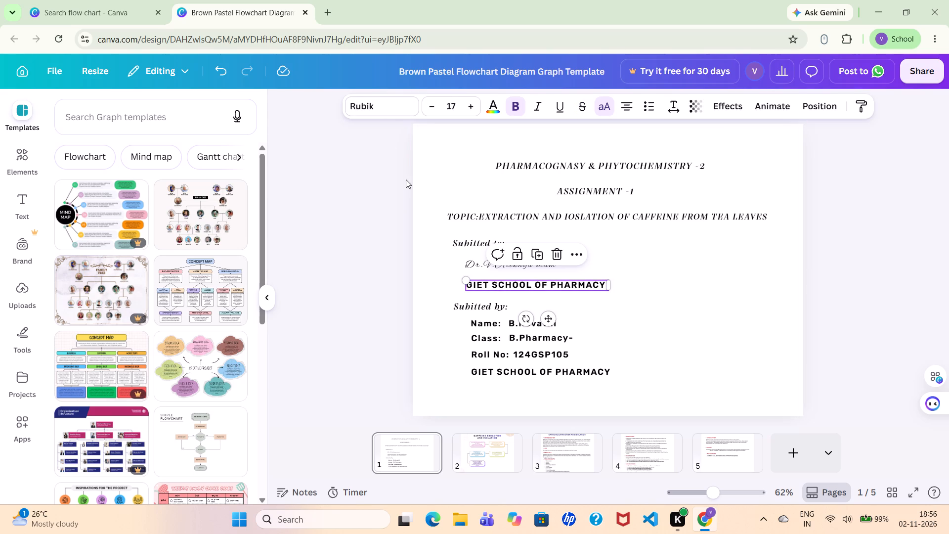
pyautogui.click(372, 100)
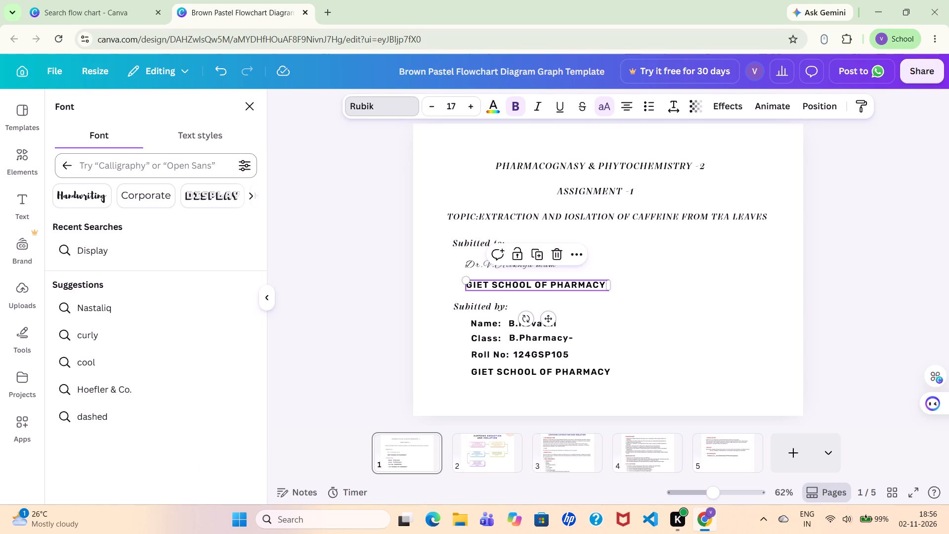
pyautogui.click(251, 196)
pyautogui.click(251, 196)
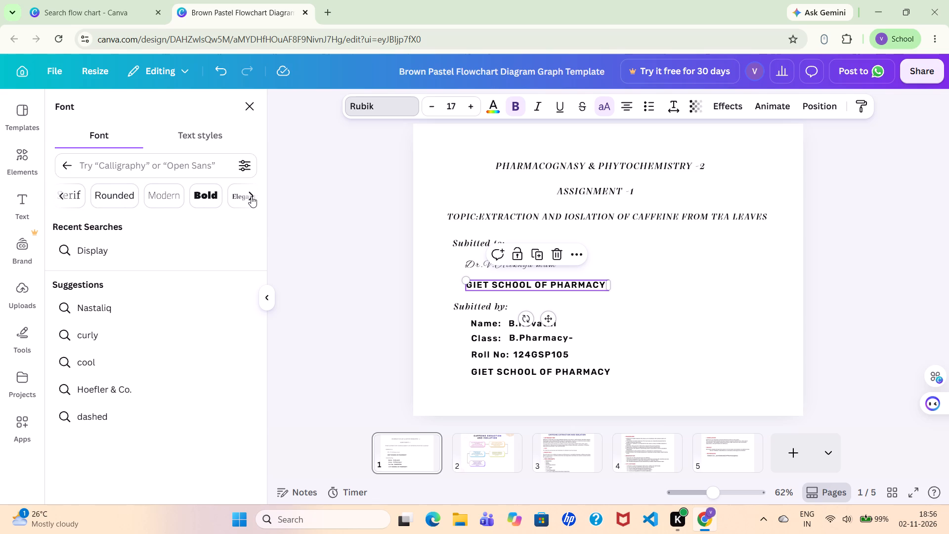
pyautogui.click(235, 248)
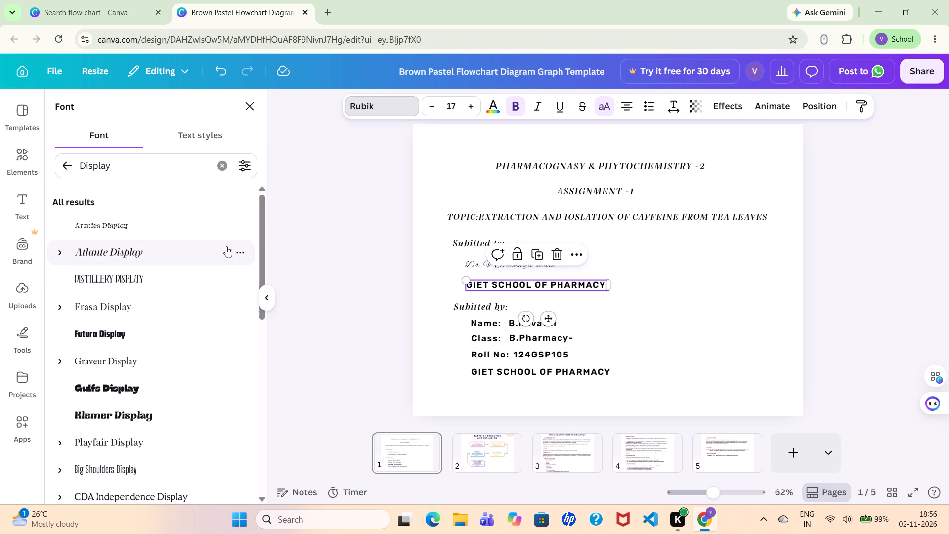
pyautogui.click(226, 246)
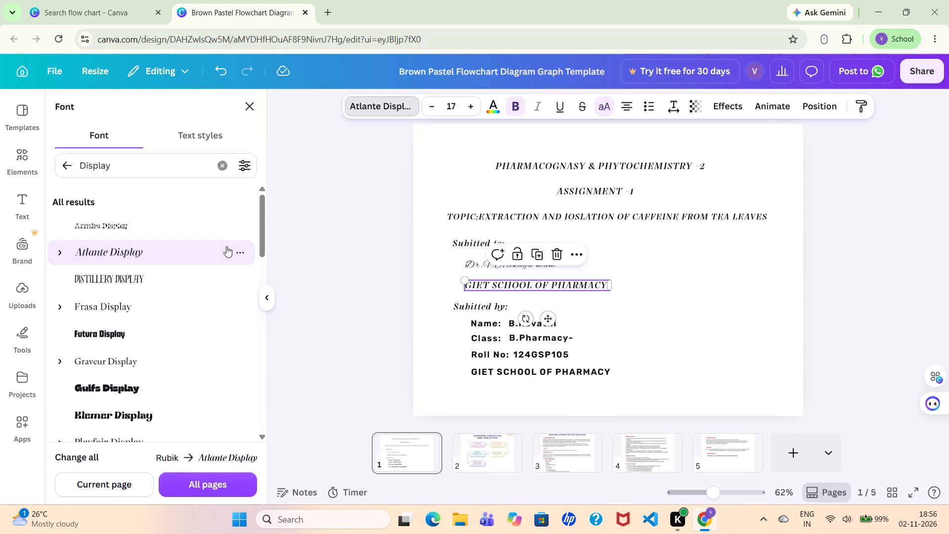
pyautogui.click(666, 309)
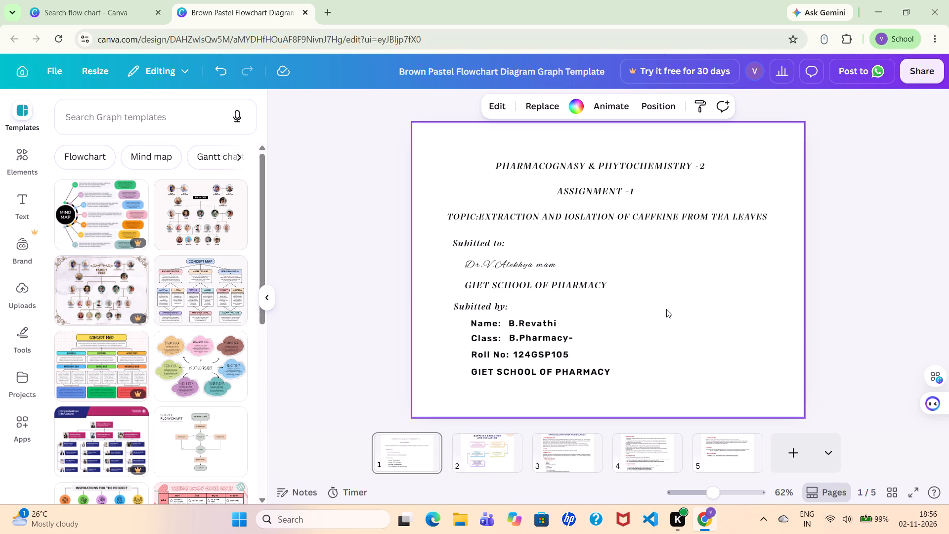
# Change the font of the "GIET SCHOOL OF PHARMACY" line beneath the roll number to Atlante Display.
pyautogui.click(566, 373)
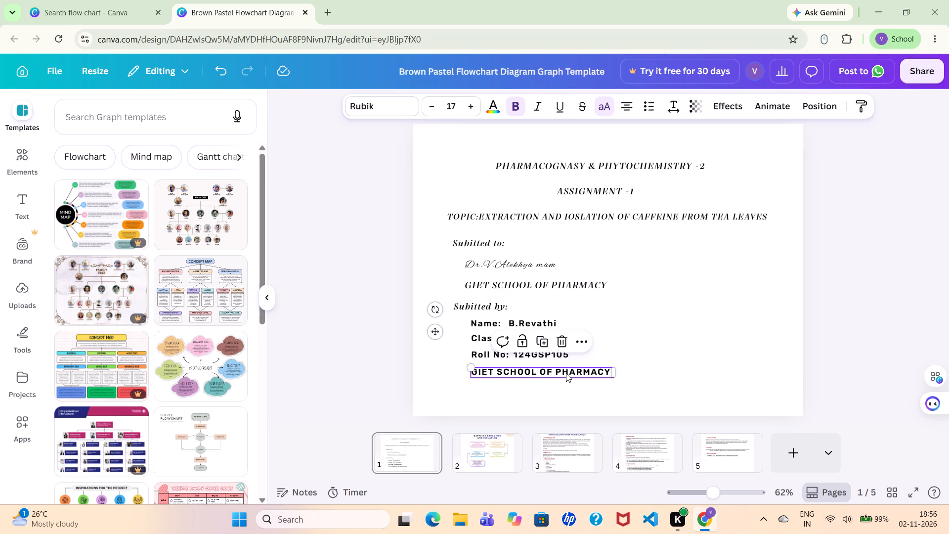
pyautogui.click(396, 98)
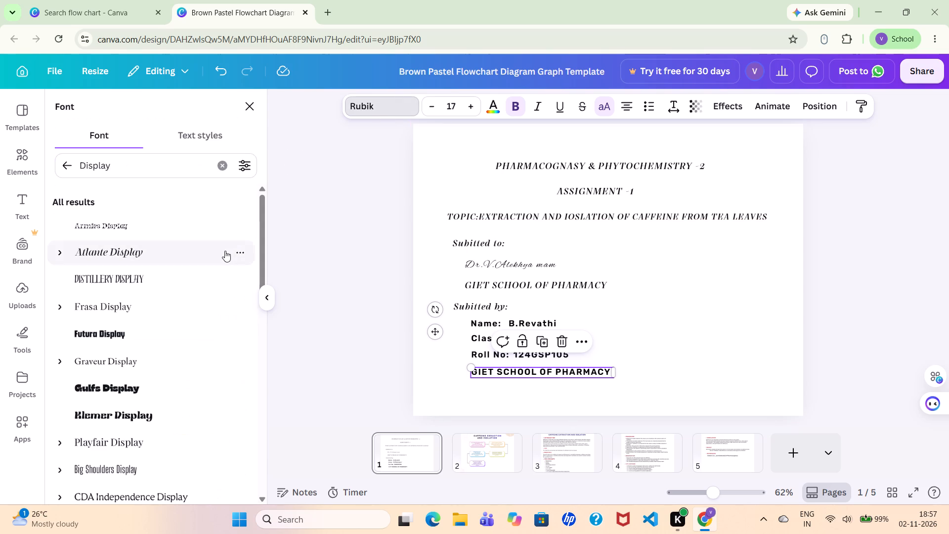
pyautogui.click(224, 251)
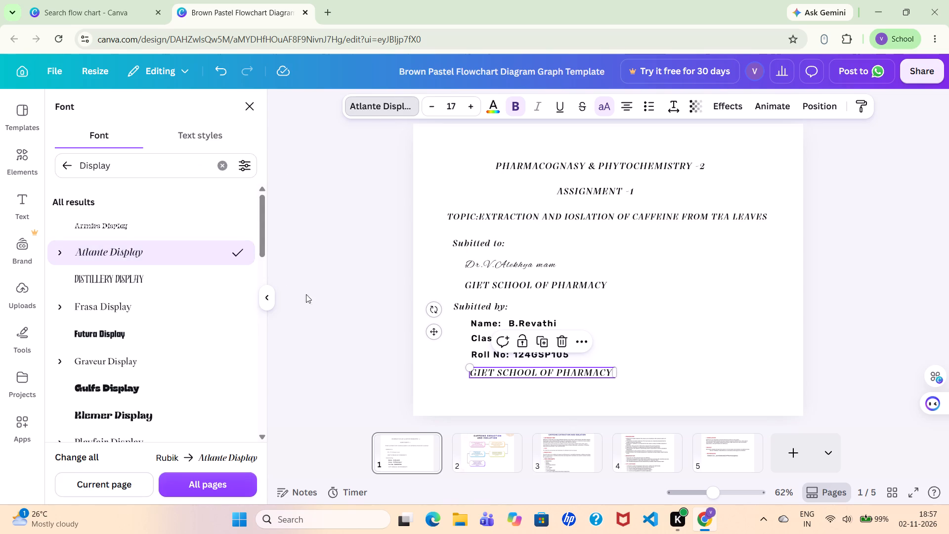
pyautogui.click(657, 268)
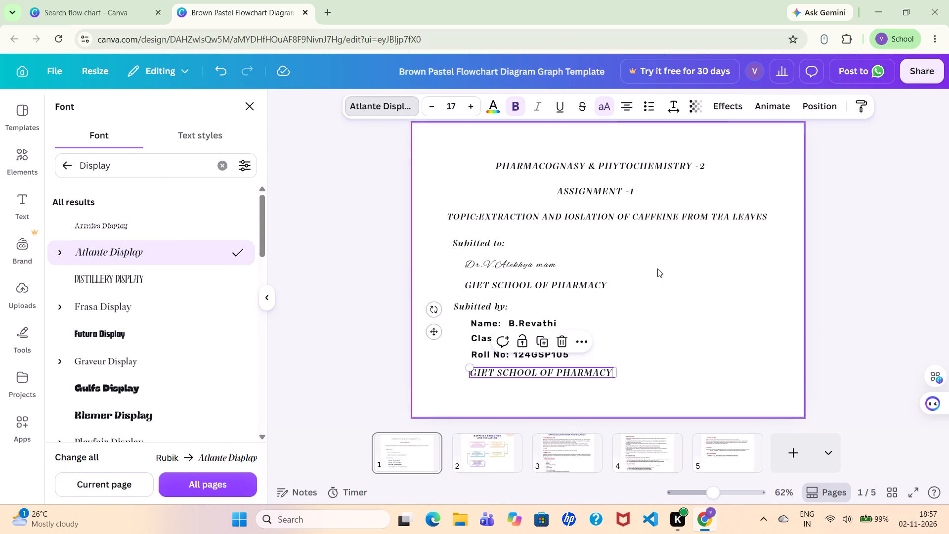
# Change the font of the "Name:" label beneath "Subitted by:" to Atlante Display.
pyautogui.click(489, 327)
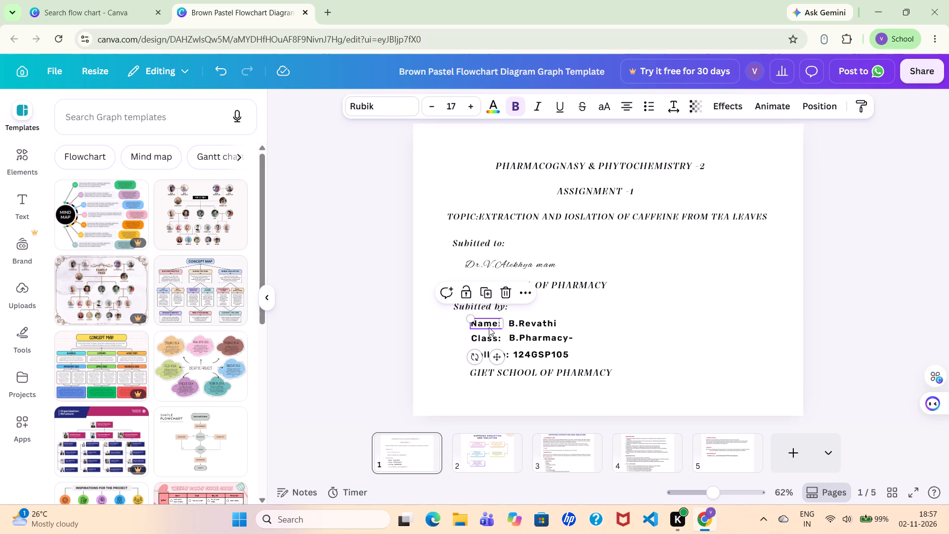
pyautogui.click(385, 101)
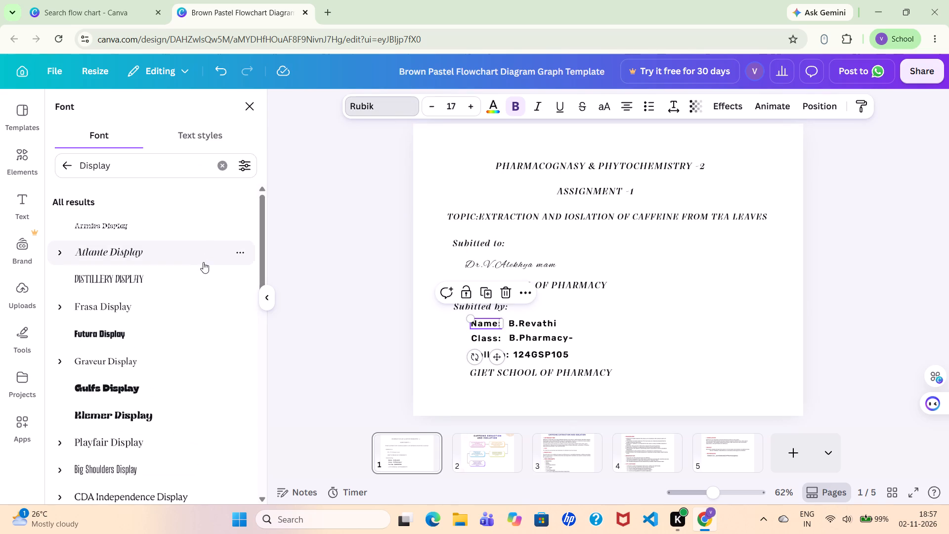
pyautogui.moveTo(206, 245); pyautogui.dragTo(322, 229)
pyautogui.click(233, 249)
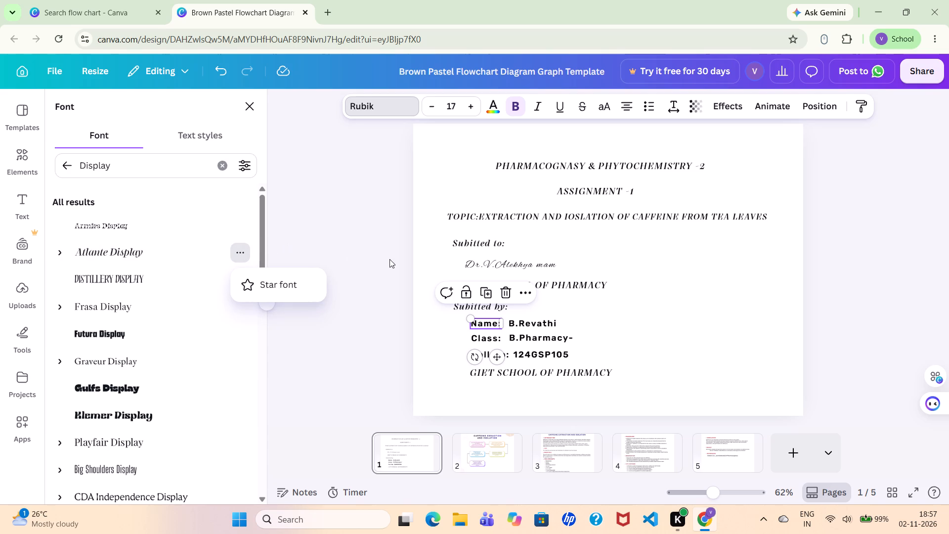
pyautogui.click(181, 251)
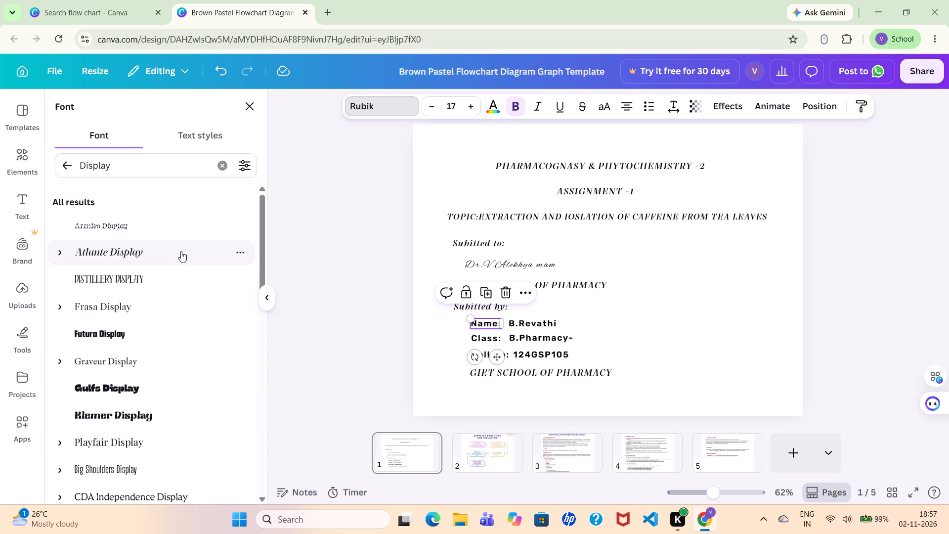
pyautogui.click(488, 322)
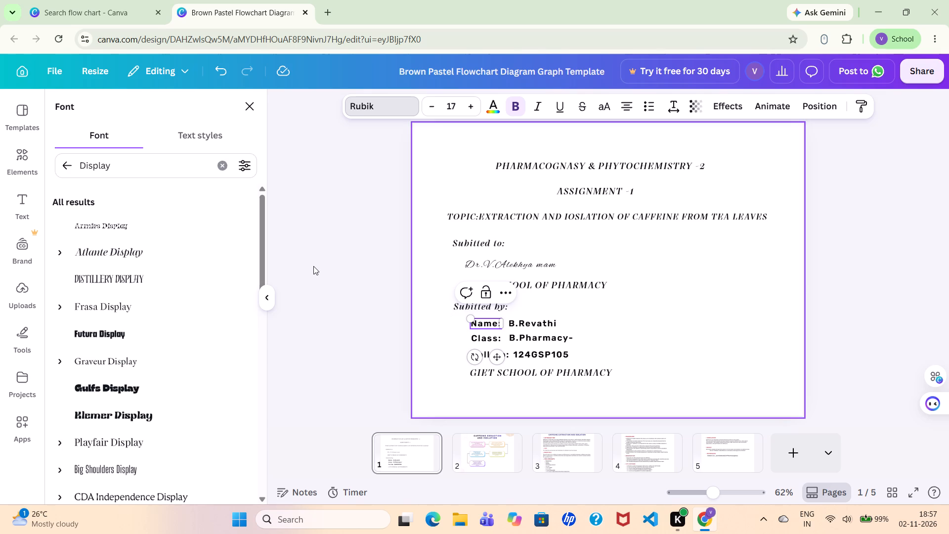
pyautogui.moveTo(313, 266); pyautogui.dragTo(222, 235)
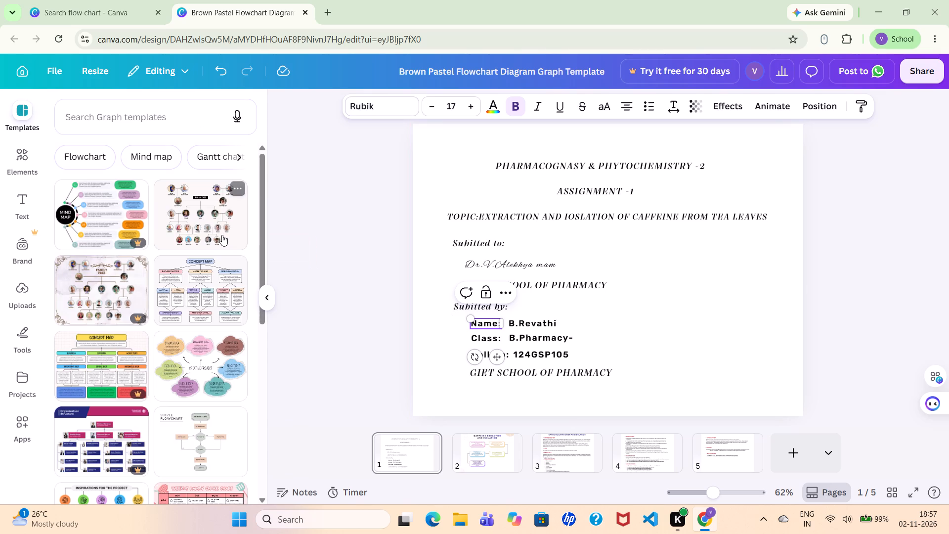
pyautogui.click(390, 110)
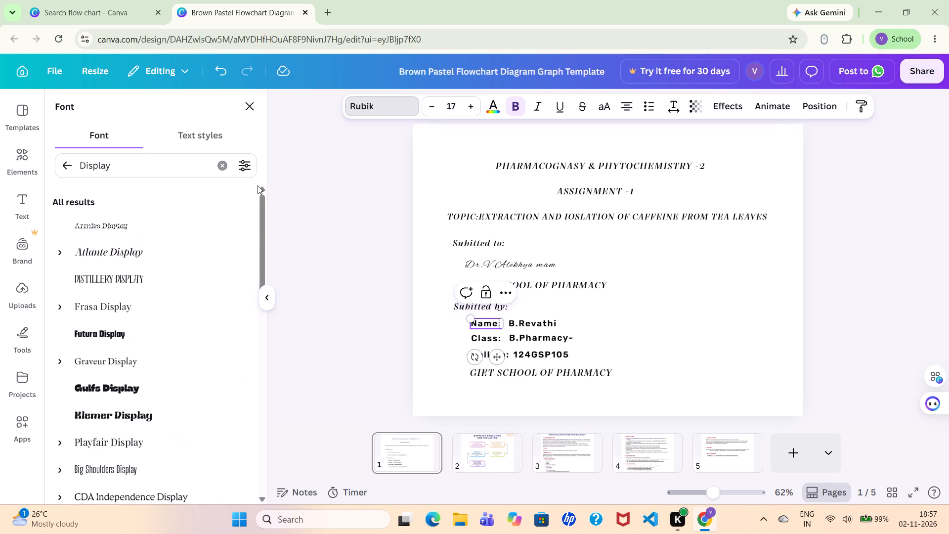
pyautogui.click(161, 250)
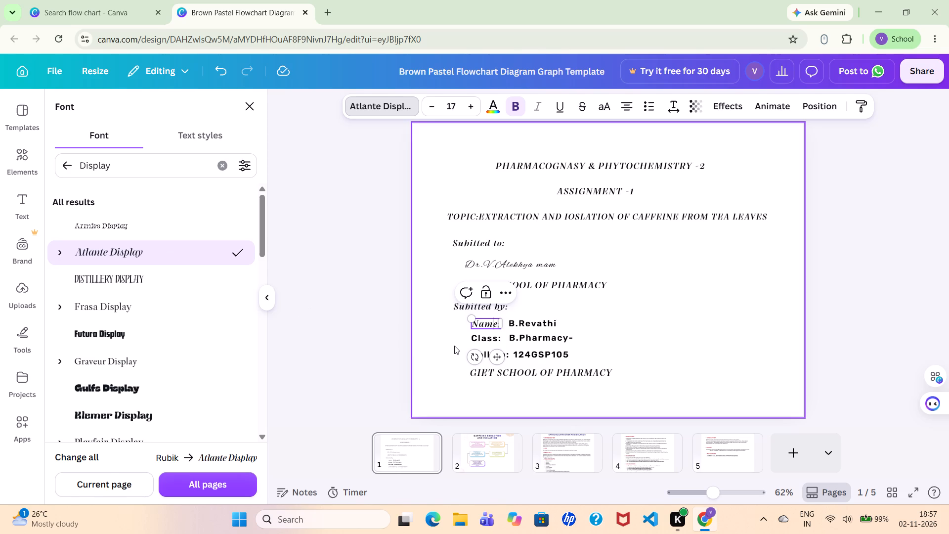
# Change the font of the "Class:" and "Roll No:" labels to Atlante Display.
pyautogui.click(482, 336)
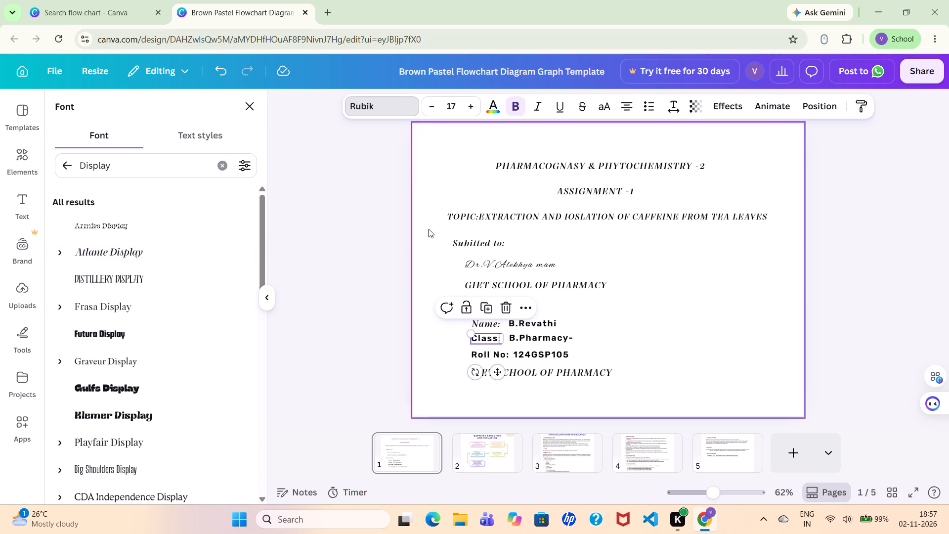
pyautogui.click(385, 102)
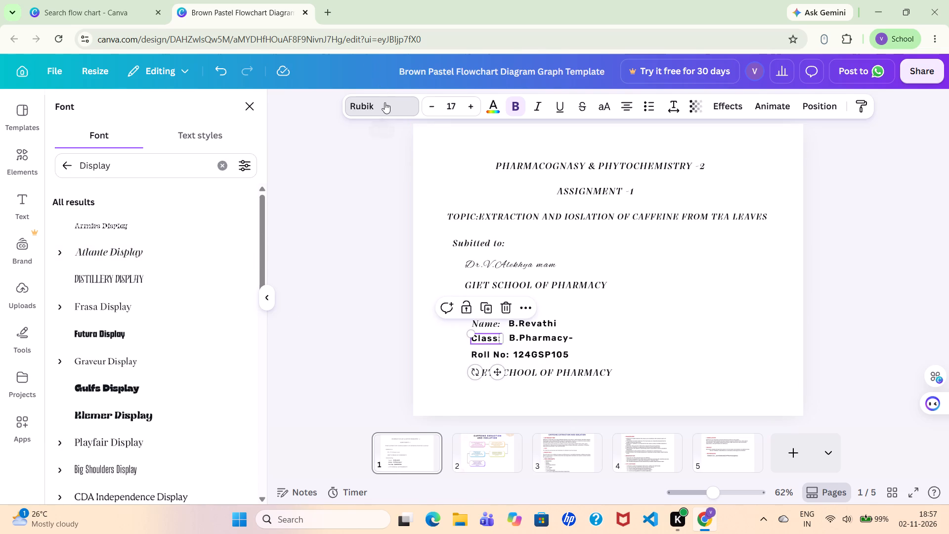
pyautogui.click(378, 102)
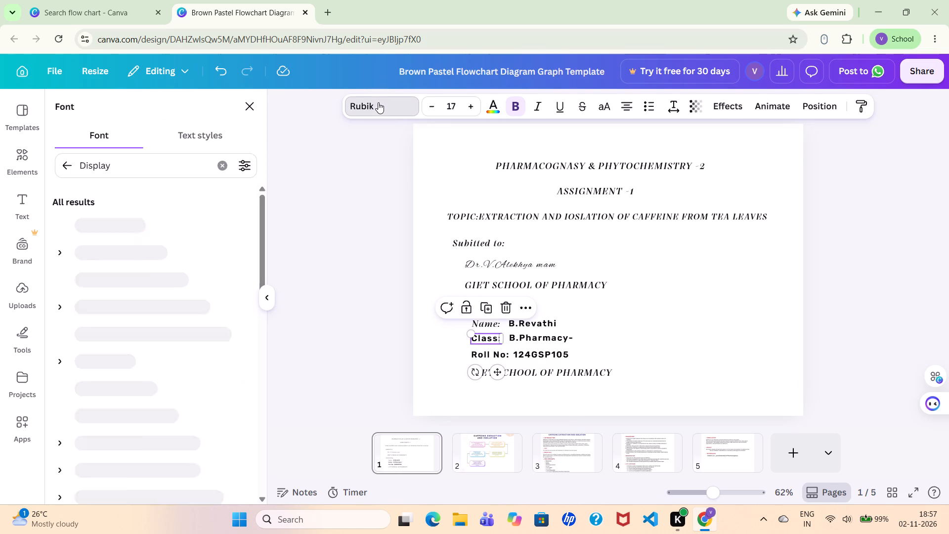
pyautogui.click(198, 248)
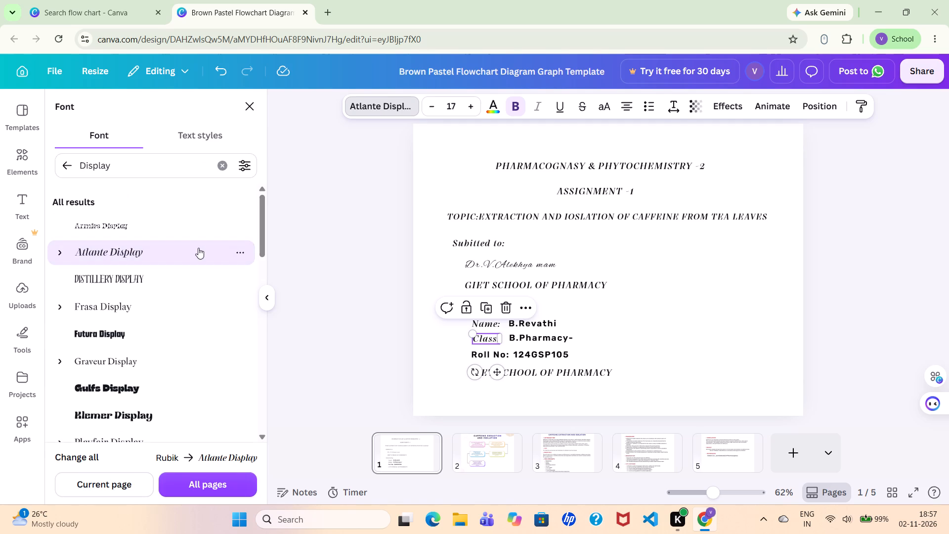
pyautogui.click(490, 354)
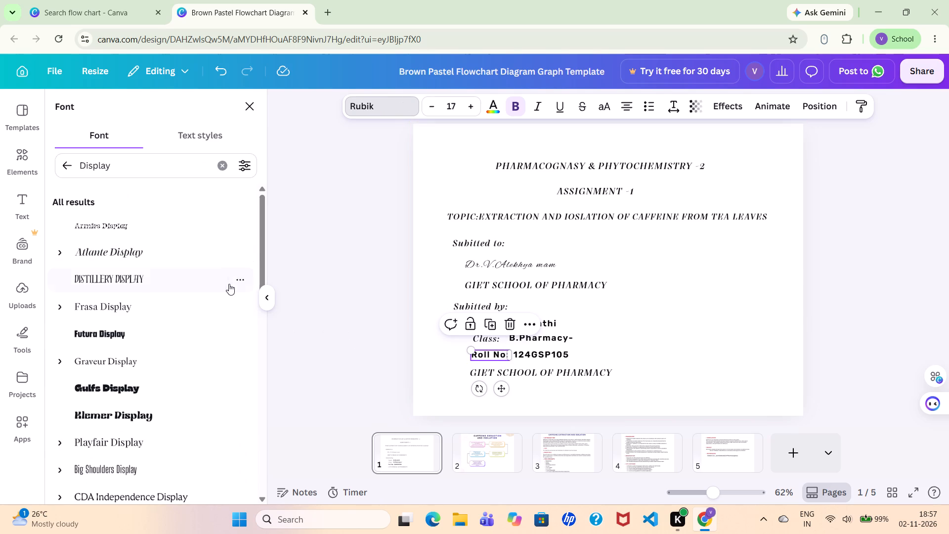
pyautogui.click(221, 255)
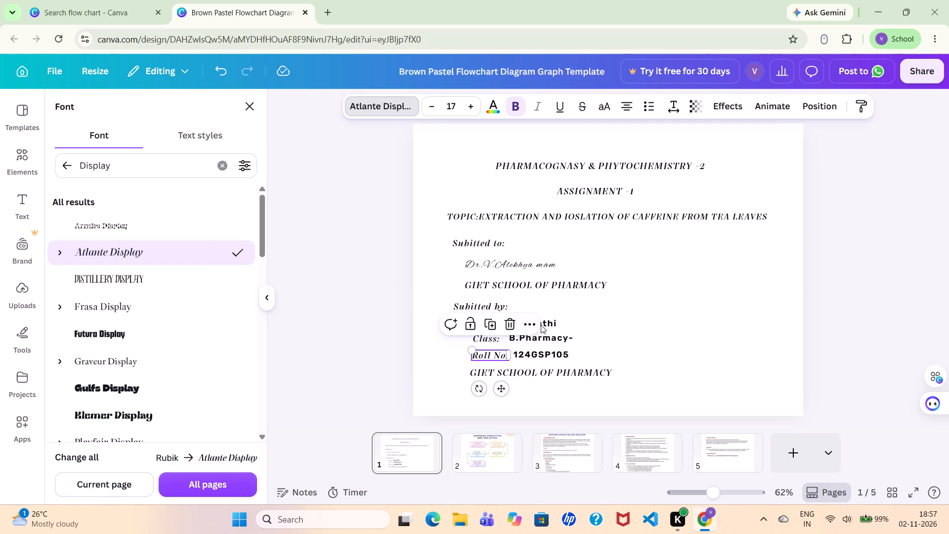
# Change the font of the "B.Pharmacy-" class value and the student's name value to Atlante Display.
pyautogui.click(566, 343)
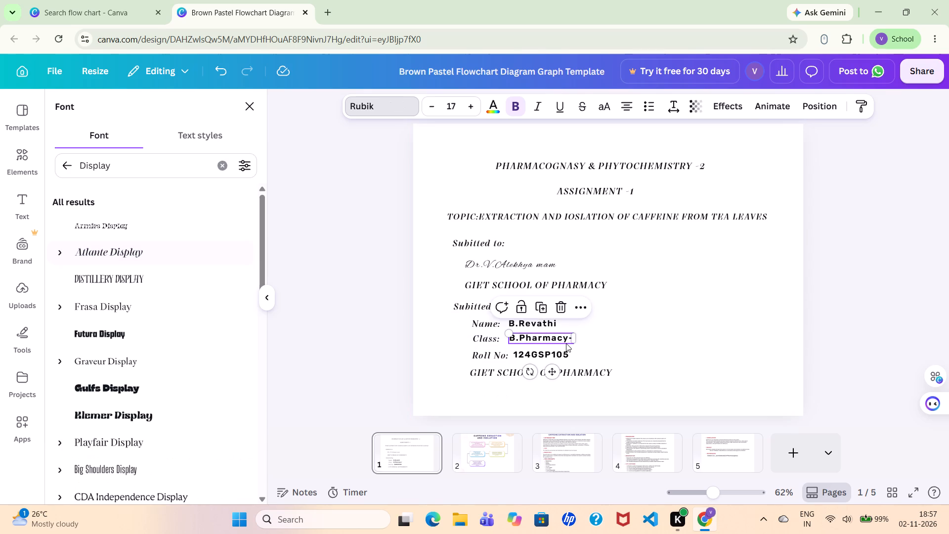
pyautogui.click(566, 343)
pyautogui.click(555, 337)
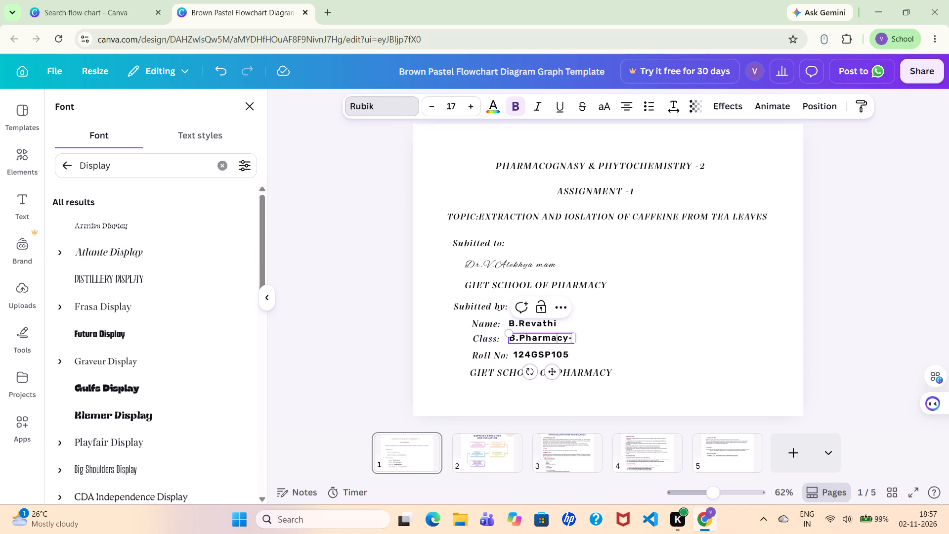
pyautogui.click(555, 337)
pyautogui.click(203, 258)
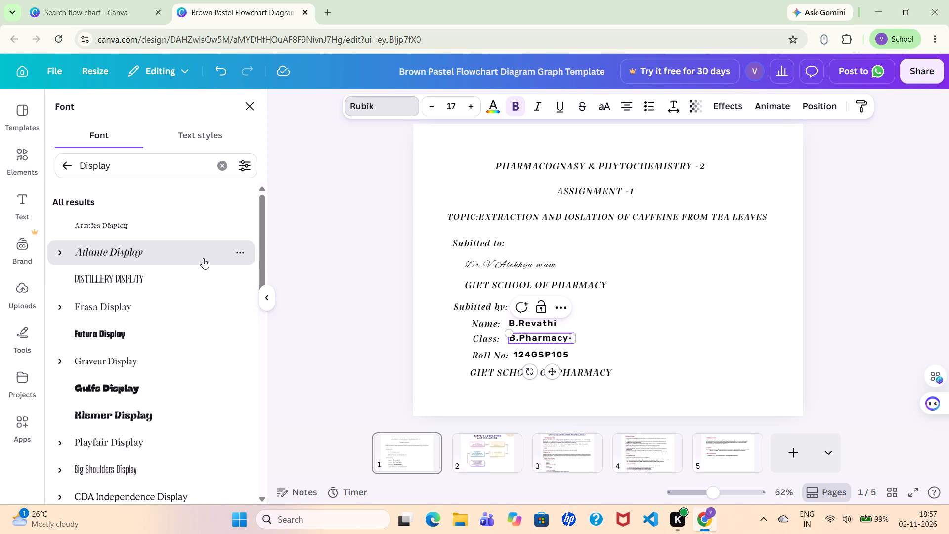
pyautogui.click(529, 325)
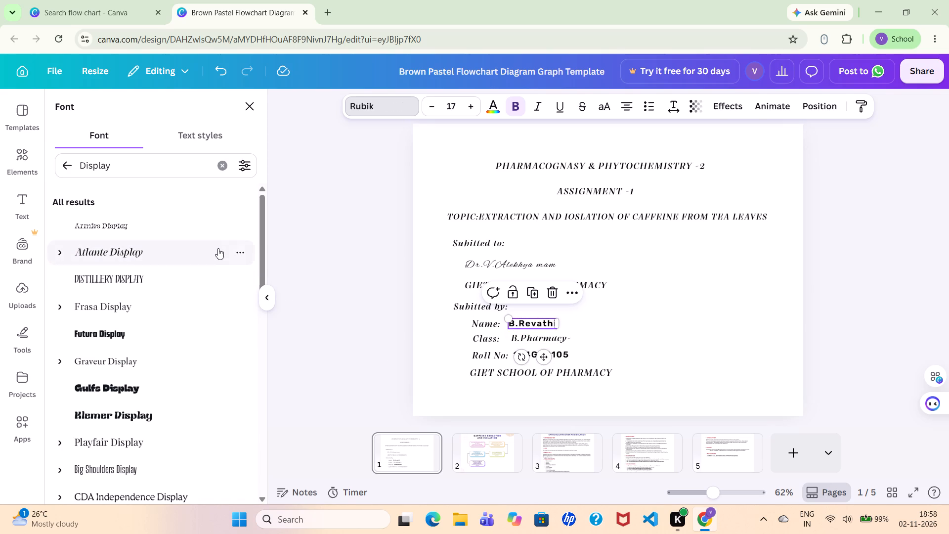
pyautogui.click(217, 246)
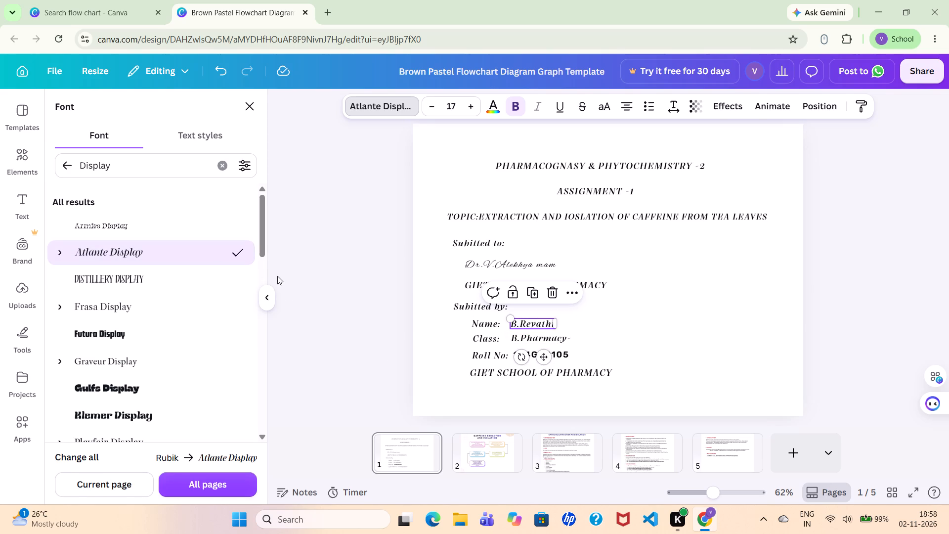
# Change the font of the roll number value beside "Roll No:" to Atlante Display.
pyautogui.click(547, 355)
pyautogui.click(581, 351)
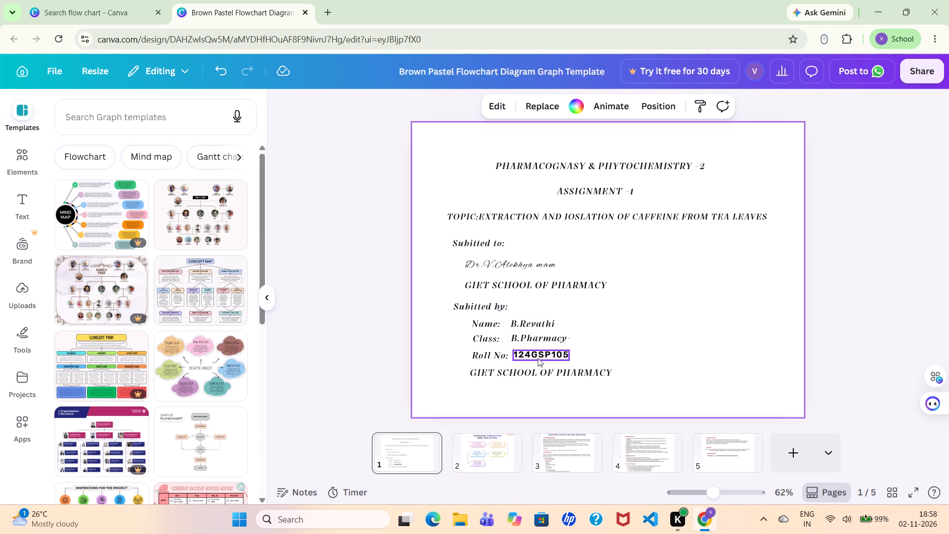
pyautogui.click(538, 358)
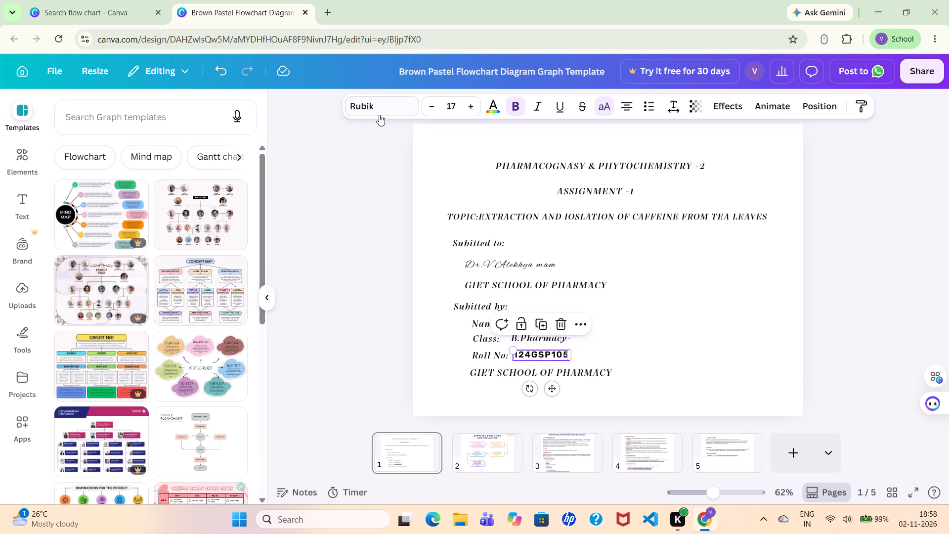
pyautogui.click(379, 107)
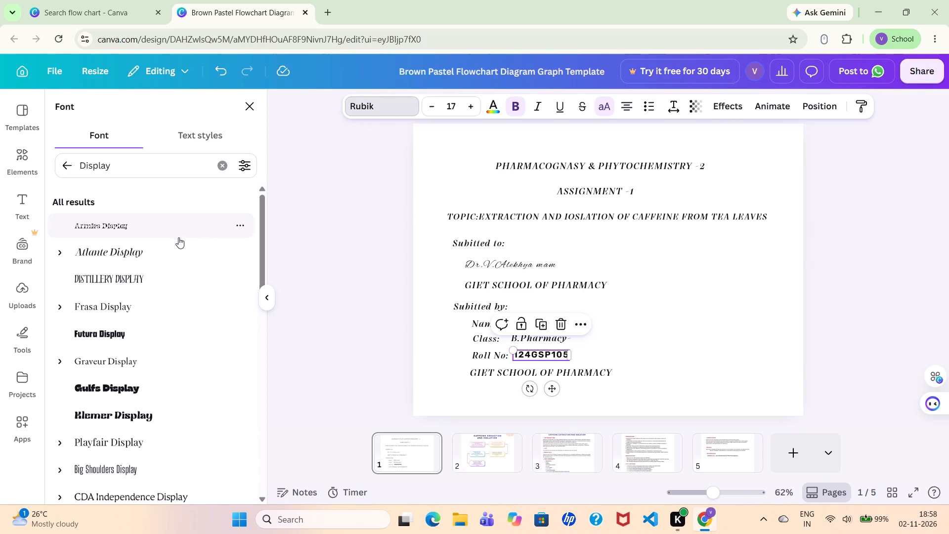
pyautogui.click(173, 247)
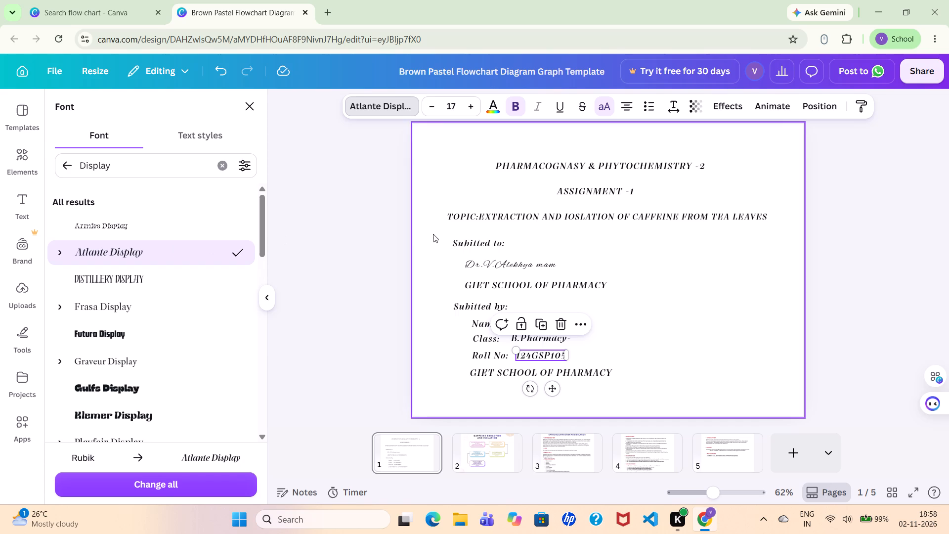
pyautogui.click(704, 245)
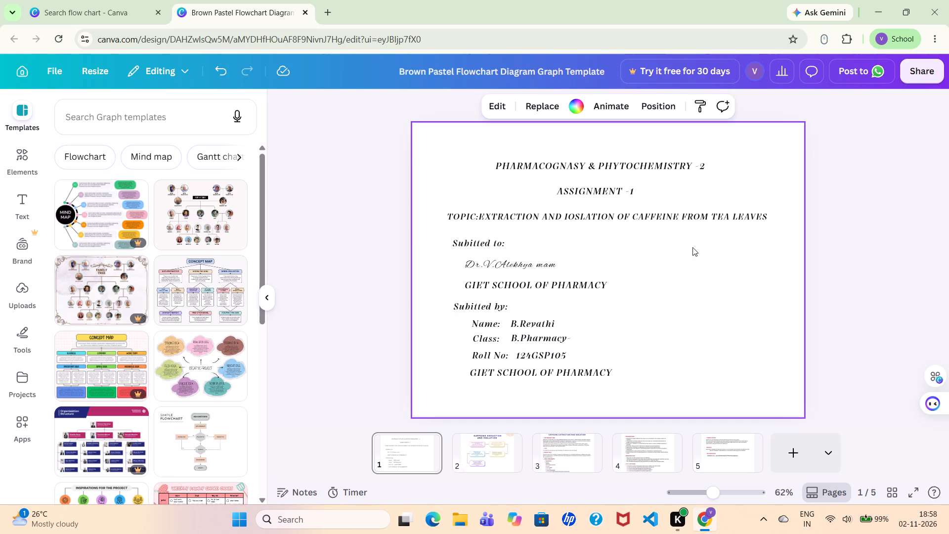
# Change the font of the teacher's name beneath "Subitted to:" to Atlante Display.
pyautogui.click(535, 264)
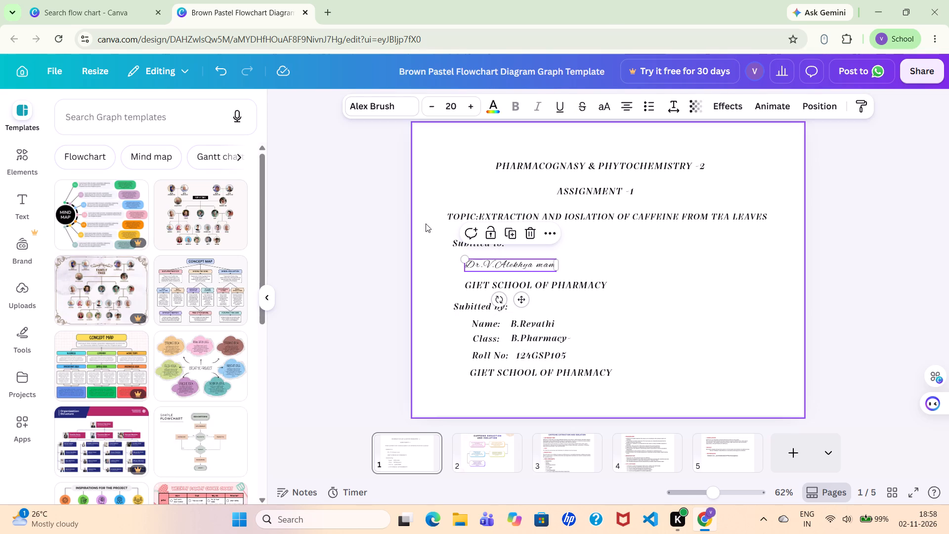
pyautogui.click(385, 106)
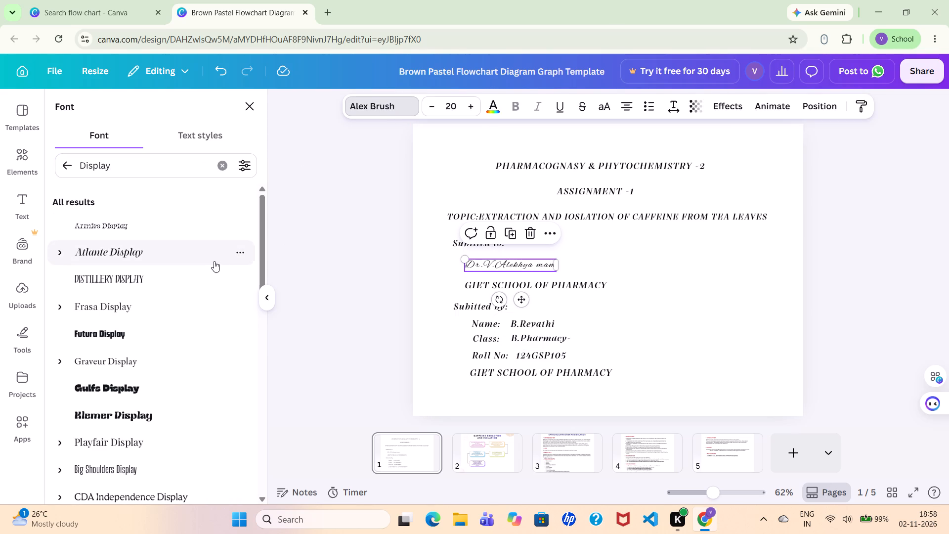
pyautogui.click(208, 254)
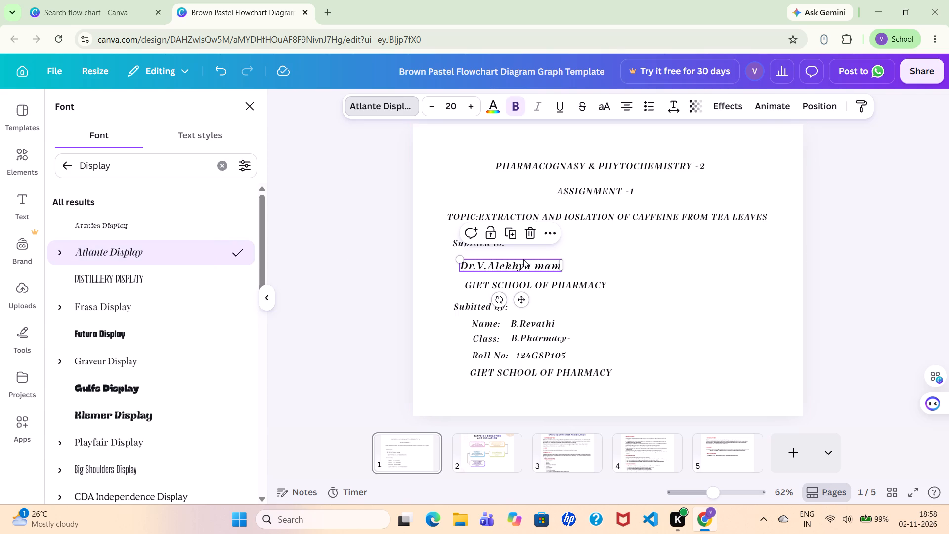
# Reposition the teacher's name between "Subitted to:" and the upper "GIET SCHOOL OF PHARMACY" line, indented to match that line.
pyautogui.moveTo(523, 260); pyautogui.dragTo(473, 198)
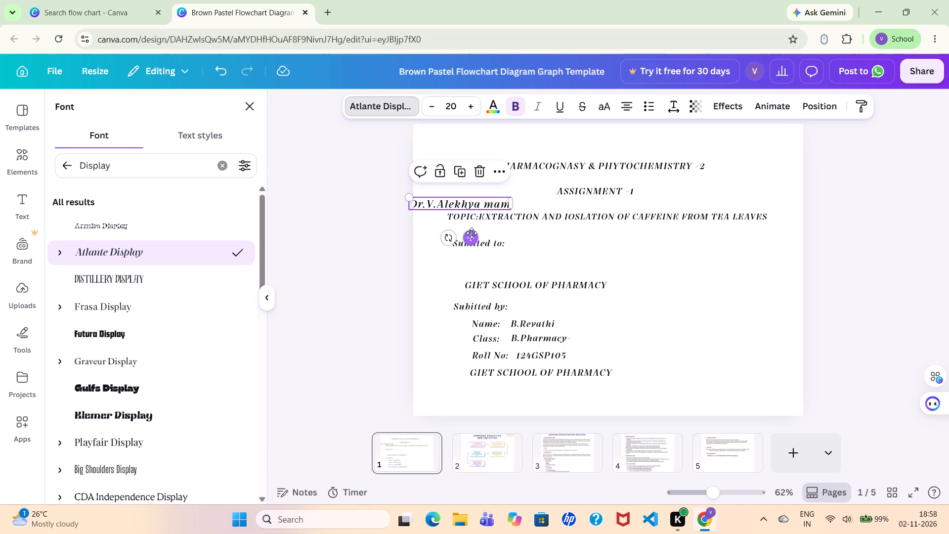
pyautogui.moveTo(472, 233); pyautogui.dragTo(518, 258)
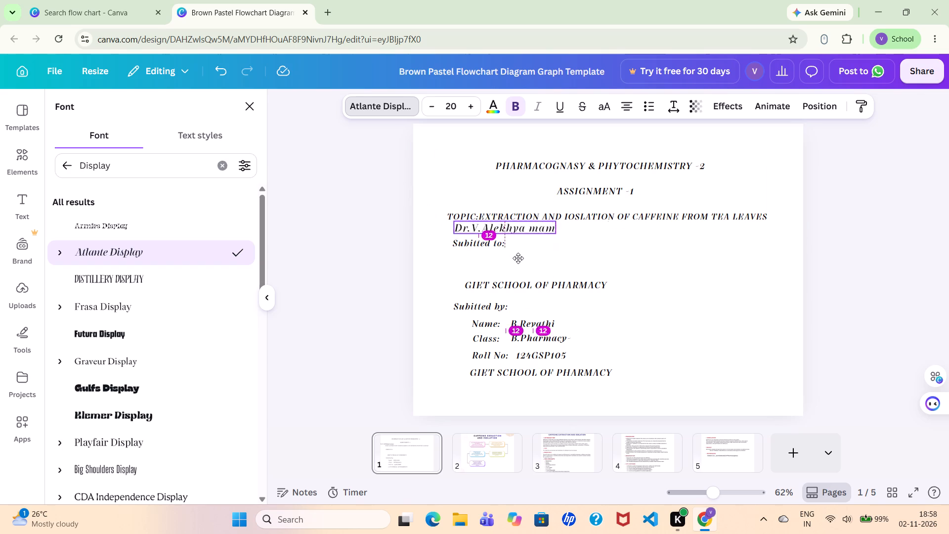
pyautogui.moveTo(518, 258); pyautogui.dragTo(530, 291)
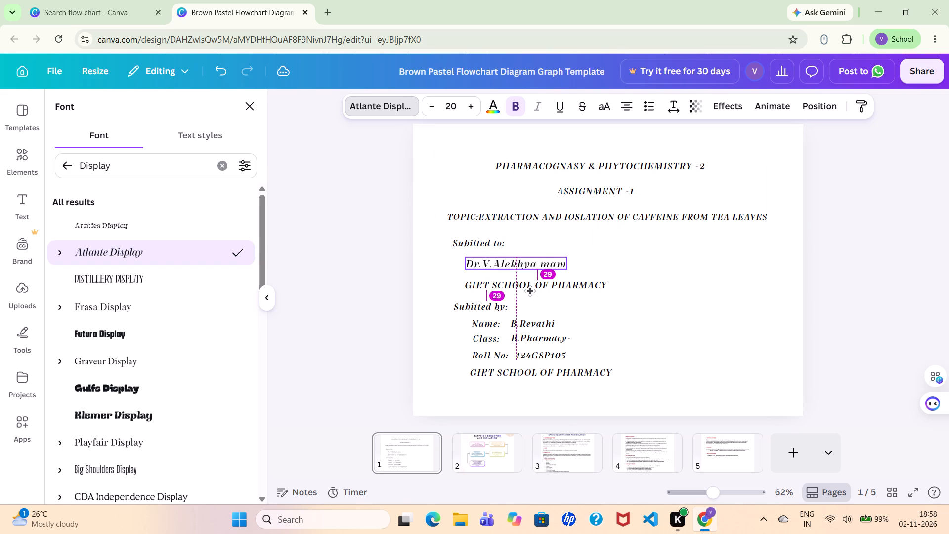
pyautogui.moveTo(530, 291); pyautogui.dragTo(528, 288)
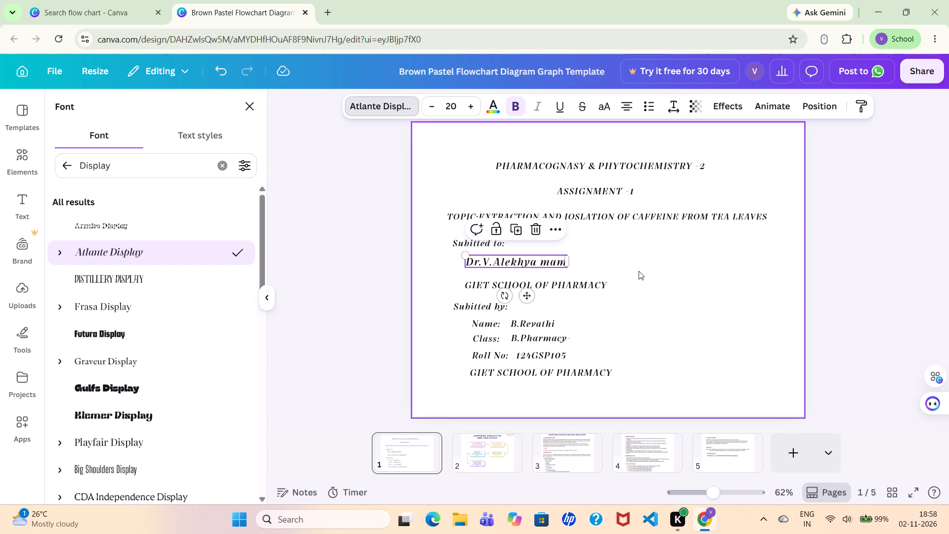
pyautogui.click(639, 271)
# Reduce the font size of the teacher's name to 17, matching the student's name.
pyautogui.click(541, 259)
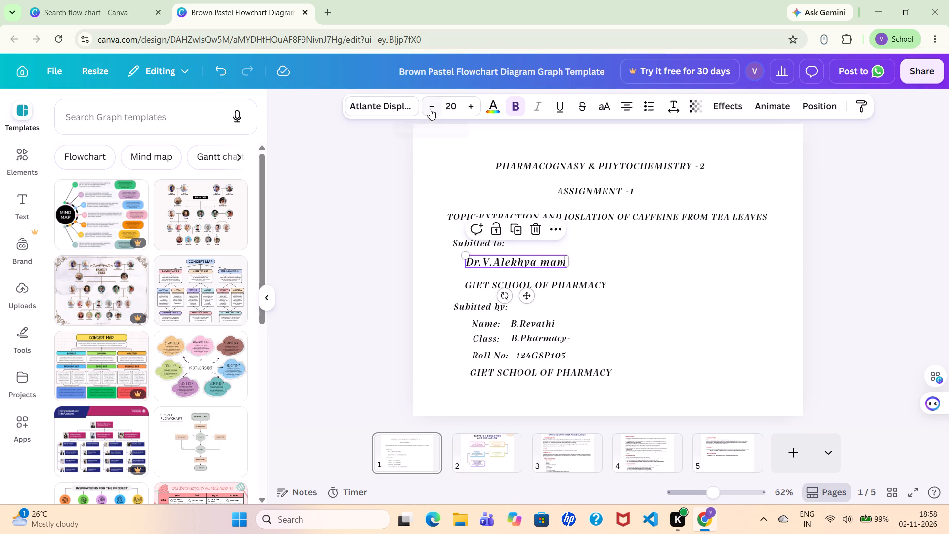
pyautogui.click(430, 107)
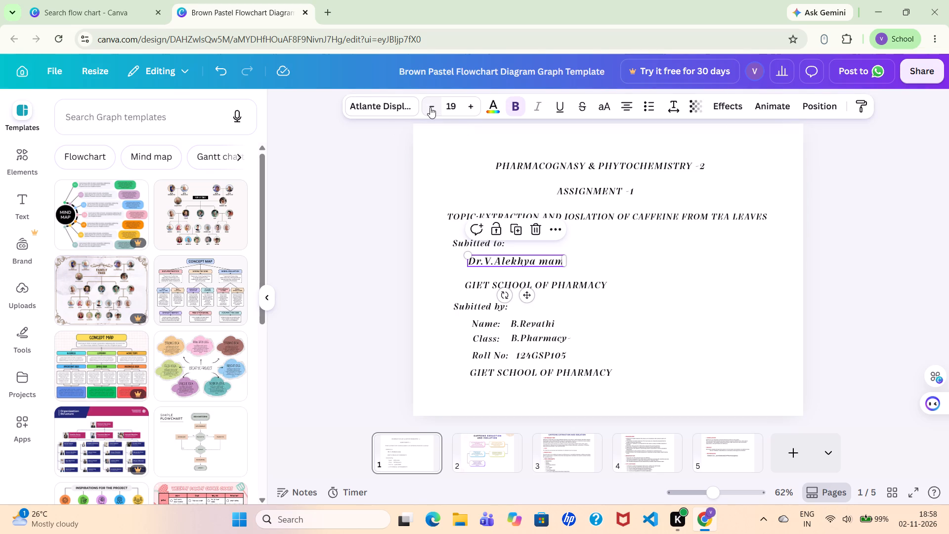
pyautogui.click(430, 107)
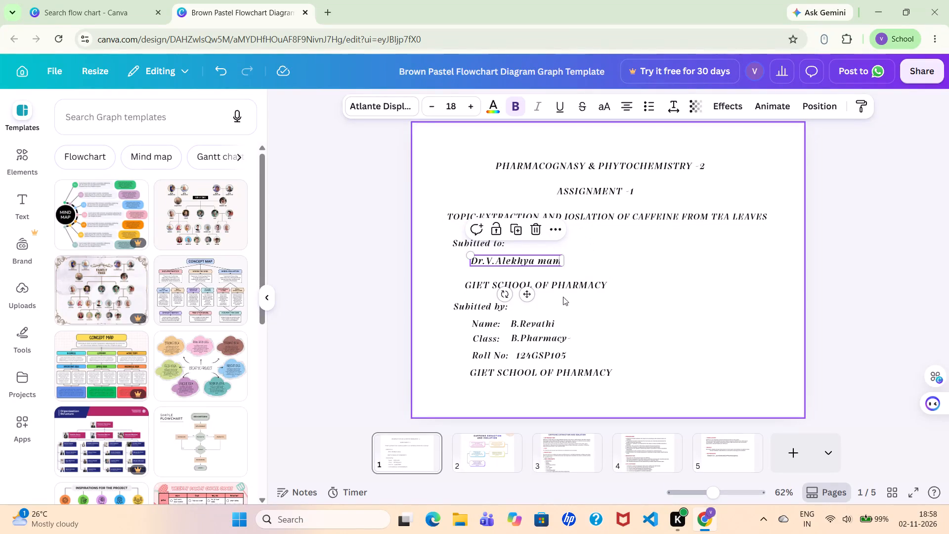
pyautogui.click(547, 325)
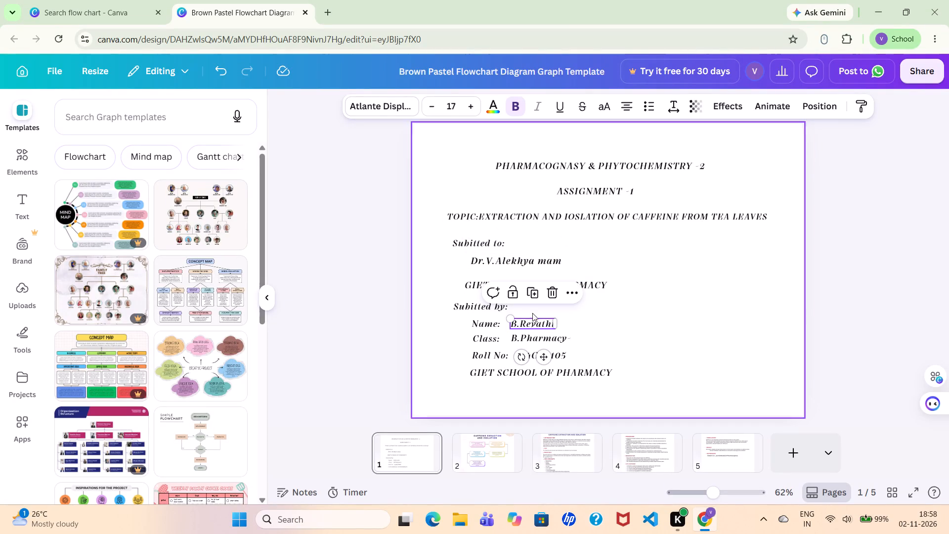
pyautogui.click(530, 256)
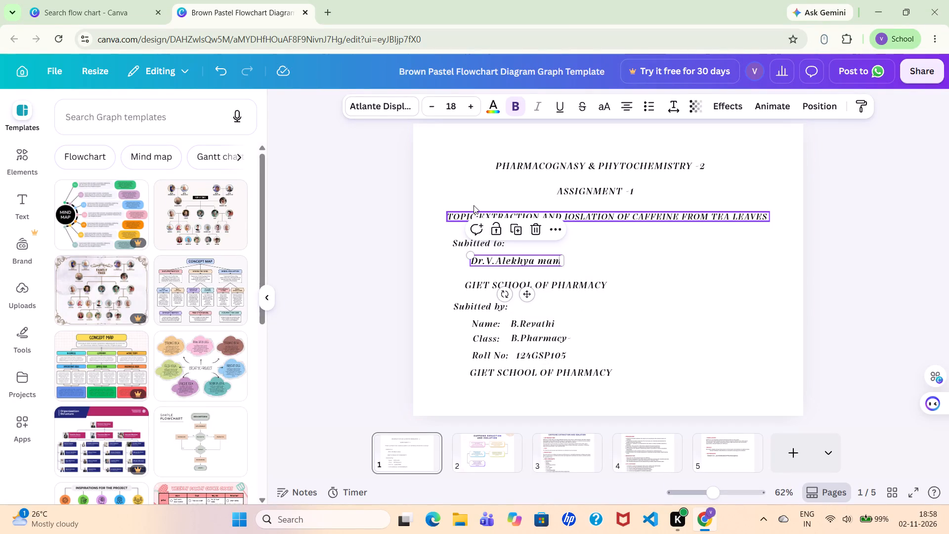
pyautogui.click(430, 107)
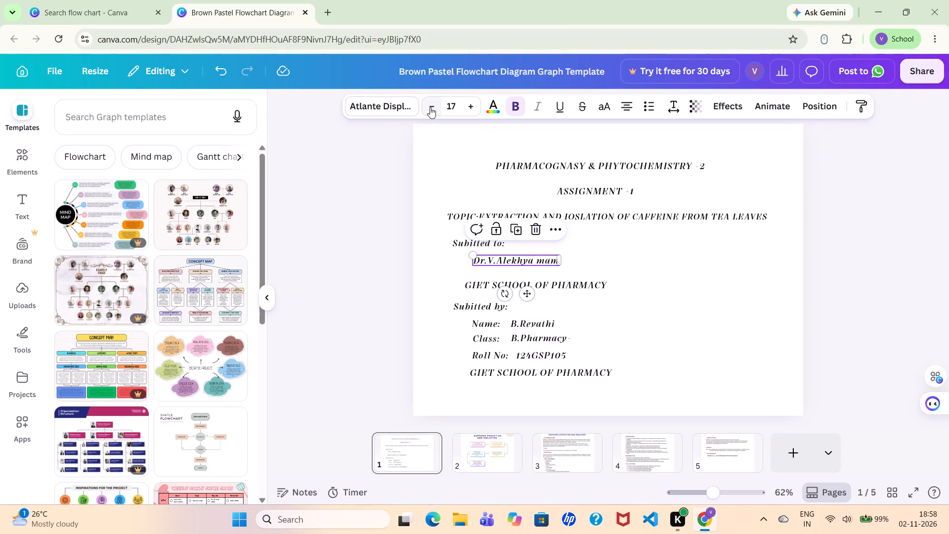
pyautogui.click(717, 285)
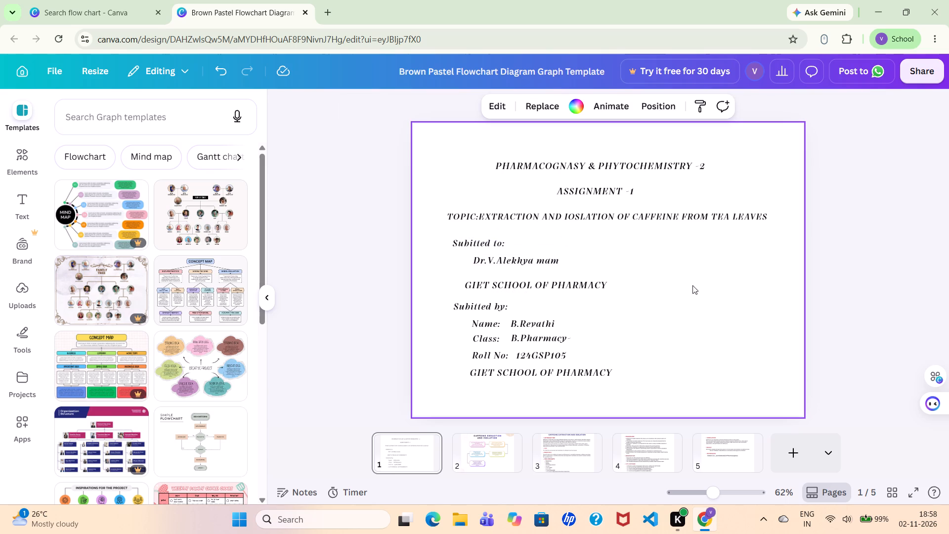
# Nudge the upper "GIET SCHOOL OF PHARMACY" line, "Subitted by:", the "Name:" label and value, and the "Class:" label slightly upward to even the spacing.
pyautogui.moveTo(567, 285); pyautogui.dragTo(567, 279)
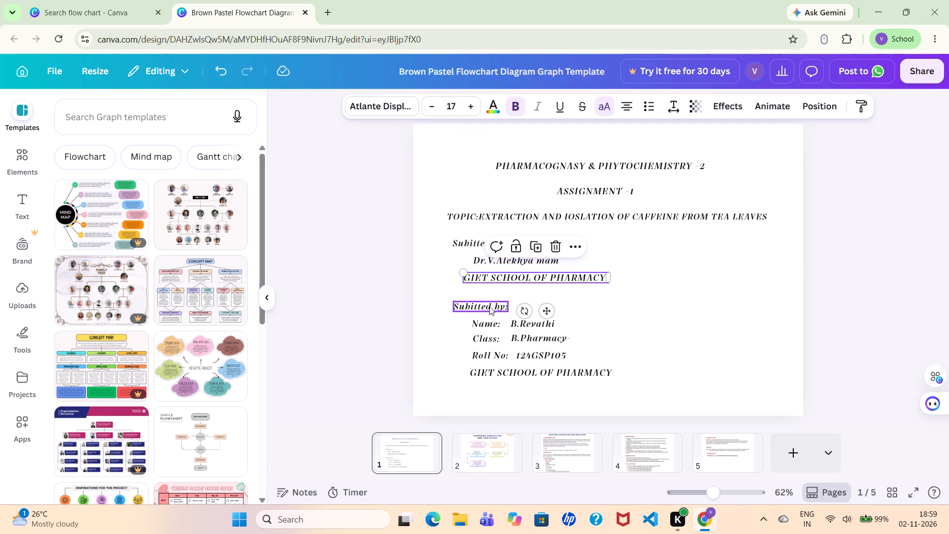
pyautogui.moveTo(489, 307); pyautogui.dragTo(489, 302)
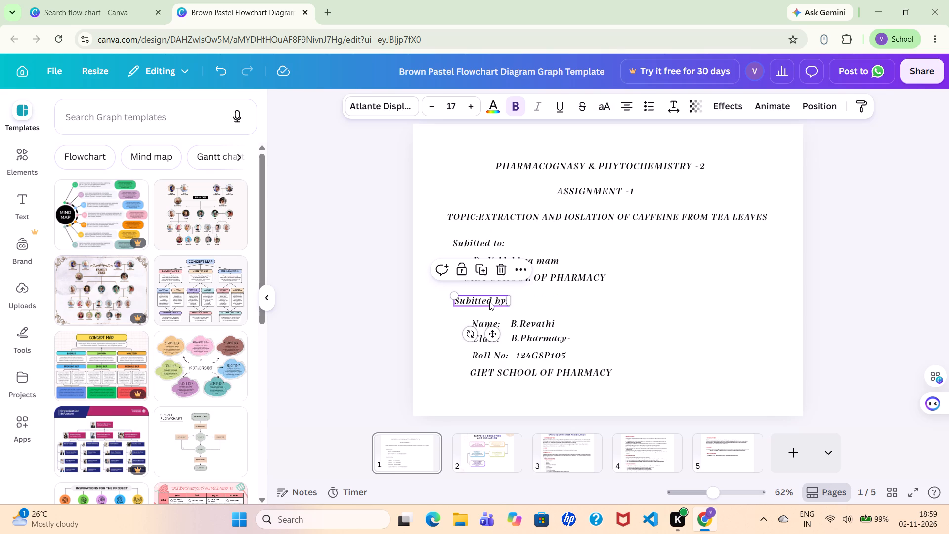
pyautogui.moveTo(484, 319); pyautogui.dragTo(487, 315)
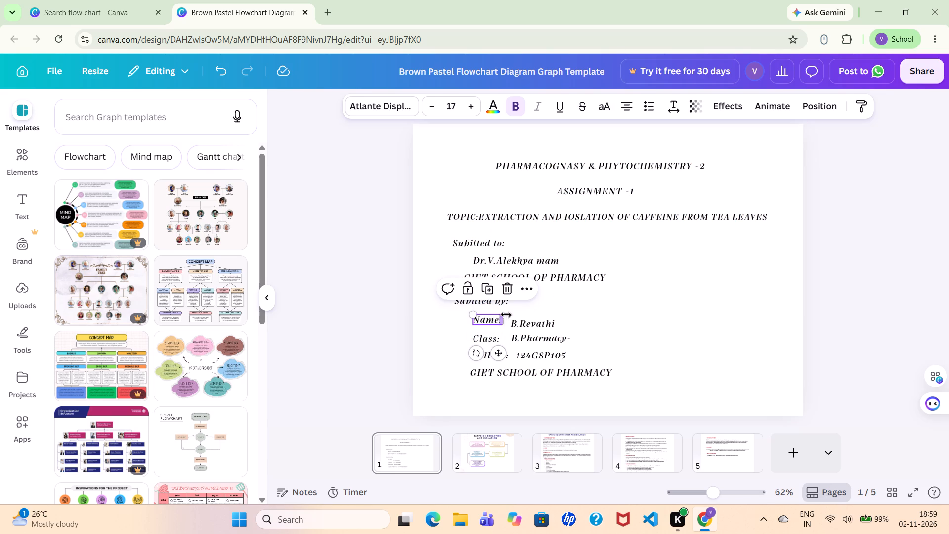
pyautogui.moveTo(523, 320); pyautogui.dragTo(523, 315)
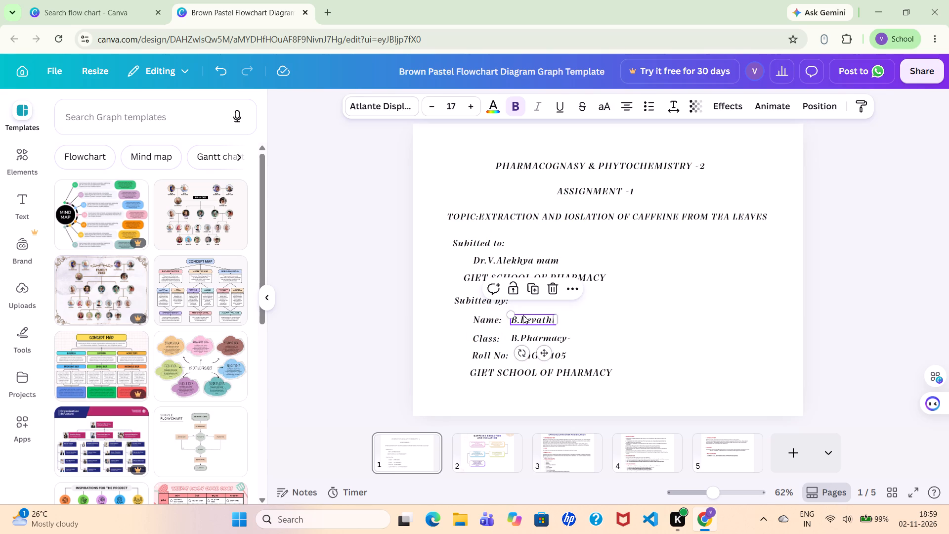
pyautogui.click(606, 309)
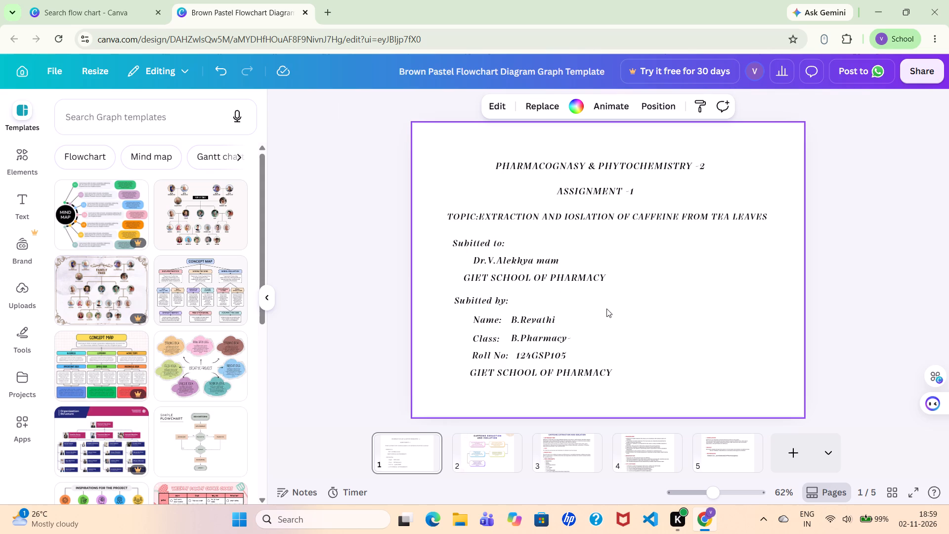
pyautogui.click(487, 336)
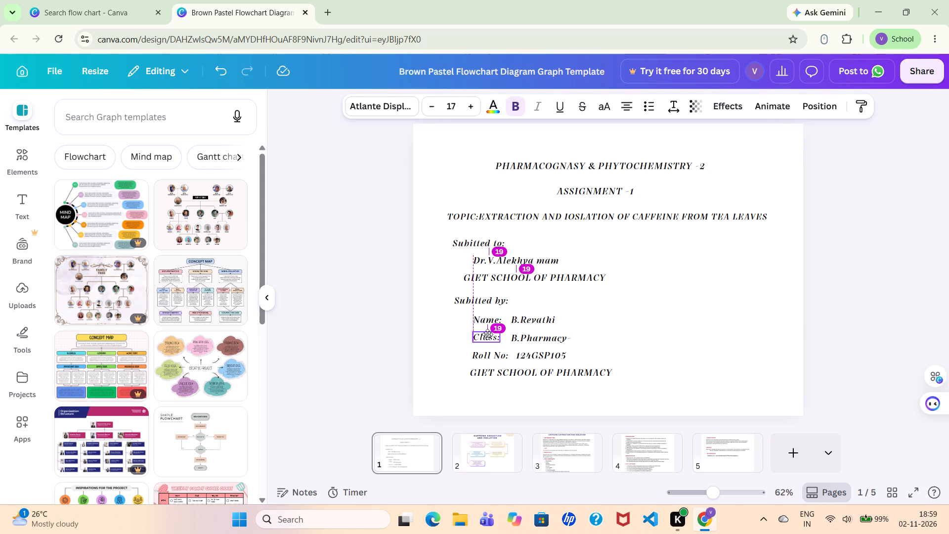
pyautogui.click(524, 336)
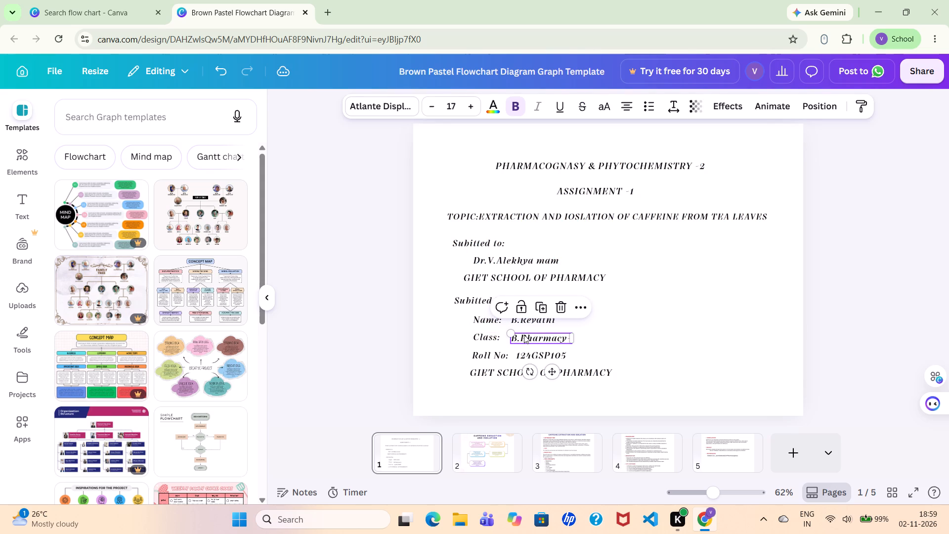
pyautogui.click(655, 309)
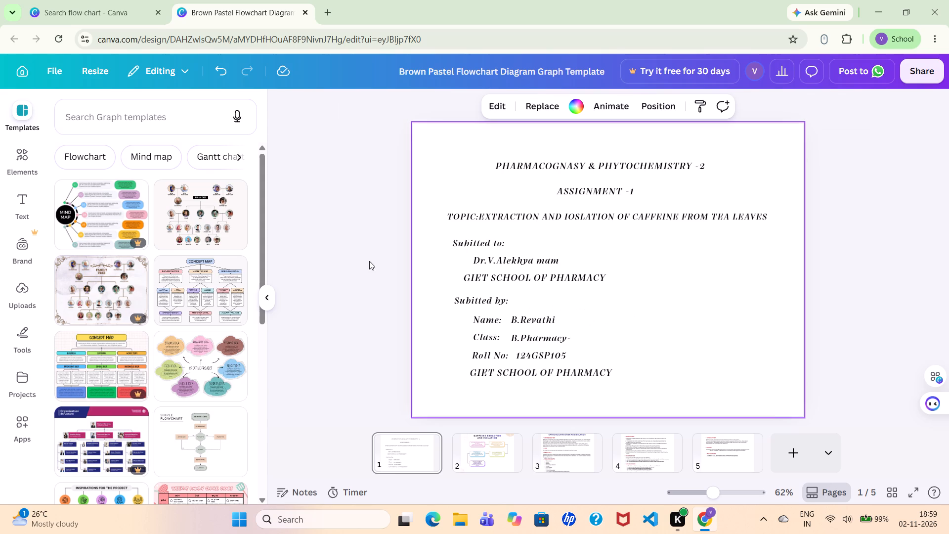
# Search for "caffeine leaves" and place the graphic of coffee beans with green leaves in the blank area beside the submission details.
pyautogui.click(131, 118)
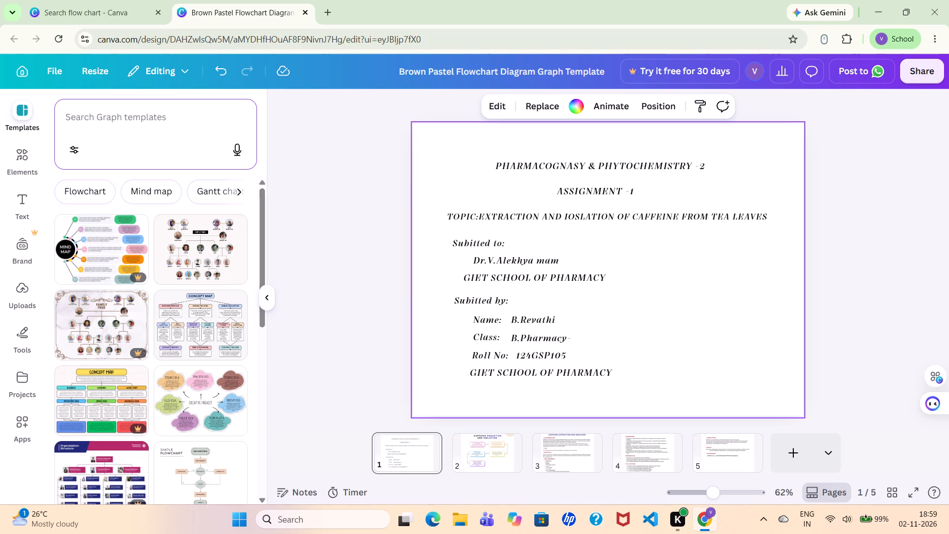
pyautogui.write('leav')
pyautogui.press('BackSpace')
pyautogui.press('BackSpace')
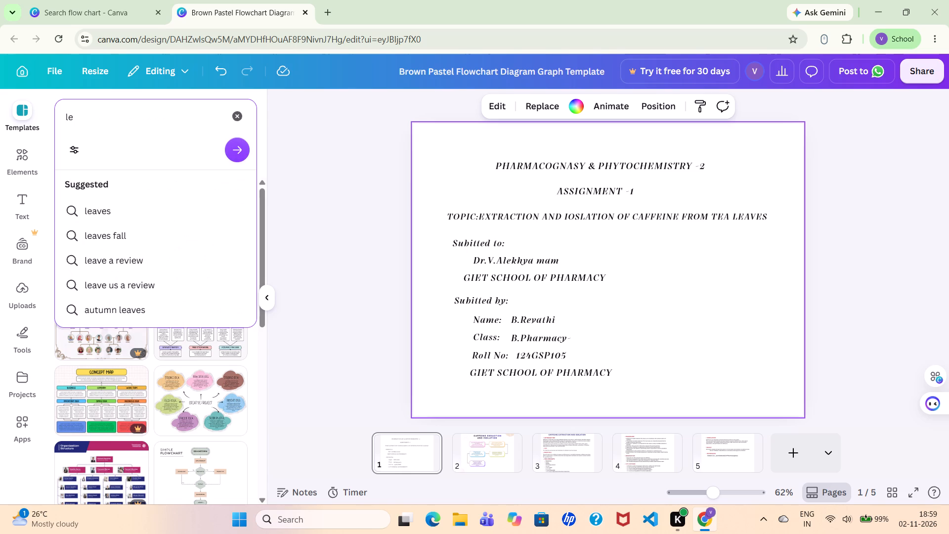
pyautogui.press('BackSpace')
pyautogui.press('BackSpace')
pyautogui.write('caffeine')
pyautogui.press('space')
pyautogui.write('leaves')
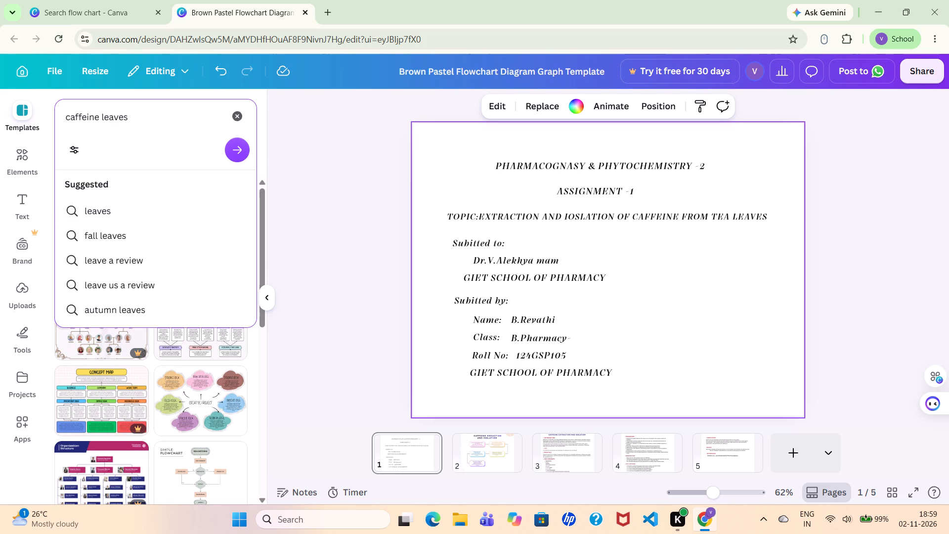
pyautogui.click(235, 151)
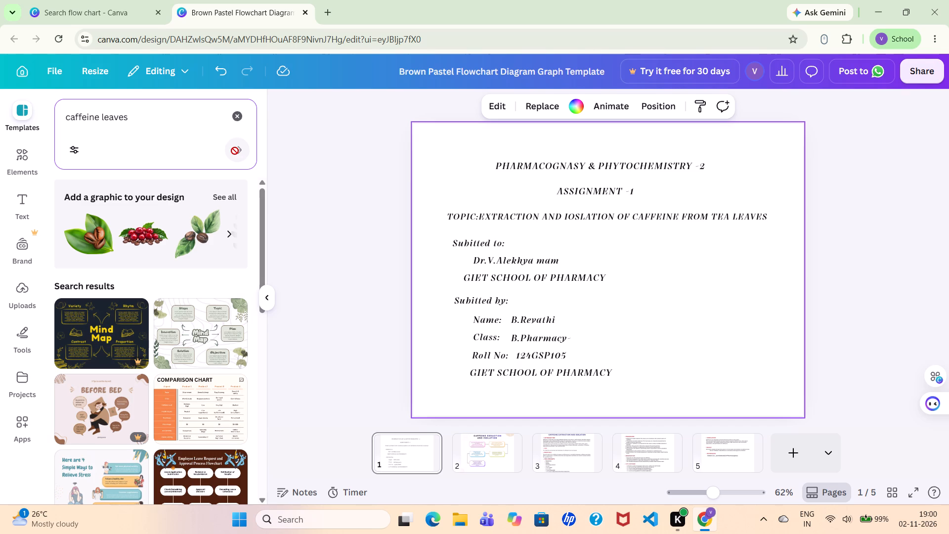
pyautogui.click(226, 236)
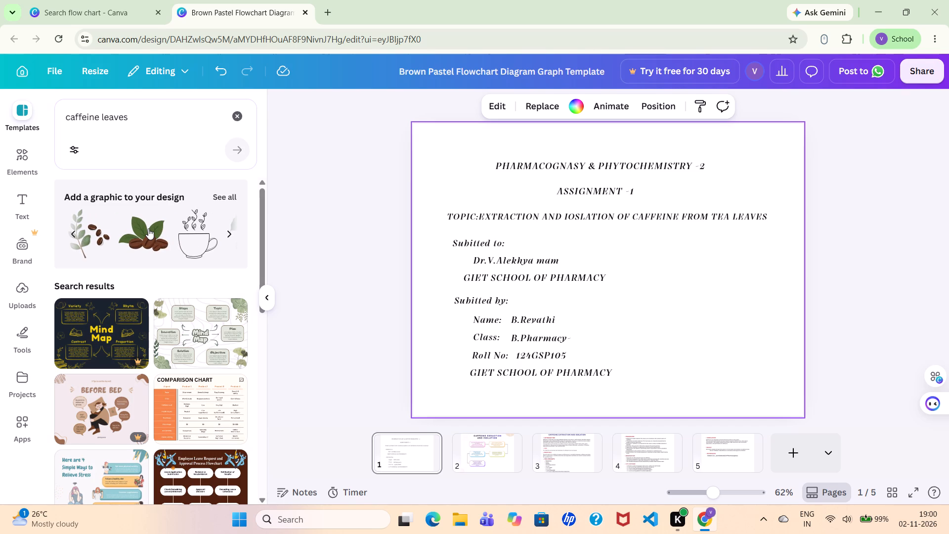
pyautogui.moveTo(151, 228); pyautogui.dragTo(653, 254)
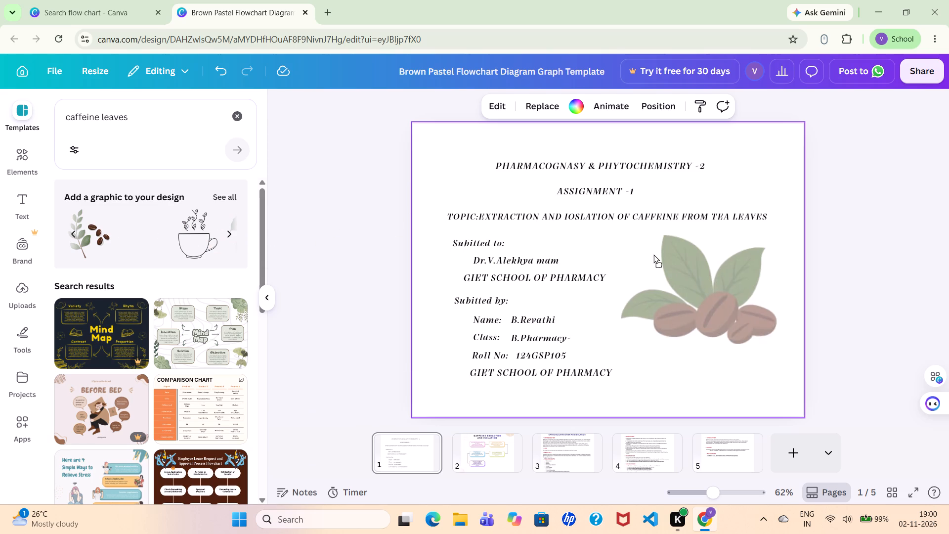
pyautogui.moveTo(653, 254); pyautogui.dragTo(653, 253)
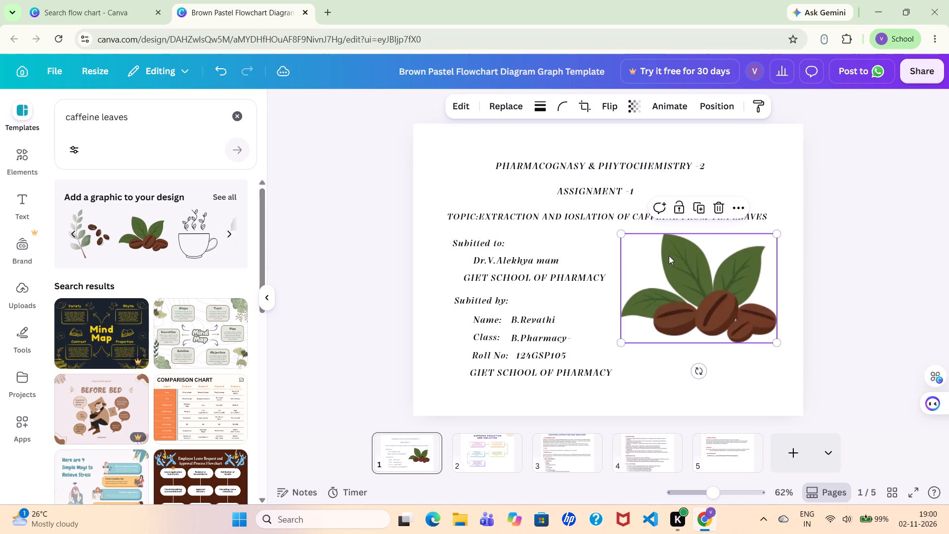
# Delete the graphic of coffee beans with green leaves from the title page.
pyautogui.click(718, 208)
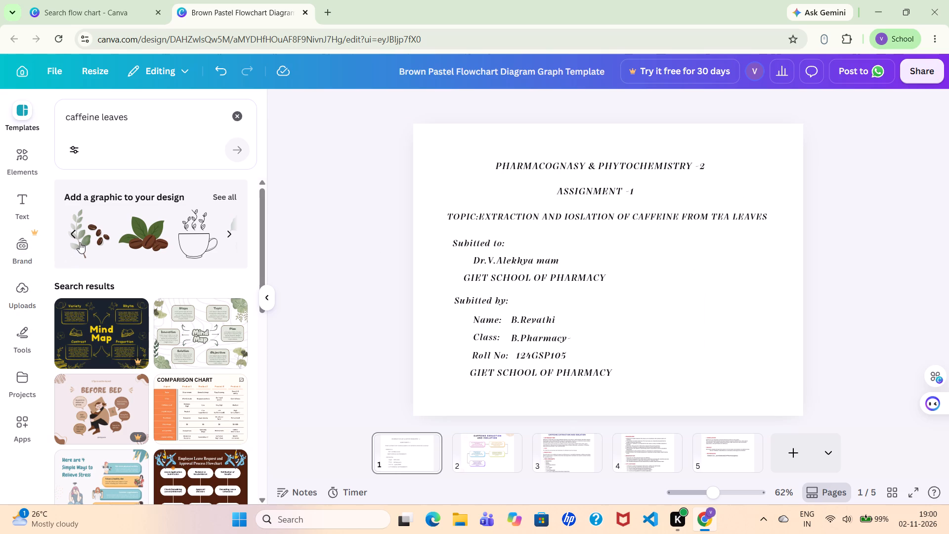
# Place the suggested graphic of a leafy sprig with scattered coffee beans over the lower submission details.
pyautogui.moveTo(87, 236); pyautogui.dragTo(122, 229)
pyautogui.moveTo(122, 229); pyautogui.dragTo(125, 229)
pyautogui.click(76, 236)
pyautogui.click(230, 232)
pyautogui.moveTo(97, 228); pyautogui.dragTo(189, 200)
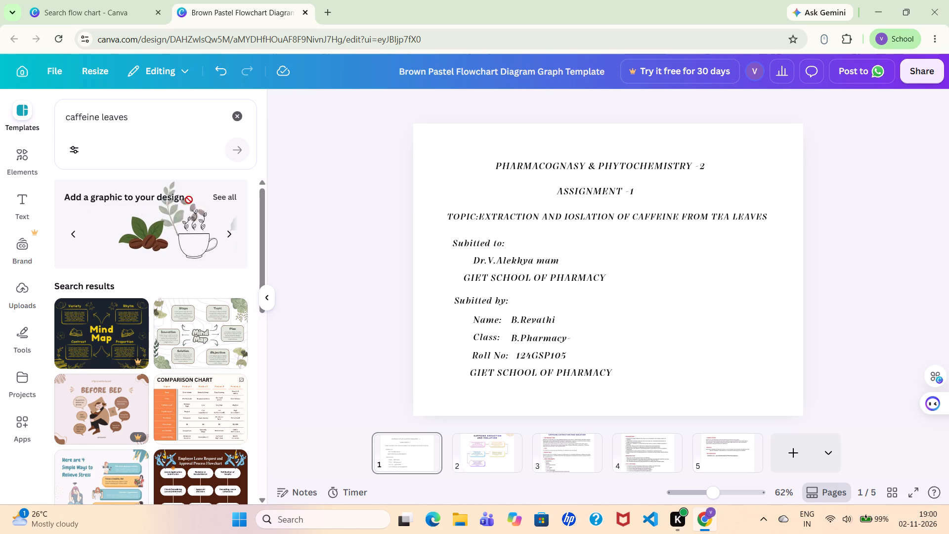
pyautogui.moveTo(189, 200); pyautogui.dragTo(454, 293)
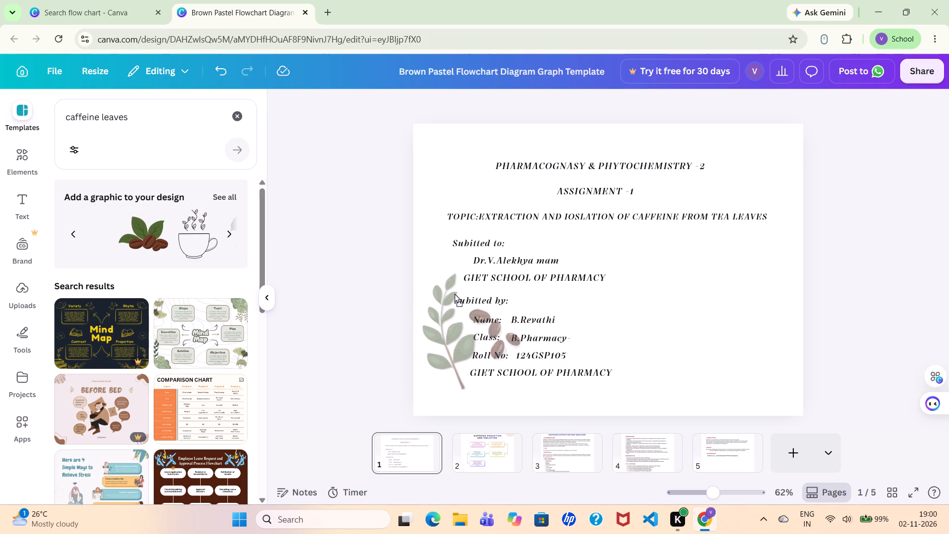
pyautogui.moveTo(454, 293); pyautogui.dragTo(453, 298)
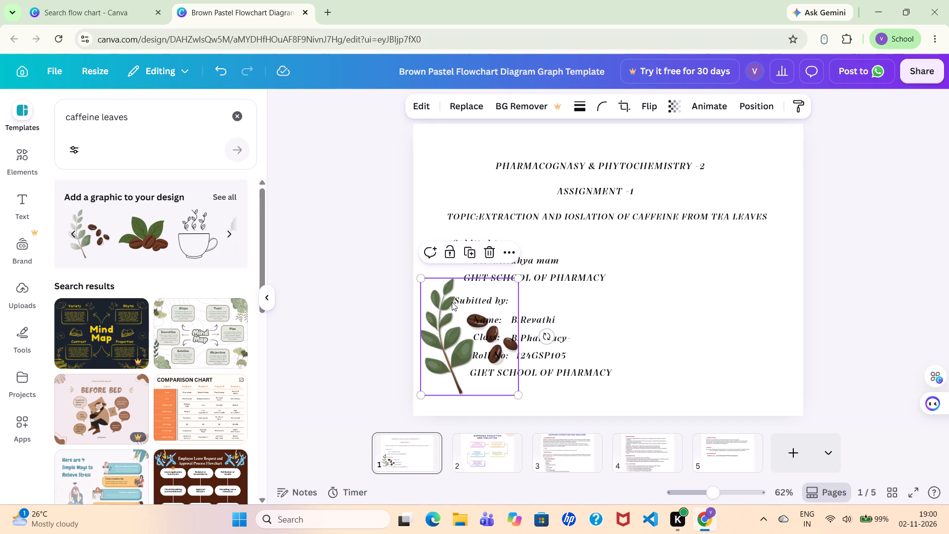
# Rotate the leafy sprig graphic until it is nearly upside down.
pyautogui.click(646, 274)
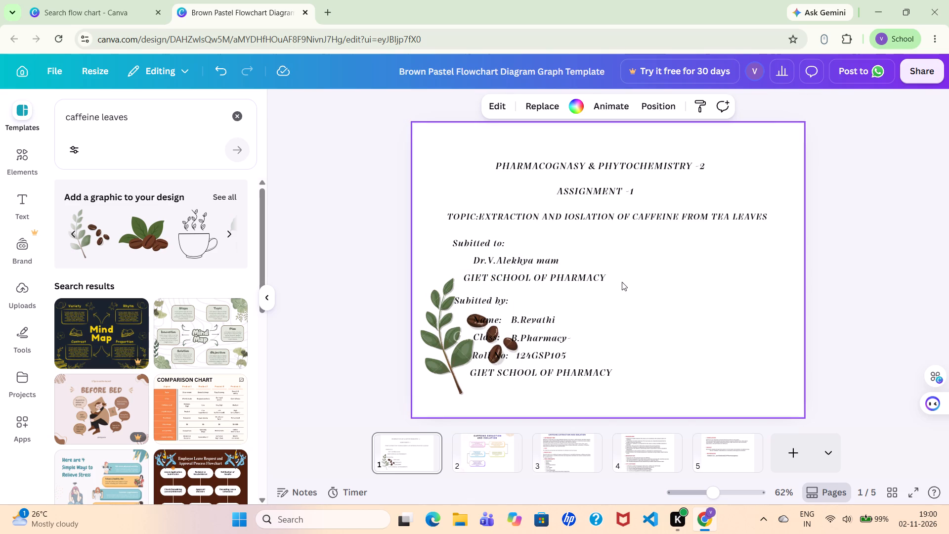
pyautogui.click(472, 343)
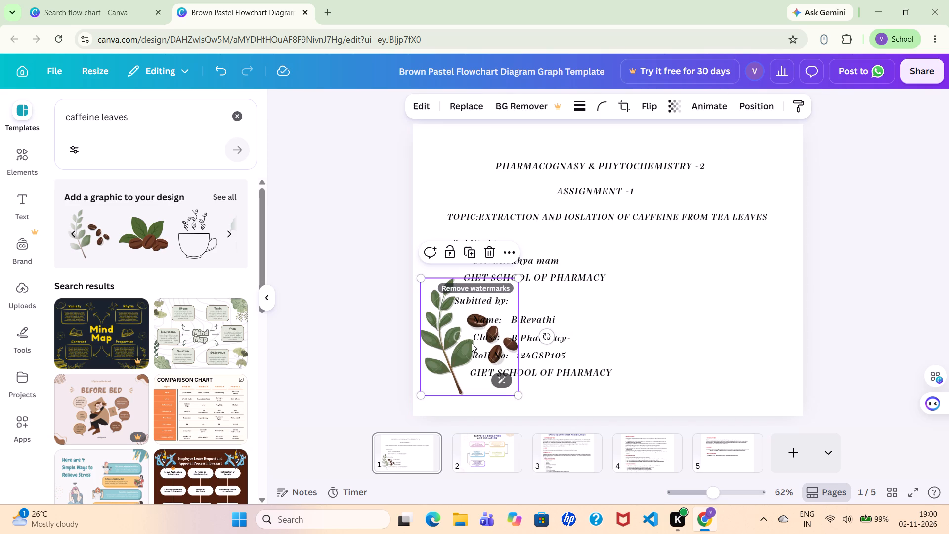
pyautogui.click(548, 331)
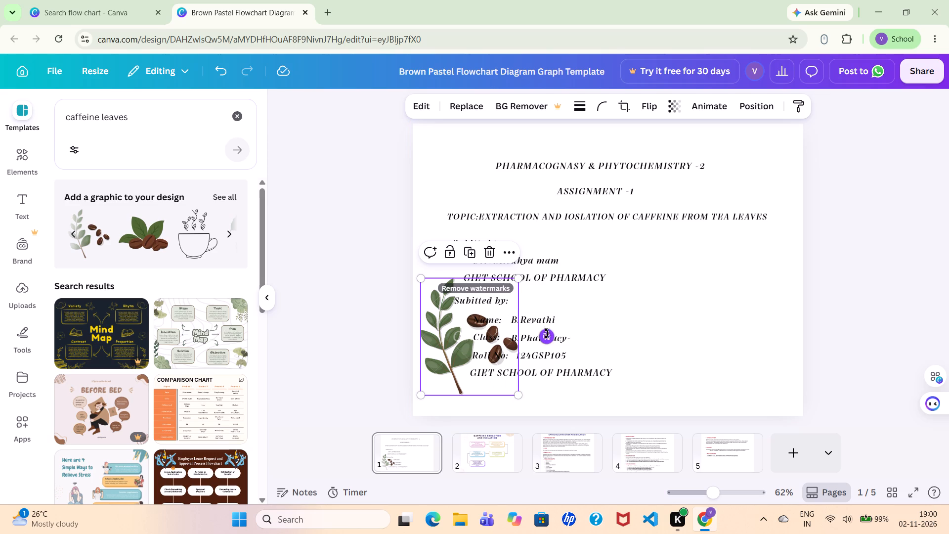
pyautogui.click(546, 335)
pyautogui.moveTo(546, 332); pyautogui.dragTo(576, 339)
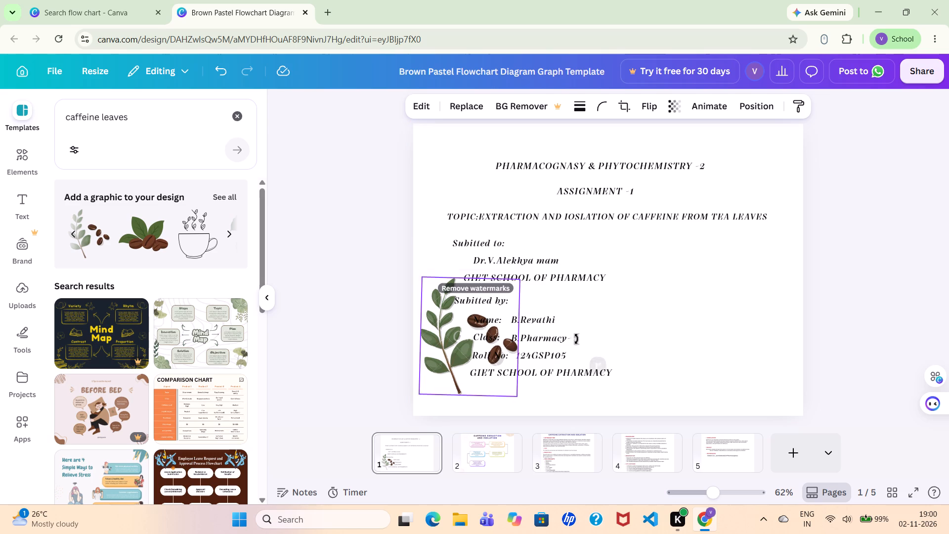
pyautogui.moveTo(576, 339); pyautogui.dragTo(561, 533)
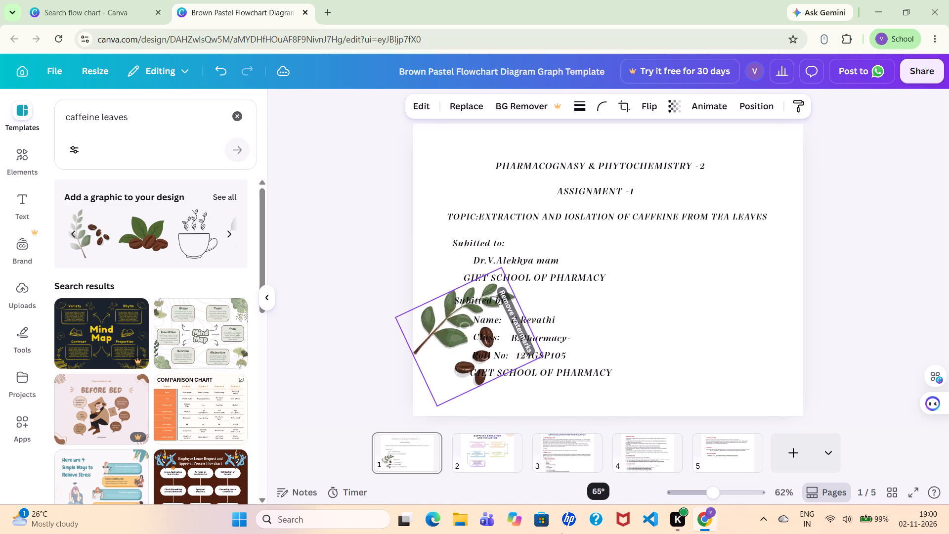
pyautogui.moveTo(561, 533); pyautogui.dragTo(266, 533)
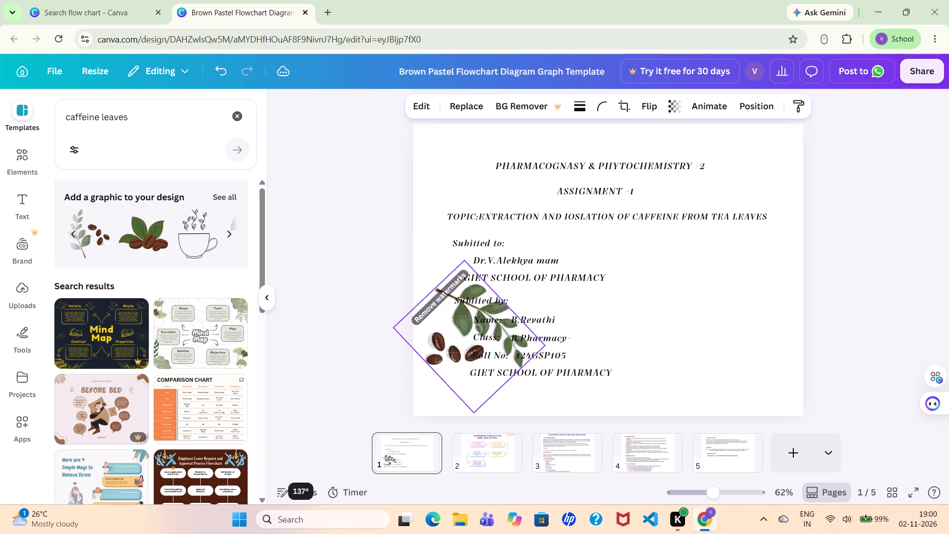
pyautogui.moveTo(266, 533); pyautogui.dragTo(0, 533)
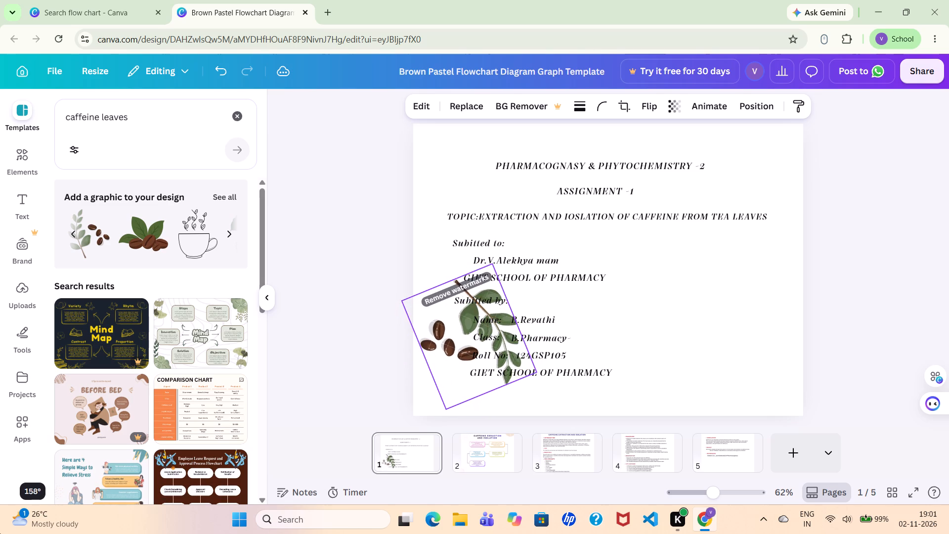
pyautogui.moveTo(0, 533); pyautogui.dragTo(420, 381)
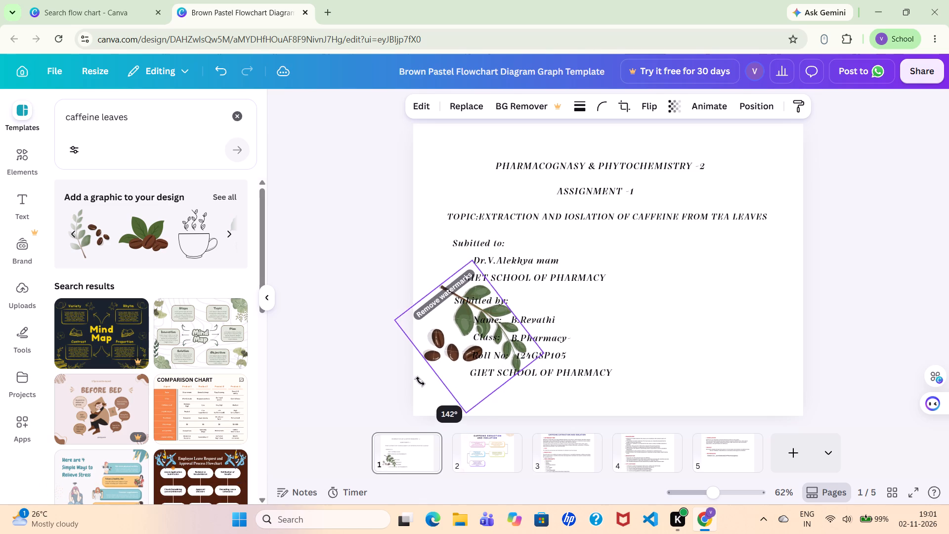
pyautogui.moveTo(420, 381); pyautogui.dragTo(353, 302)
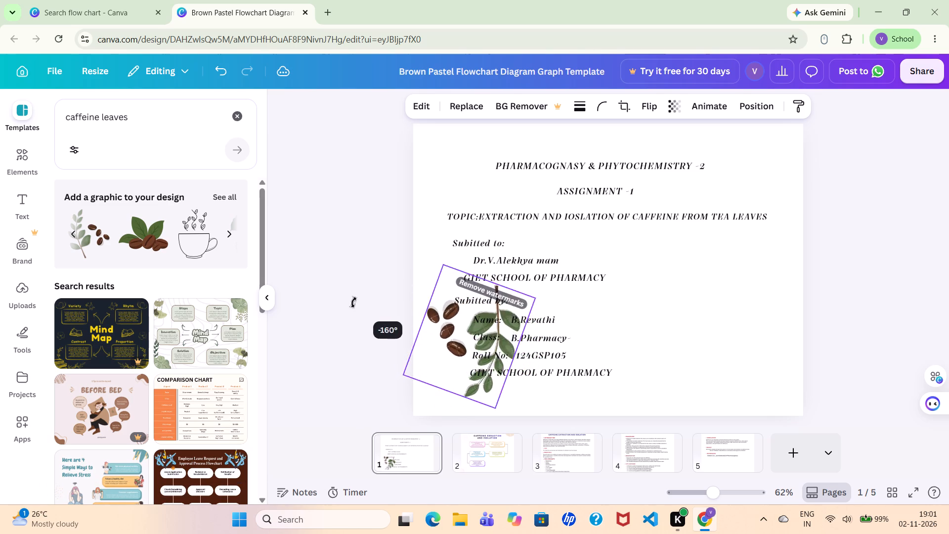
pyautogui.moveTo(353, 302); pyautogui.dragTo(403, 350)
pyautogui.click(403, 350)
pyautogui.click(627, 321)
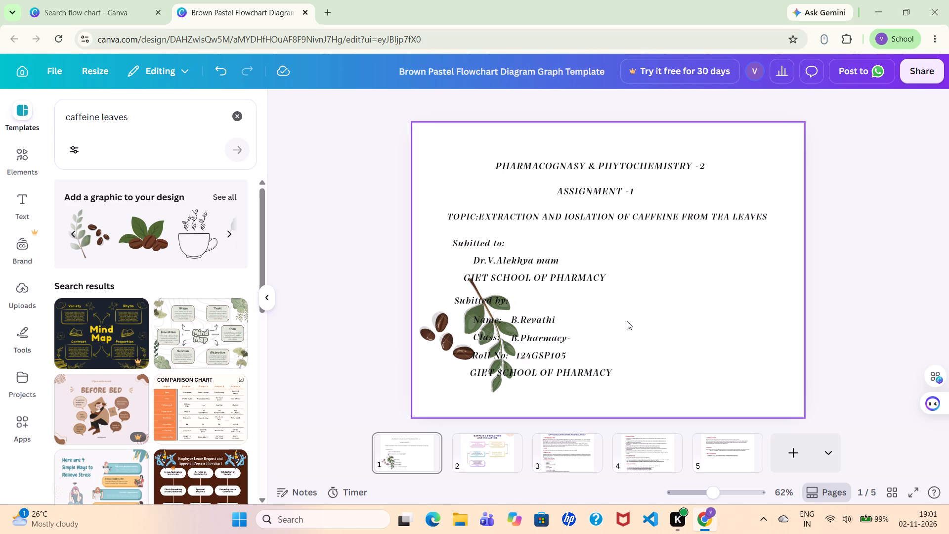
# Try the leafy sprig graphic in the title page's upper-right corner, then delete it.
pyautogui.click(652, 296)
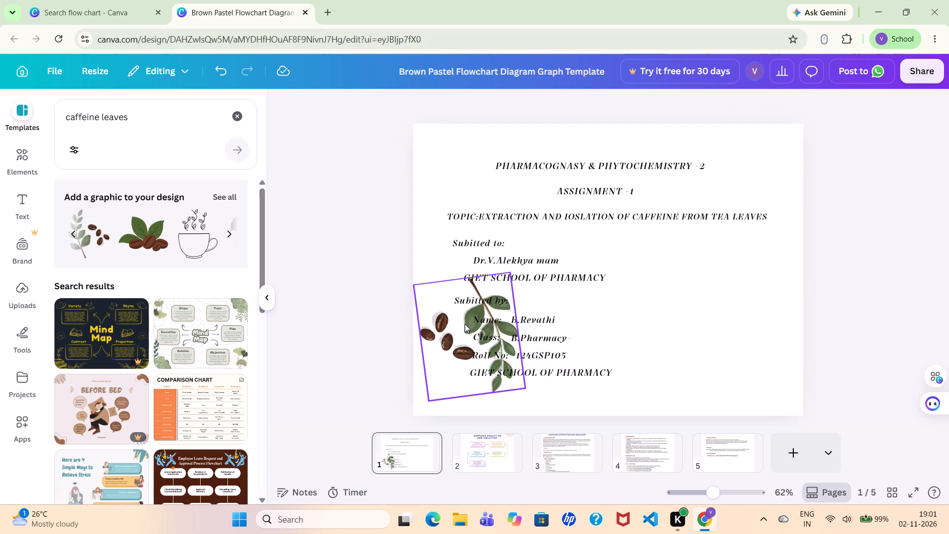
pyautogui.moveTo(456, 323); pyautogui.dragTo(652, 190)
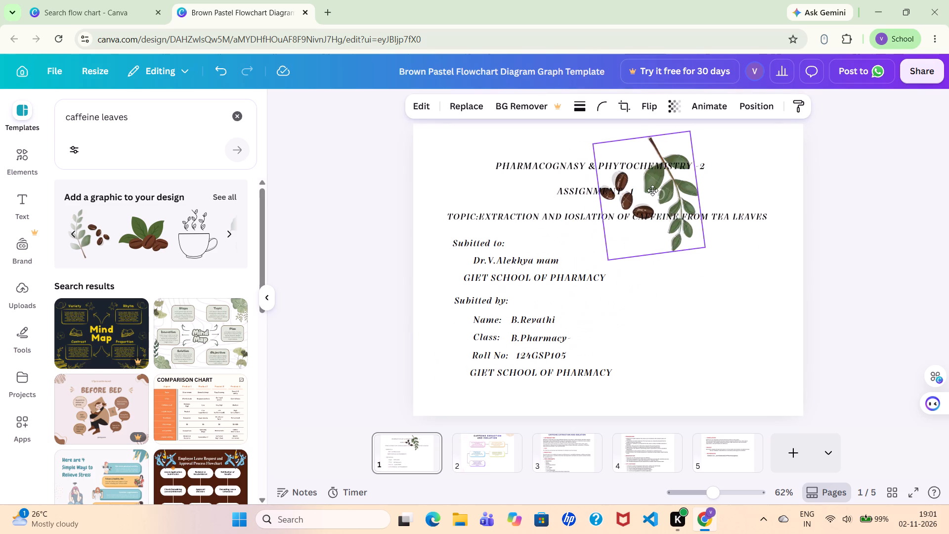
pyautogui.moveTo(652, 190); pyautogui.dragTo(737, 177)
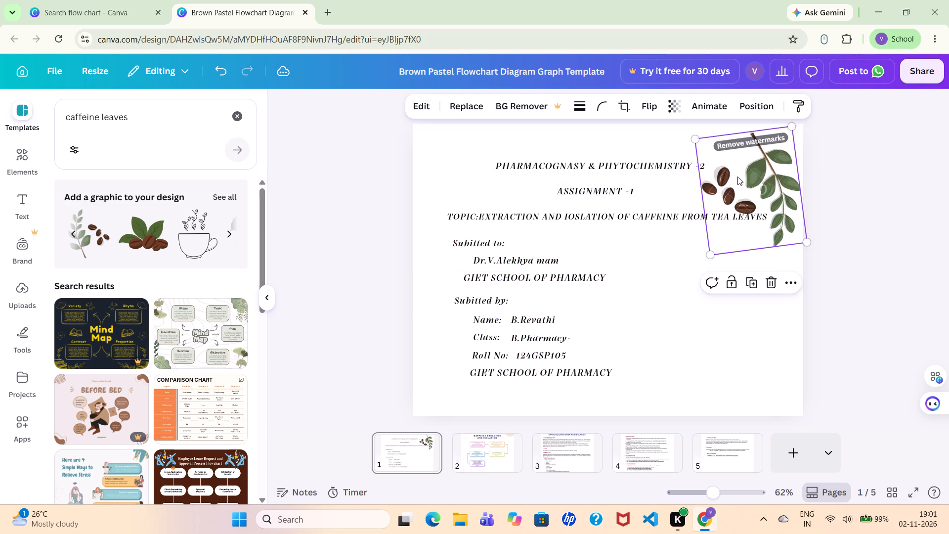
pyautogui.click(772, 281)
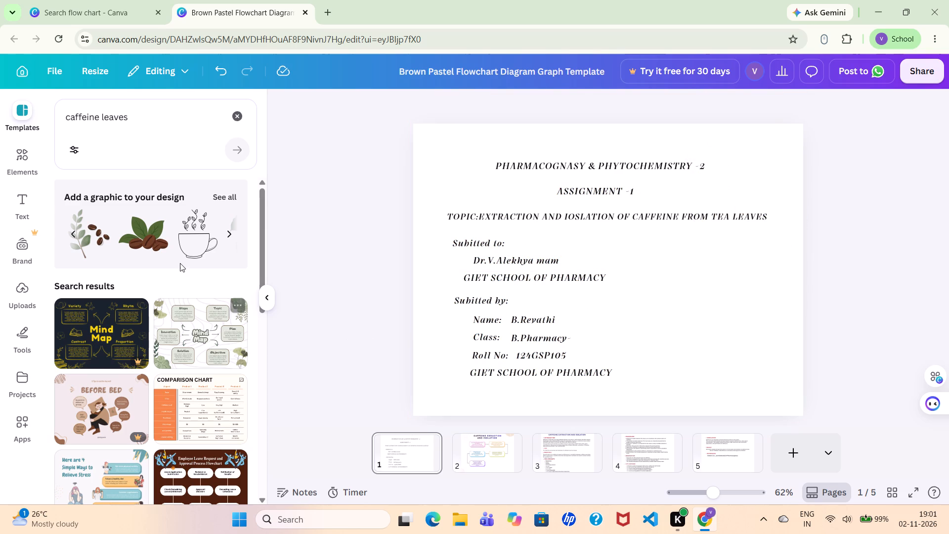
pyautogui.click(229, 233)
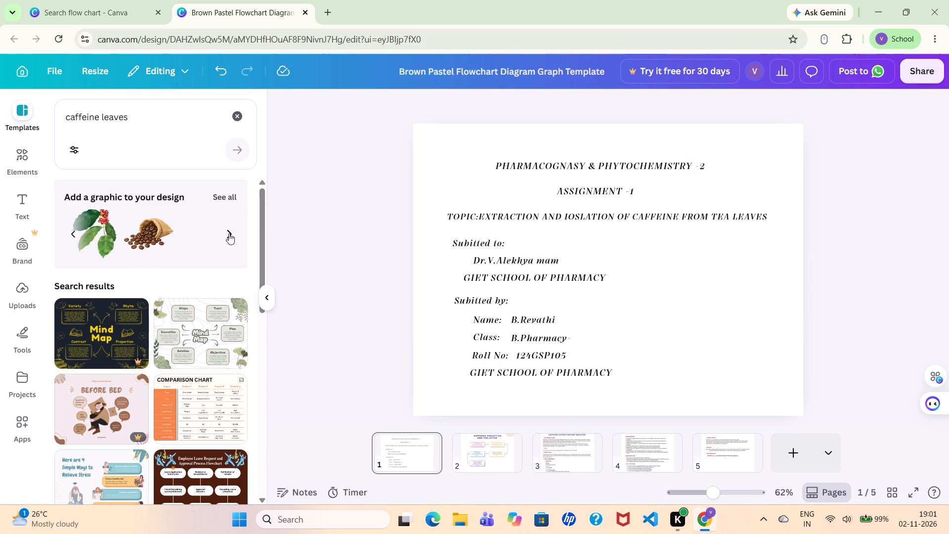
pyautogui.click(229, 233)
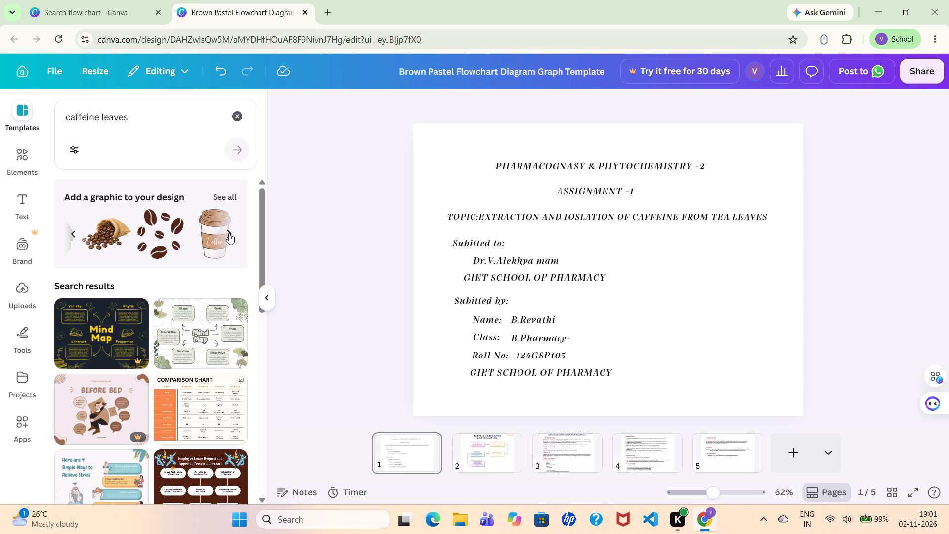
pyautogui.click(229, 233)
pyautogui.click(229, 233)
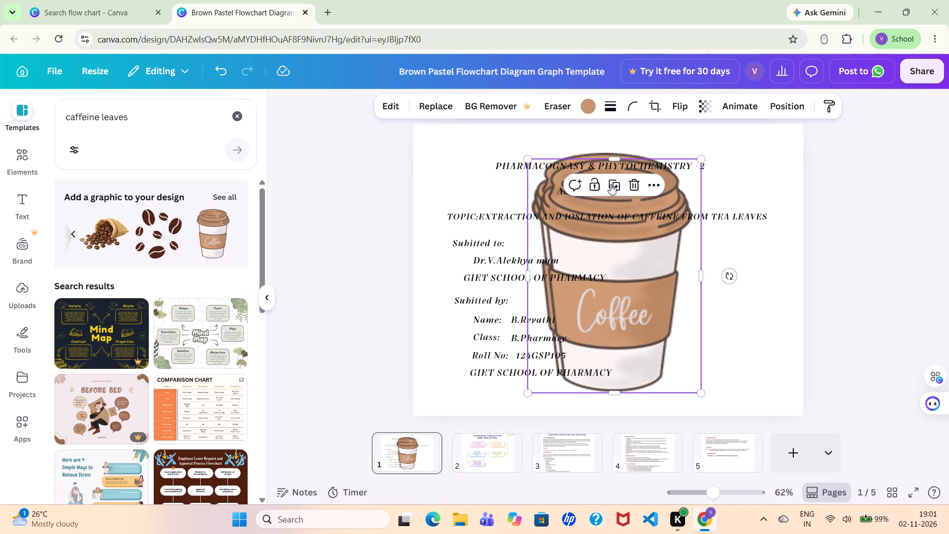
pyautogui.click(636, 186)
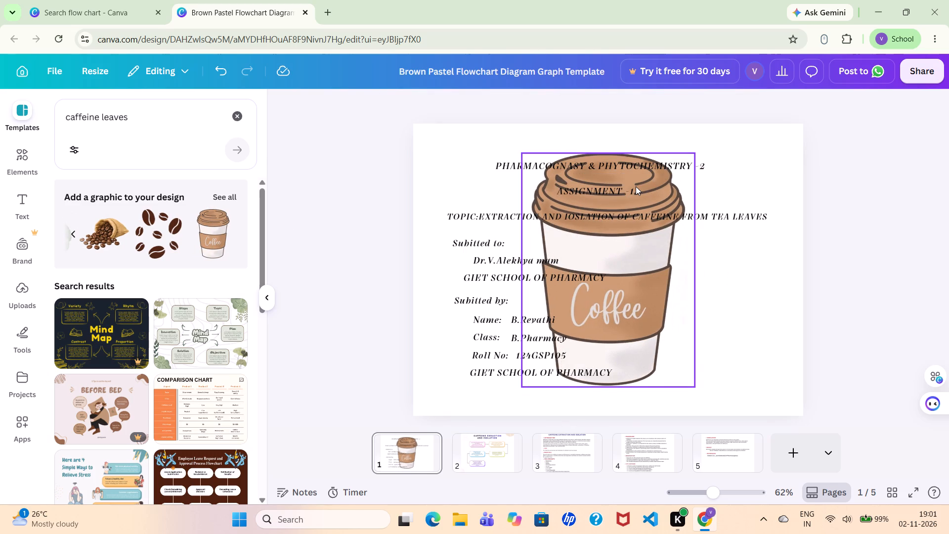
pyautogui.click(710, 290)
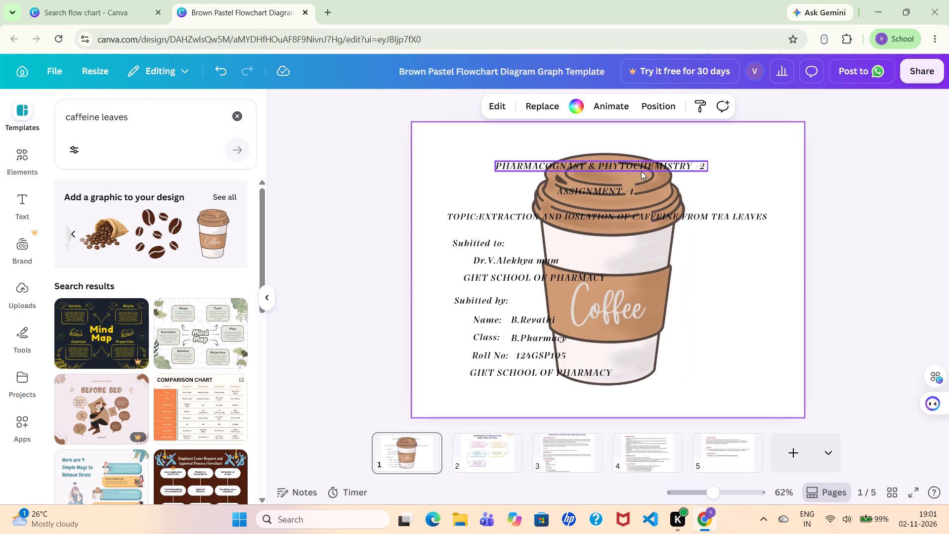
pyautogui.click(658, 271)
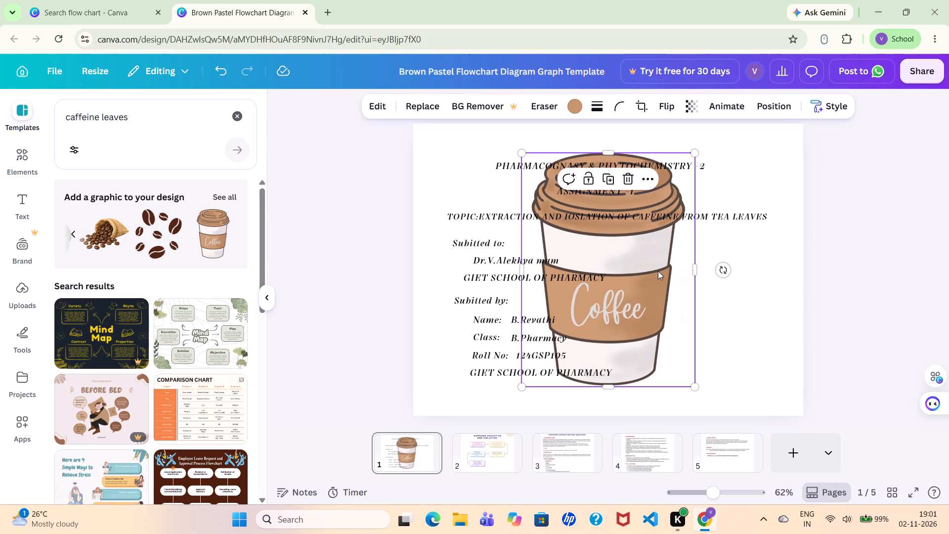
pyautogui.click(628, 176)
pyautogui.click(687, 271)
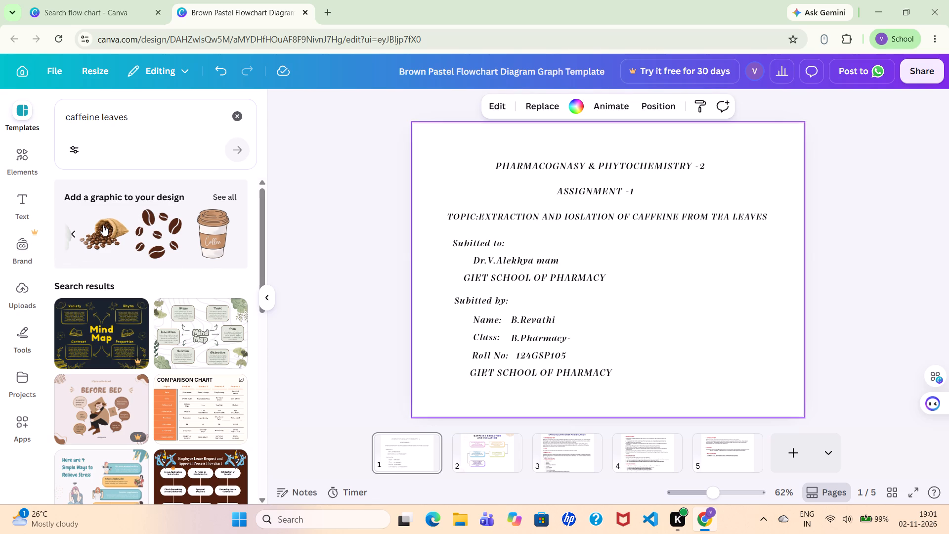
# Add the graphic of coffee beans spilling from a sack and shrink it into the title page's lower-right corner, clear of the text.
pyautogui.moveTo(105, 225); pyautogui.dragTo(294, 228)
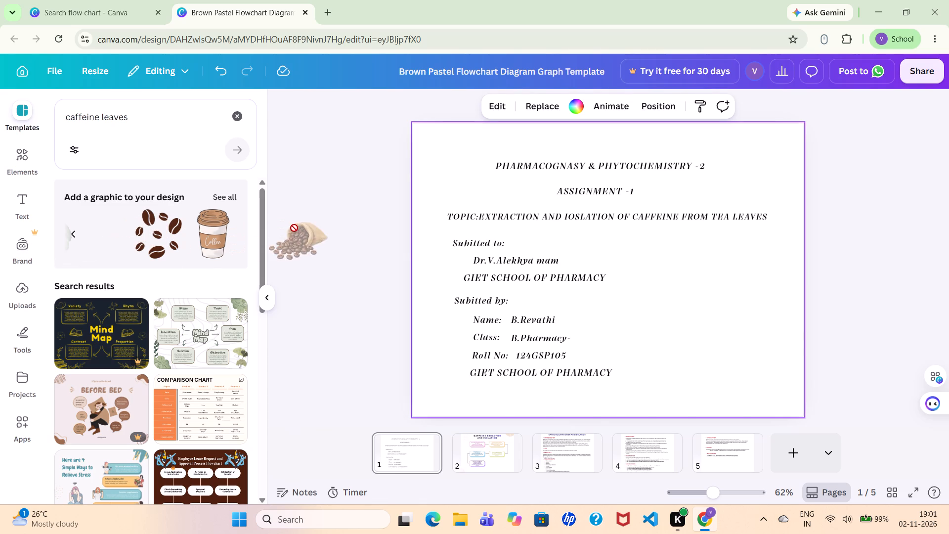
pyautogui.moveTo(294, 228); pyautogui.dragTo(569, 250)
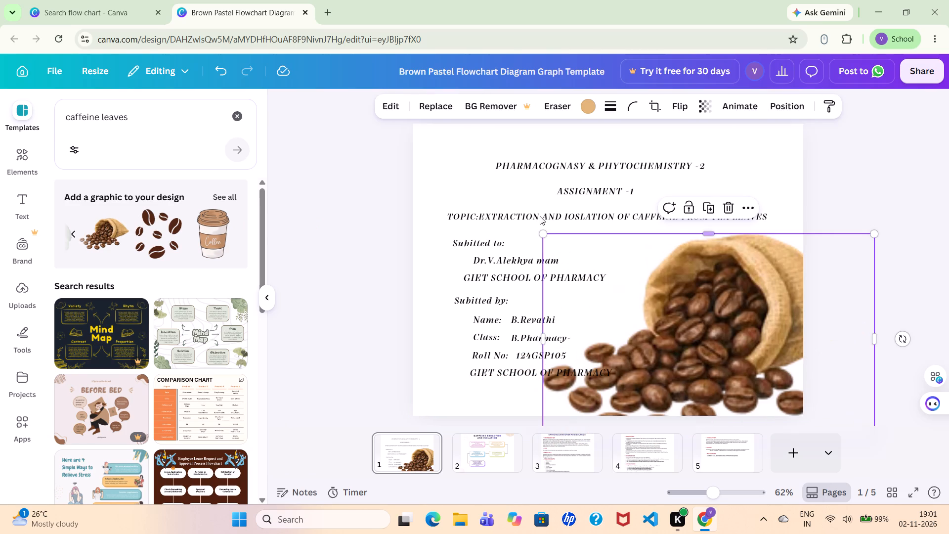
pyautogui.click(619, 257)
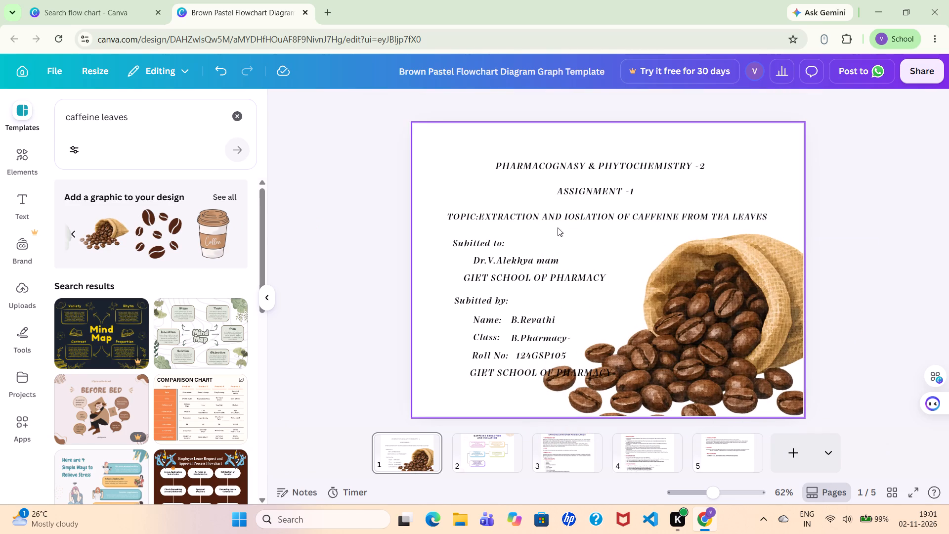
pyautogui.click(654, 266)
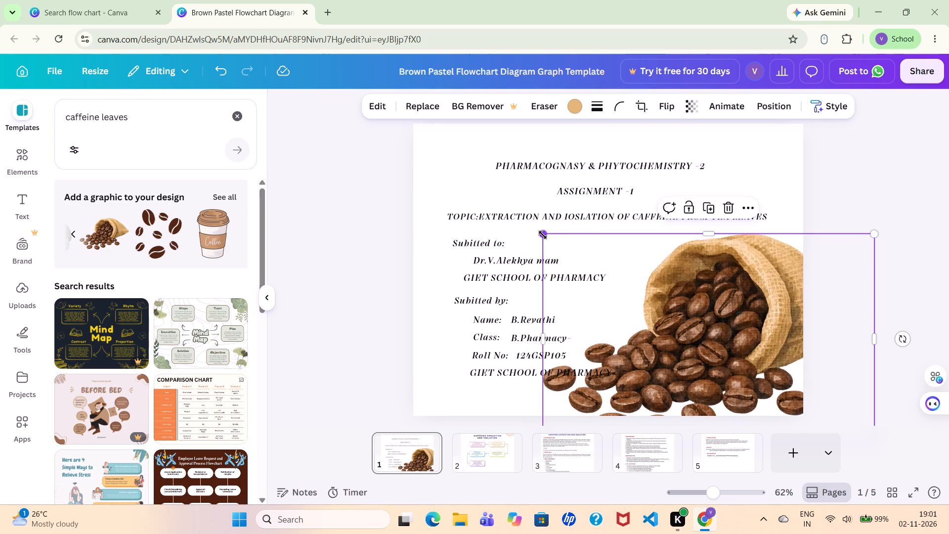
pyautogui.moveTo(541, 233); pyautogui.dragTo(603, 259)
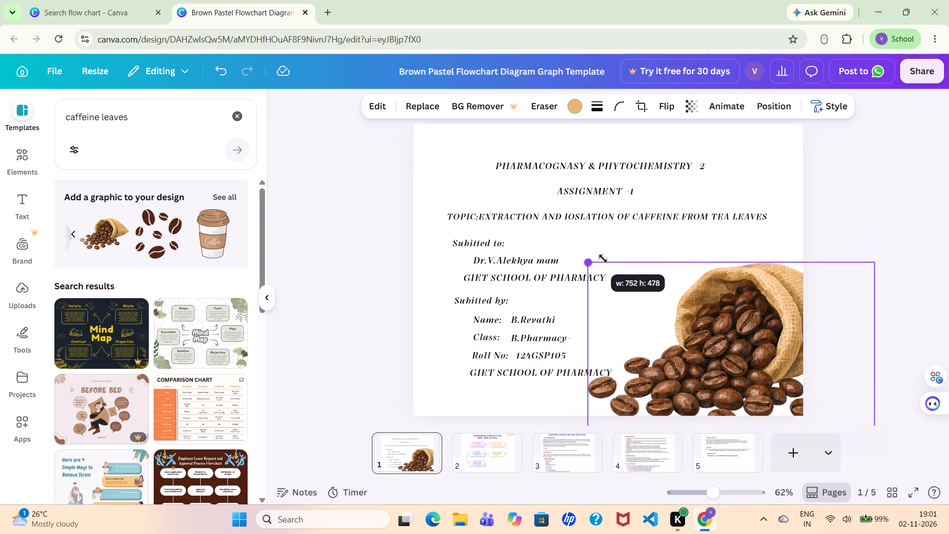
pyautogui.moveTo(603, 259); pyautogui.dragTo(665, 286)
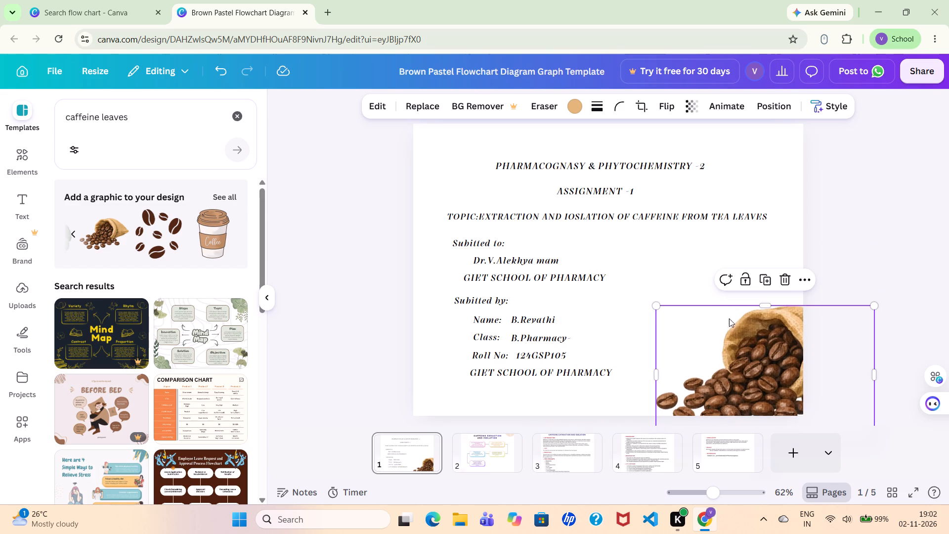
# Shrink the coffee sack graphic and position it fully on the title page, beside the lower submission details.
pyautogui.moveTo(731, 326); pyautogui.dragTo(694, 281)
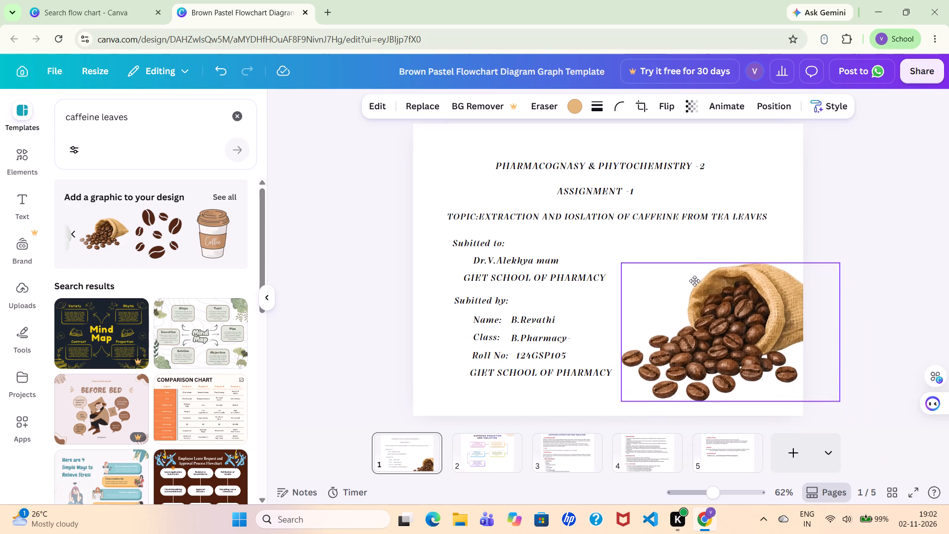
pyautogui.moveTo(694, 281); pyautogui.dragTo(691, 274)
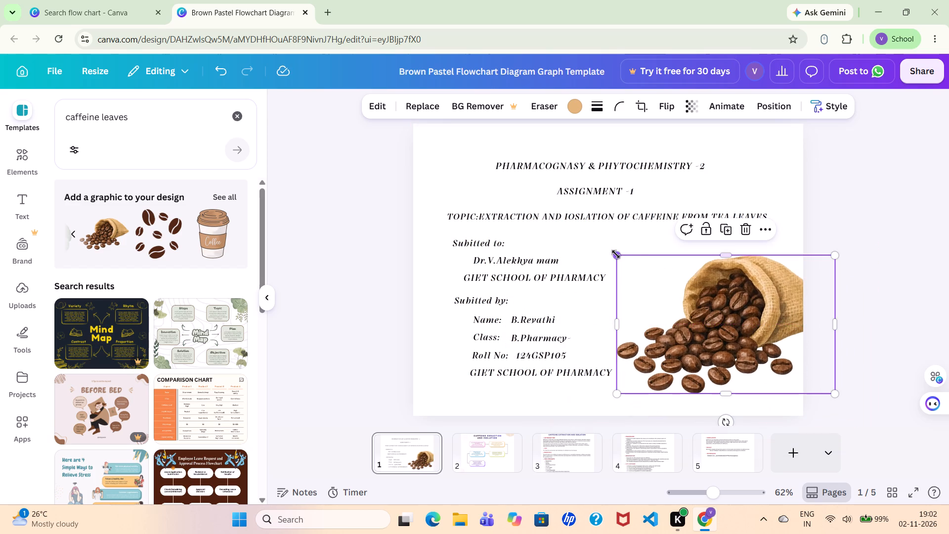
pyautogui.moveTo(616, 254); pyautogui.dragTo(672, 284)
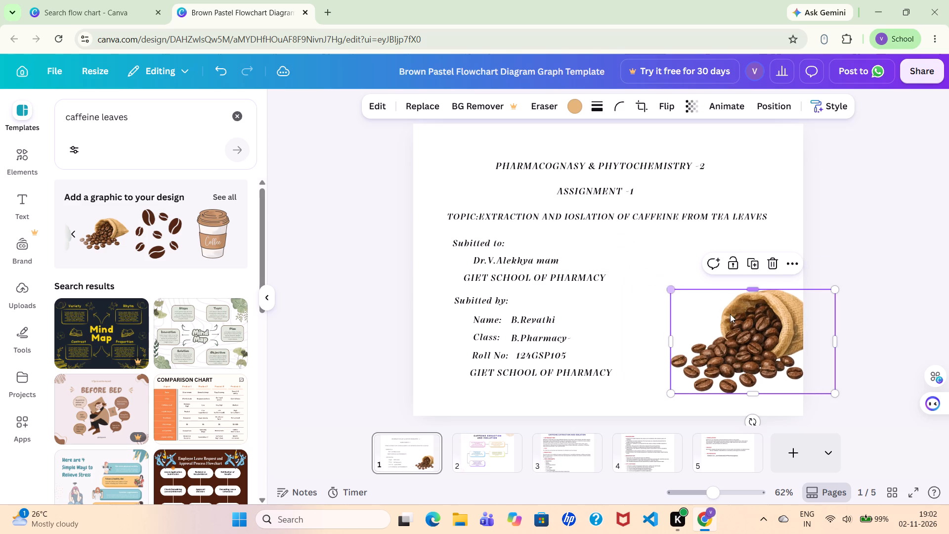
pyautogui.moveTo(763, 338); pyautogui.dragTo(711, 317)
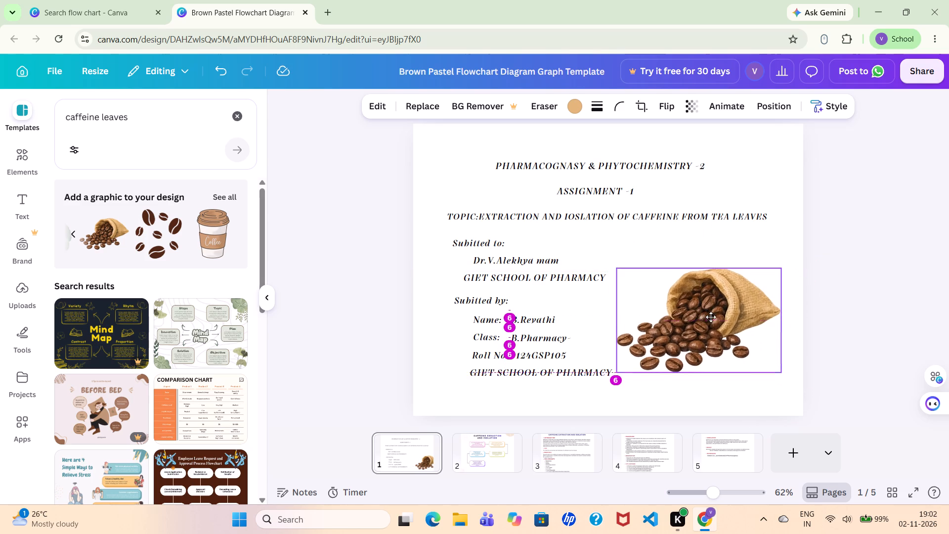
pyautogui.moveTo(711, 317); pyautogui.dragTo(706, 314)
pyautogui.click(882, 194)
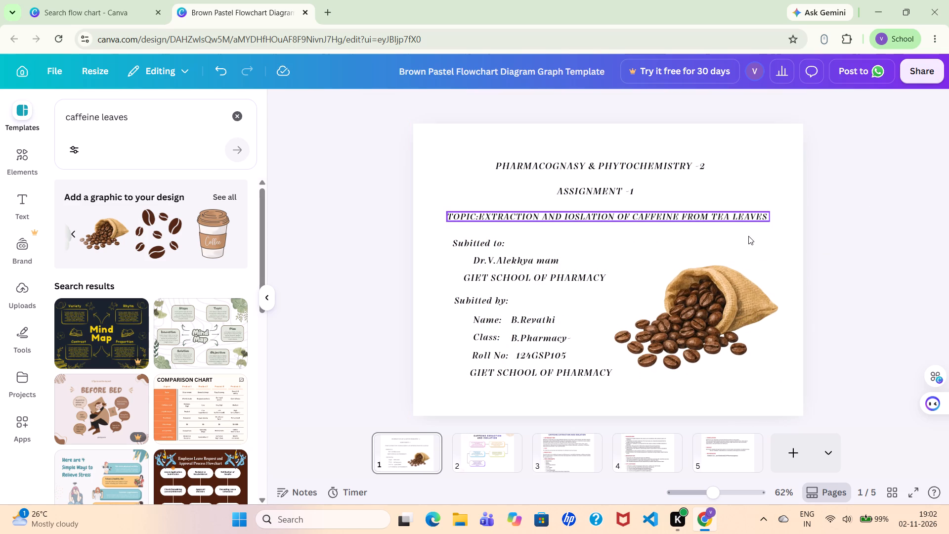
pyautogui.click(696, 261)
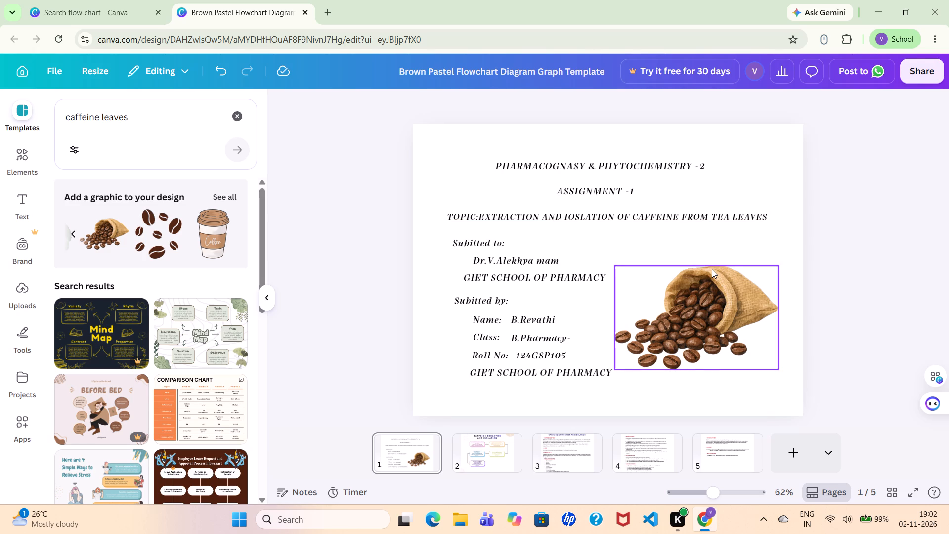
pyautogui.moveTo(712, 269); pyautogui.dragTo(719, 279)
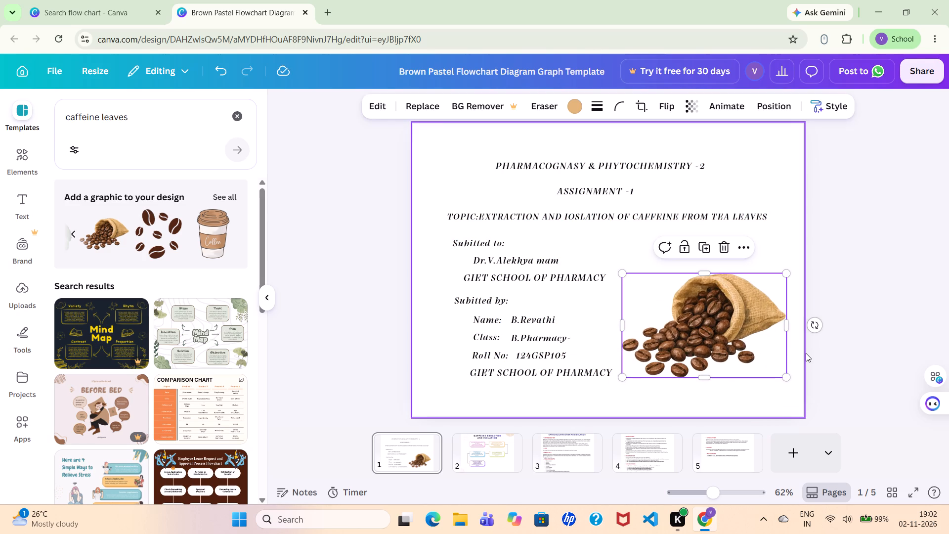
# Crop the coffee sack graphic slightly on both sides, leaving a wider gap from the submission text.
pyautogui.click(784, 370)
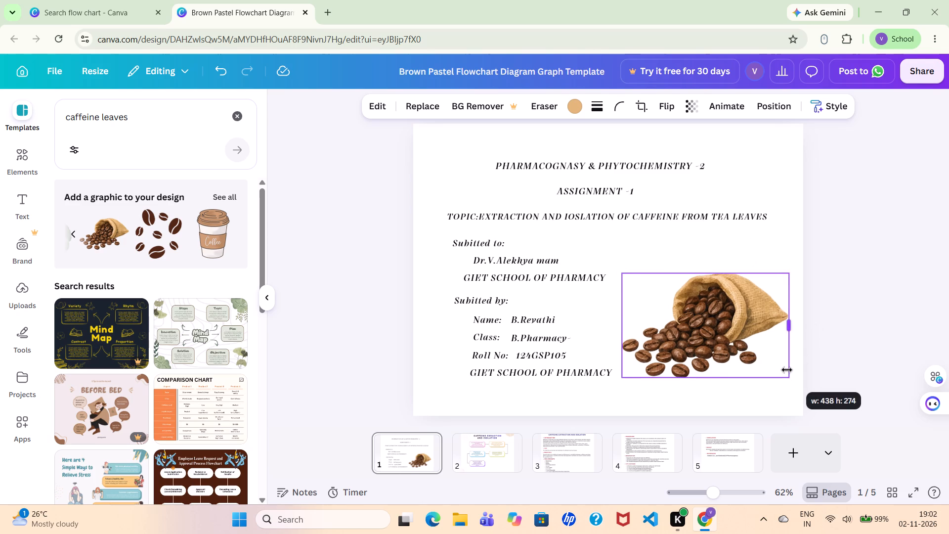
pyautogui.click(828, 306)
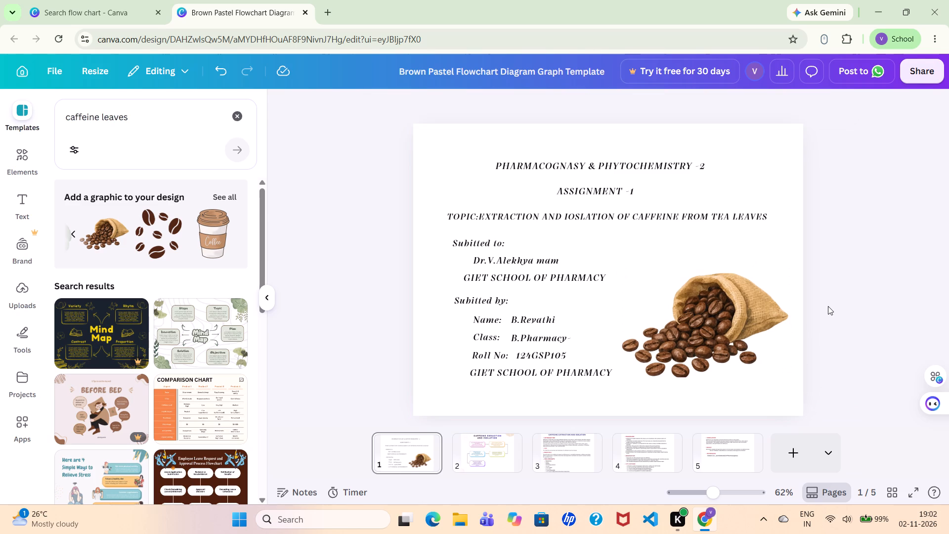
pyautogui.click(744, 321)
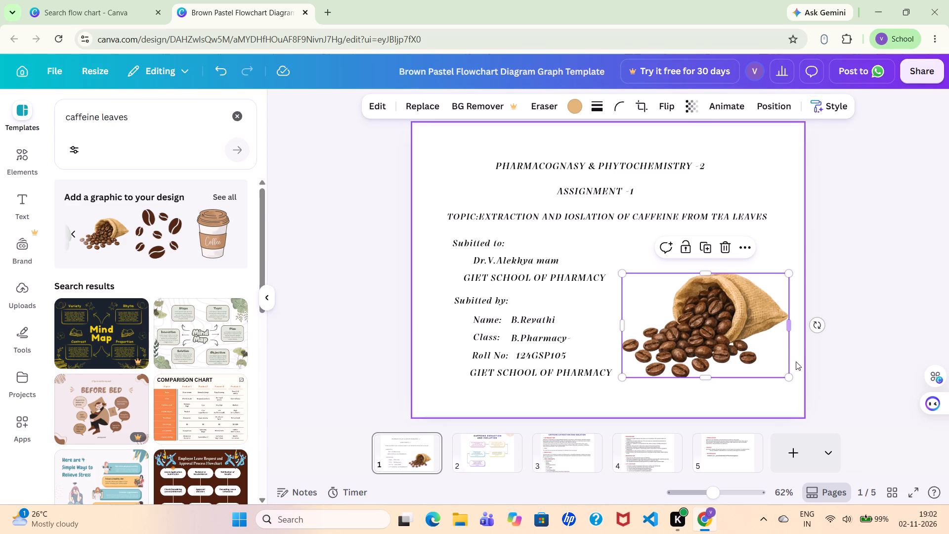
pyautogui.moveTo(787, 345); pyautogui.dragTo(778, 345)
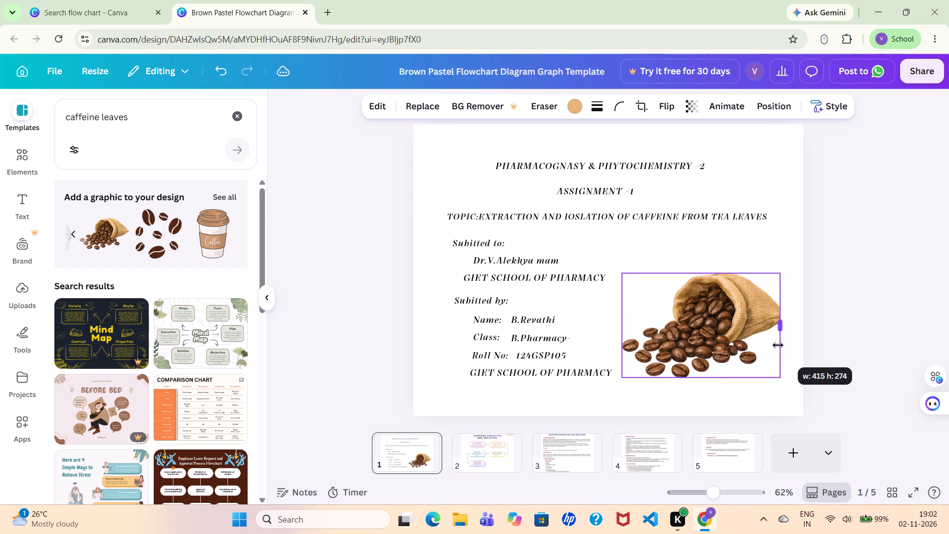
pyautogui.moveTo(778, 345); pyautogui.dragTo(775, 345)
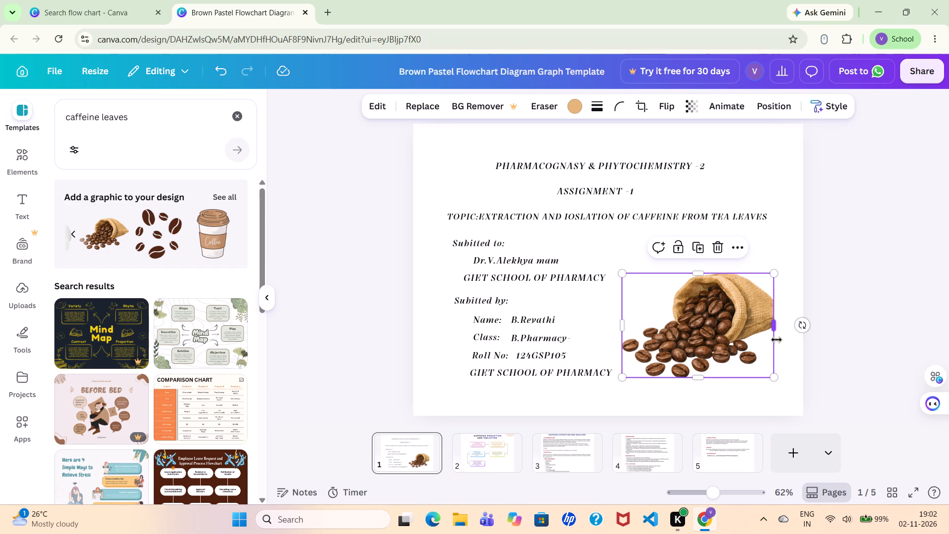
pyautogui.click(833, 308)
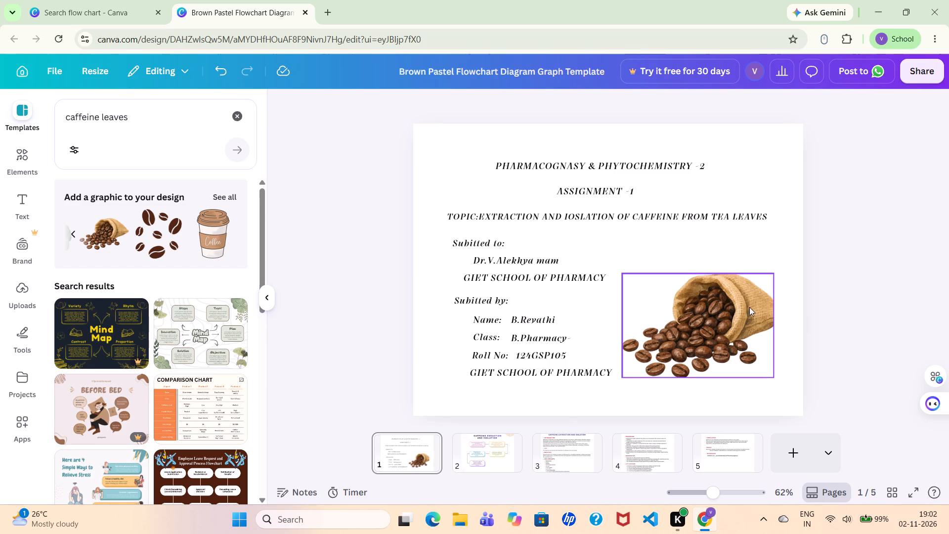
pyautogui.click(664, 318)
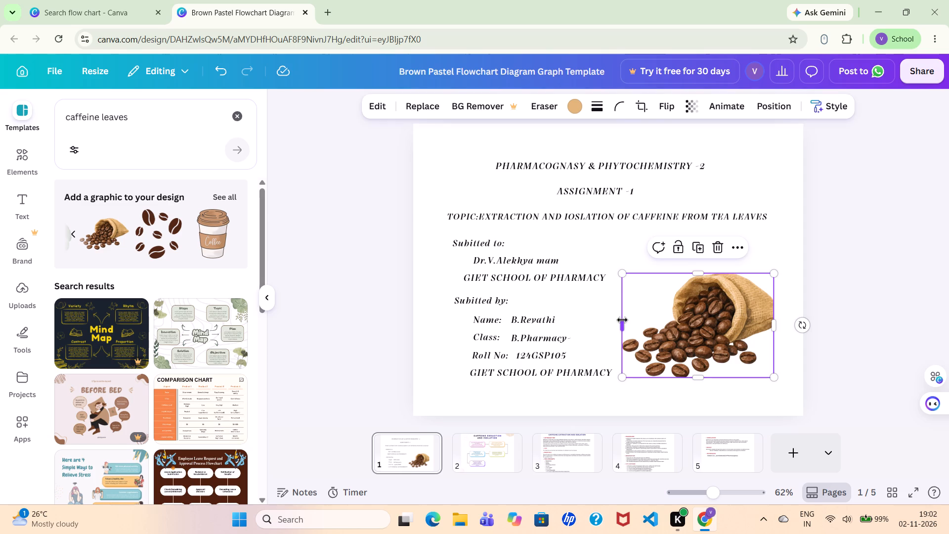
pyautogui.moveTo(622, 320); pyautogui.dragTo(639, 317)
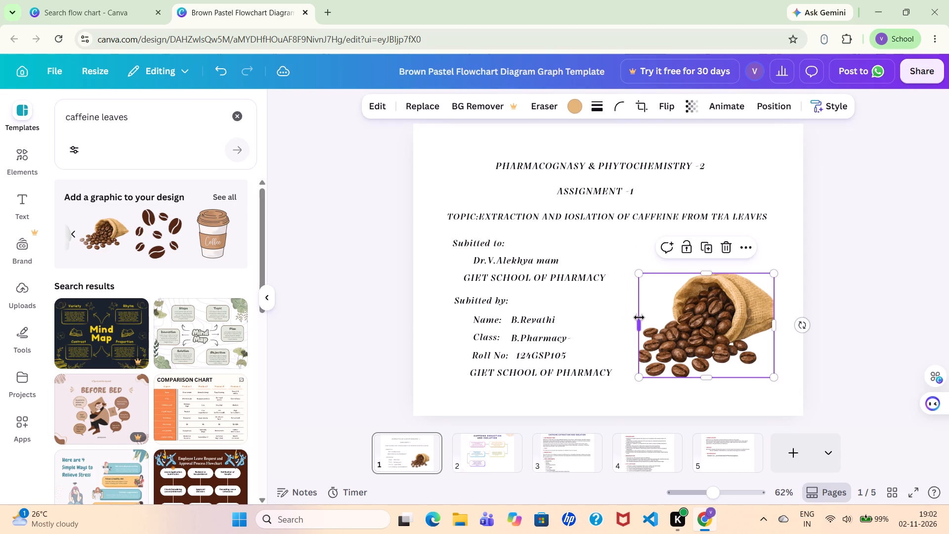
pyautogui.click(667, 301)
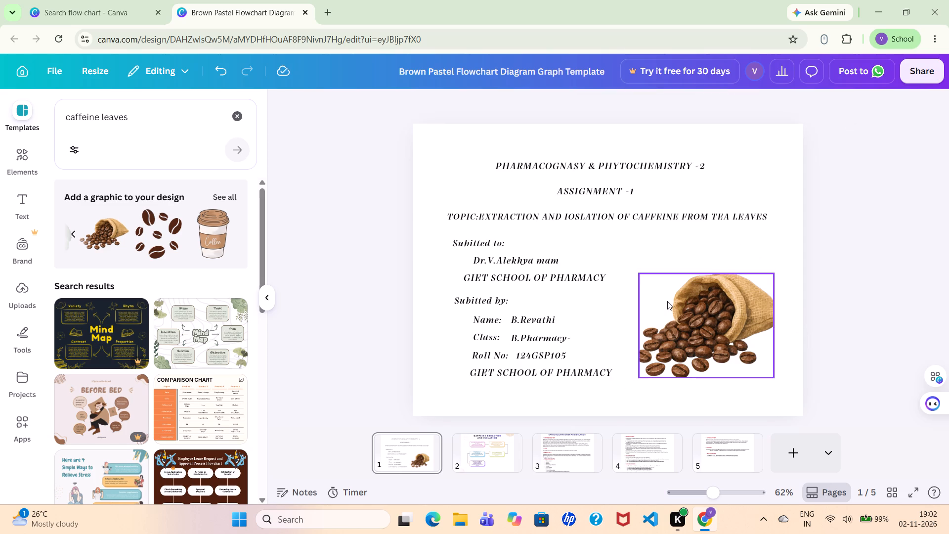
pyautogui.click(739, 256)
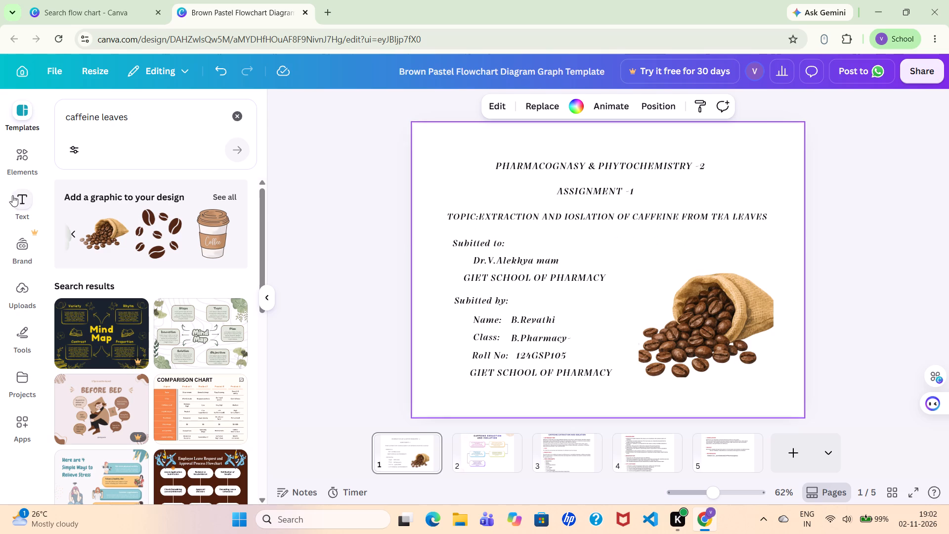
# Add the outlined teacup graphic with rising leaf sprigs and shrink it into the title page's upper-left corner, clear of the headings.
pyautogui.click(70, 231)
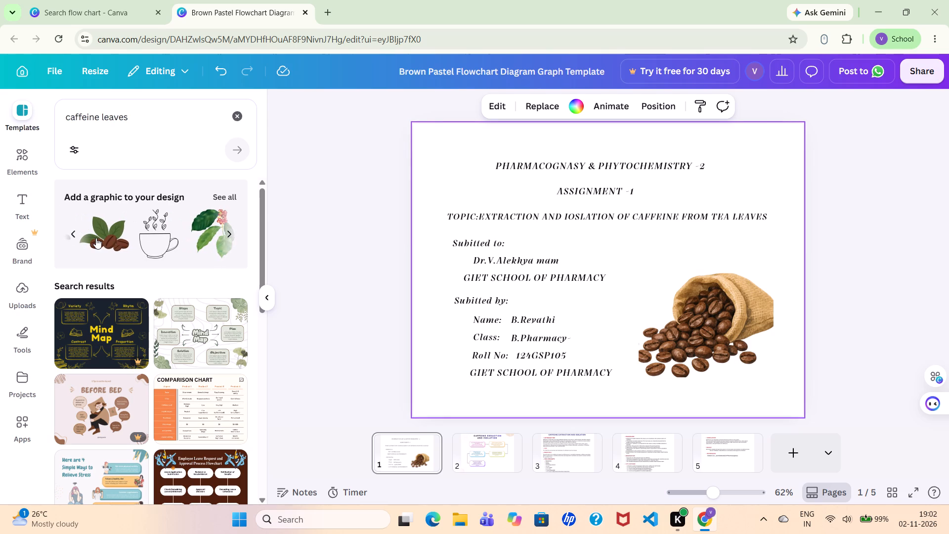
pyautogui.moveTo(155, 247); pyautogui.dragTo(448, 191)
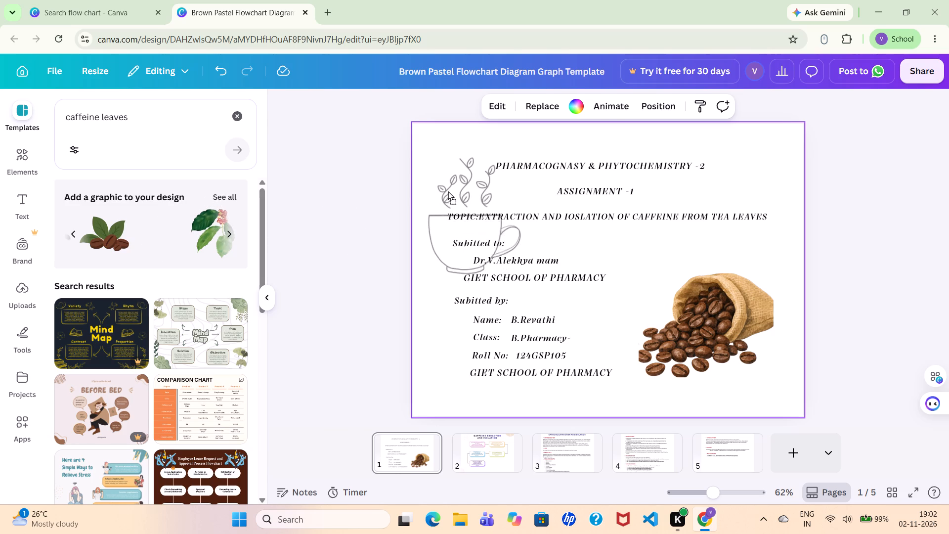
pyautogui.moveTo(448, 191); pyautogui.dragTo(442, 155)
pyautogui.click(442, 155)
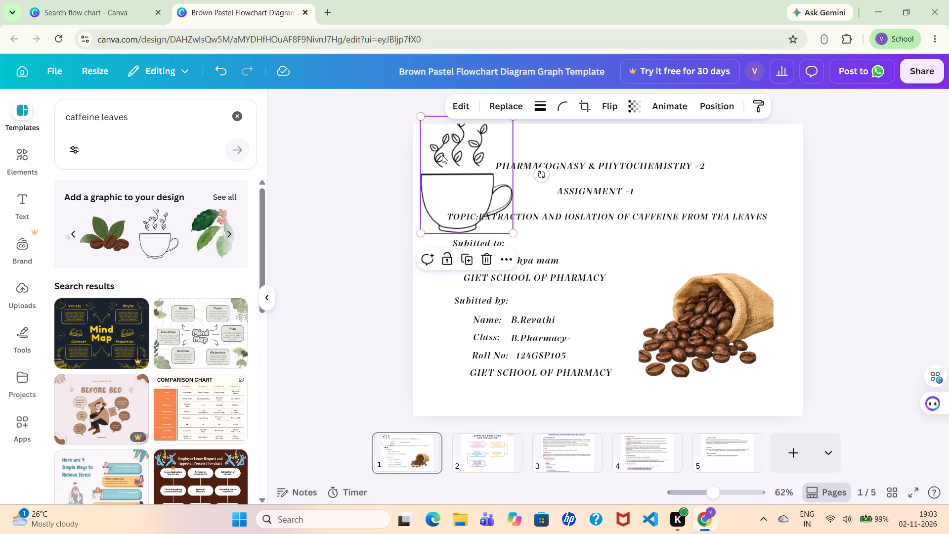
pyautogui.click(601, 252)
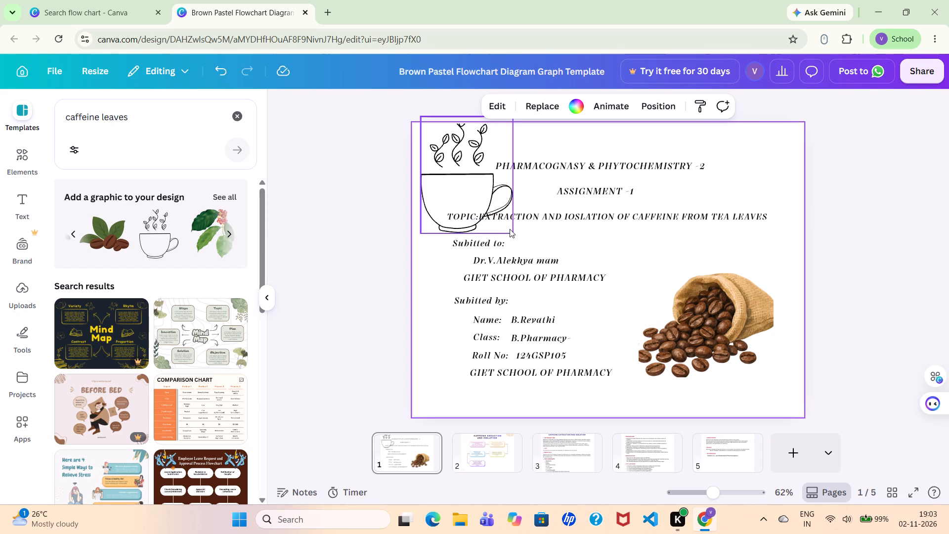
pyautogui.click(450, 188)
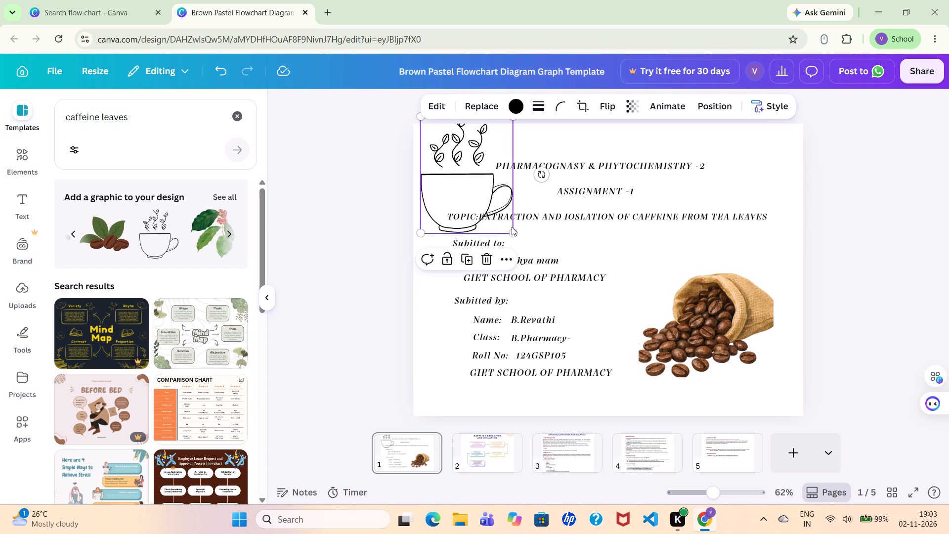
pyautogui.moveTo(512, 232); pyautogui.dragTo(504, 230)
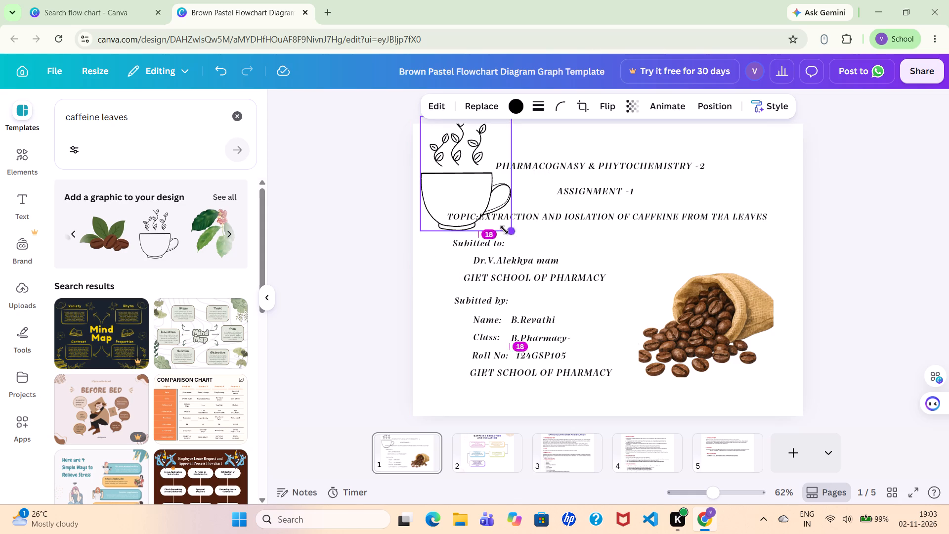
pyautogui.moveTo(504, 230); pyautogui.dragTo(465, 196)
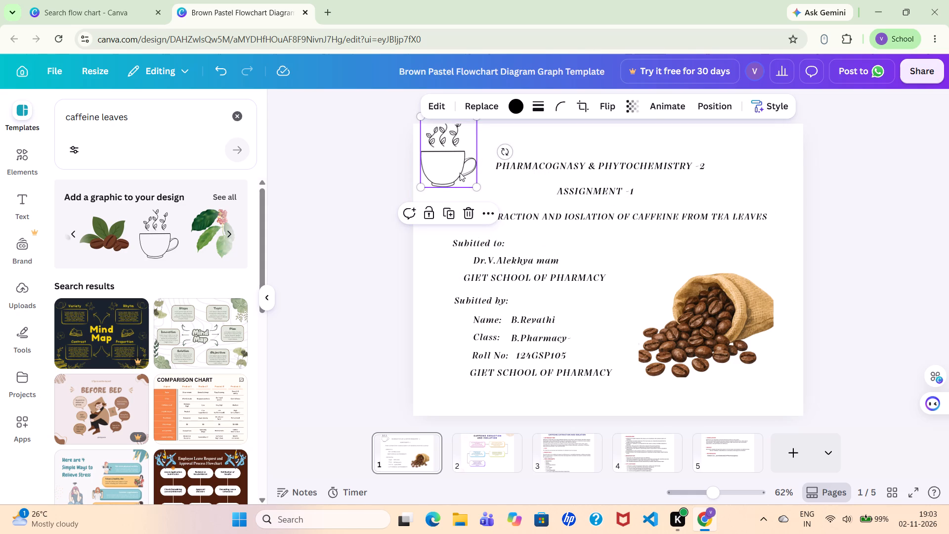
pyautogui.click(460, 173)
pyautogui.moveTo(460, 173); pyautogui.dragTo(461, 182)
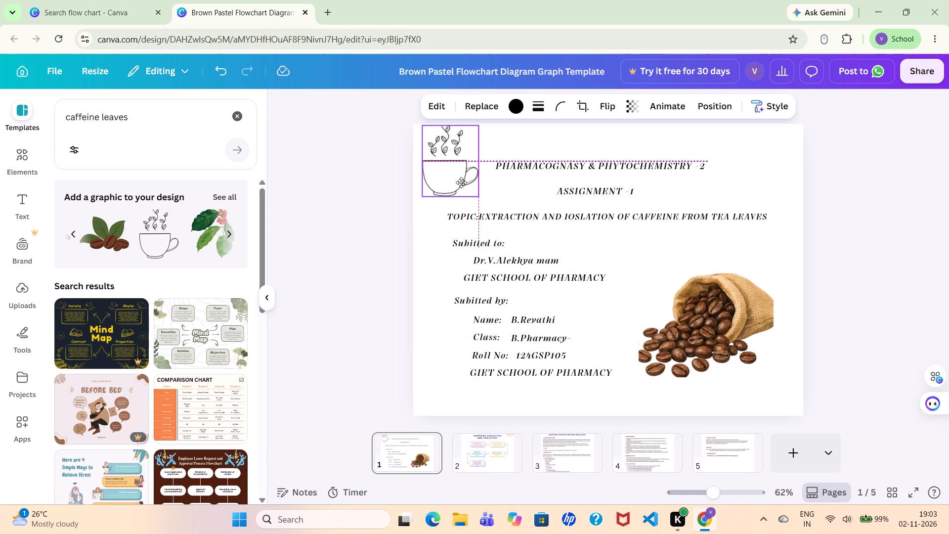
pyautogui.moveTo(461, 182); pyautogui.dragTo(462, 188)
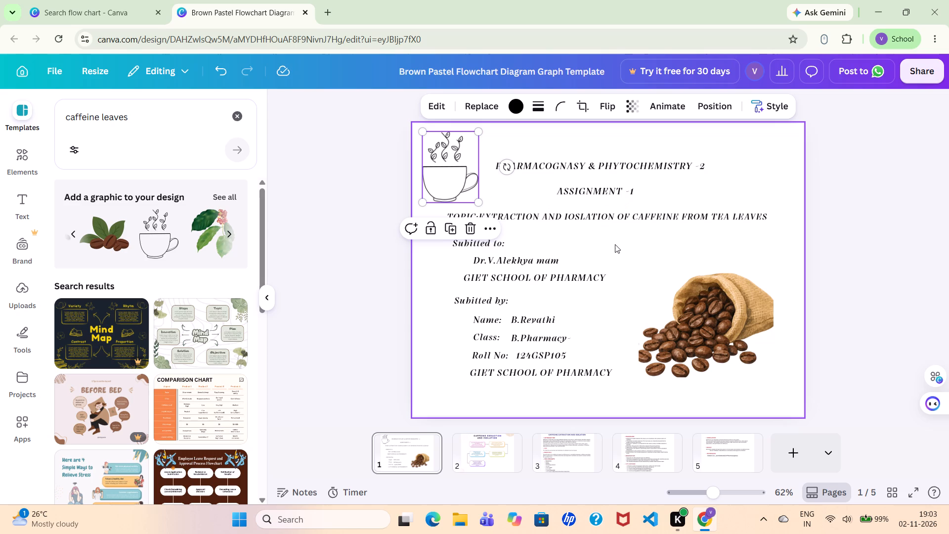
pyautogui.click(615, 244)
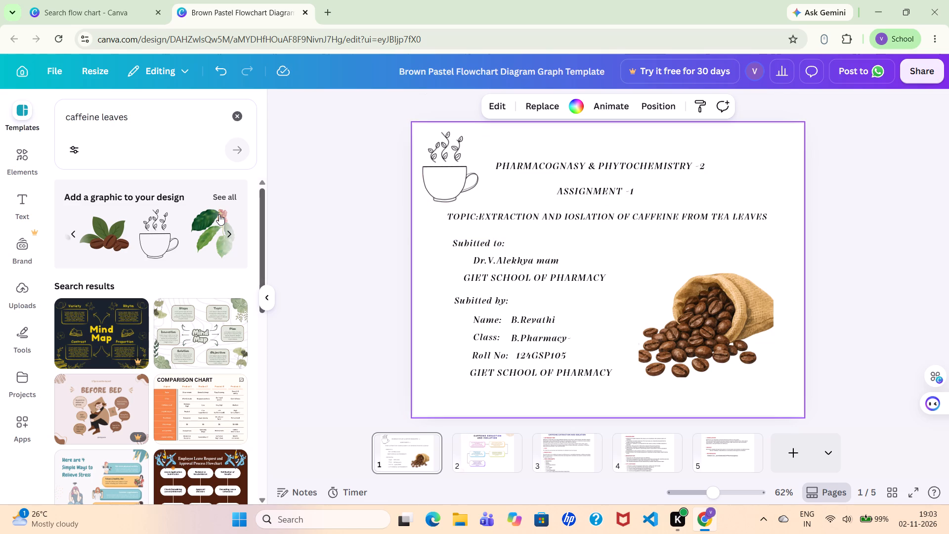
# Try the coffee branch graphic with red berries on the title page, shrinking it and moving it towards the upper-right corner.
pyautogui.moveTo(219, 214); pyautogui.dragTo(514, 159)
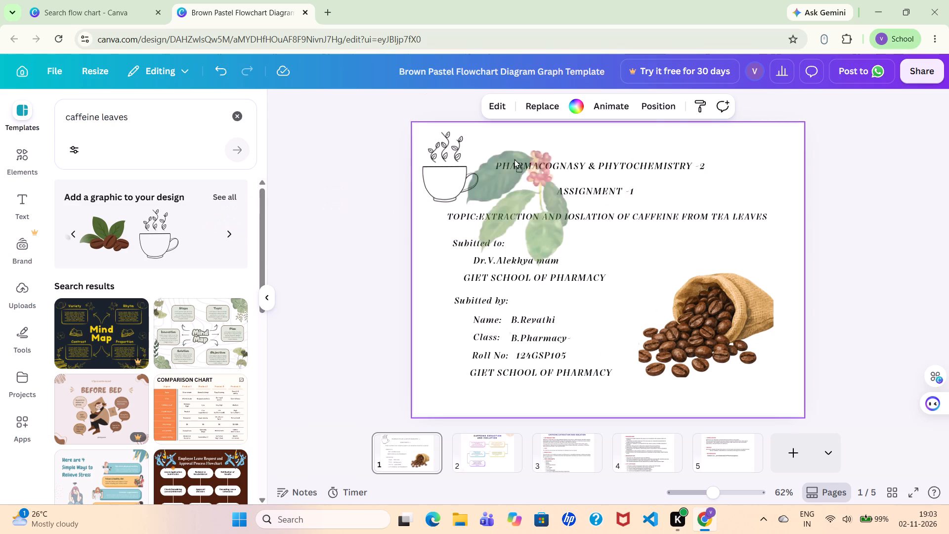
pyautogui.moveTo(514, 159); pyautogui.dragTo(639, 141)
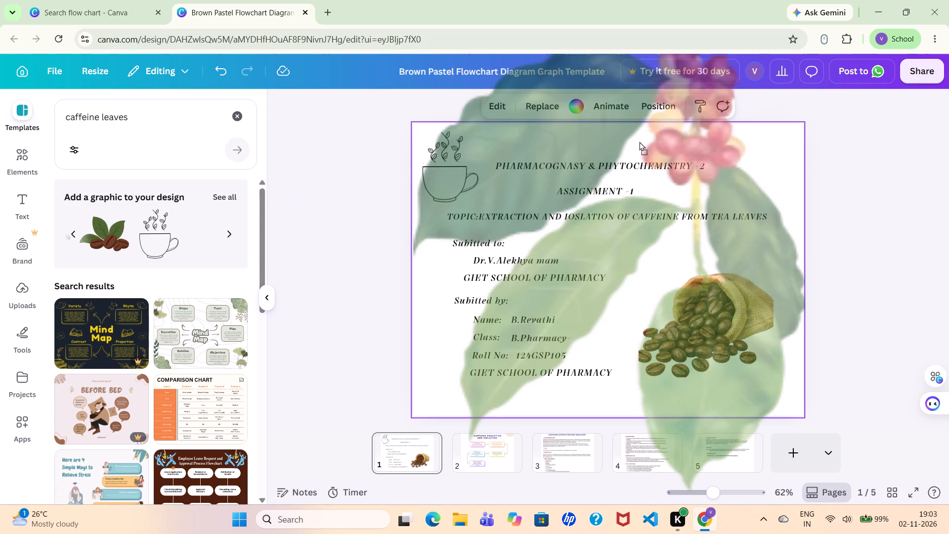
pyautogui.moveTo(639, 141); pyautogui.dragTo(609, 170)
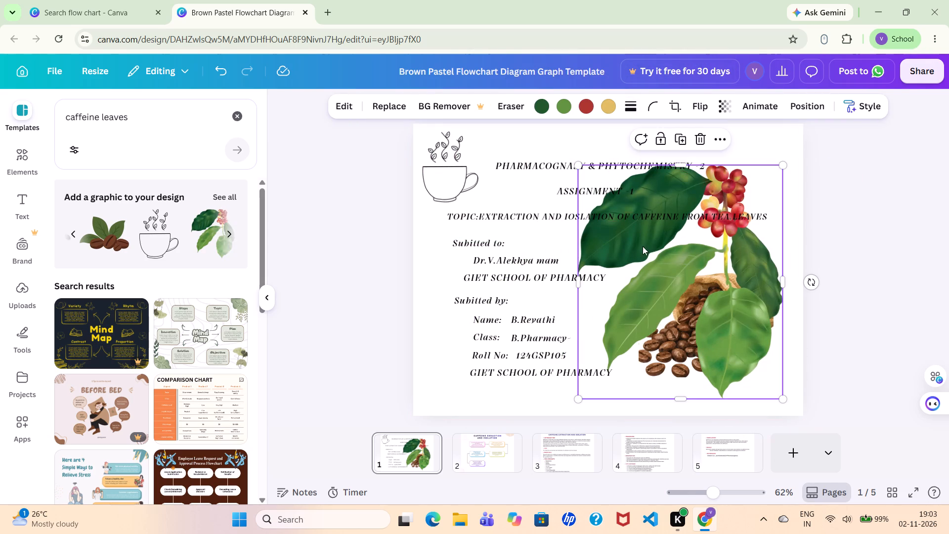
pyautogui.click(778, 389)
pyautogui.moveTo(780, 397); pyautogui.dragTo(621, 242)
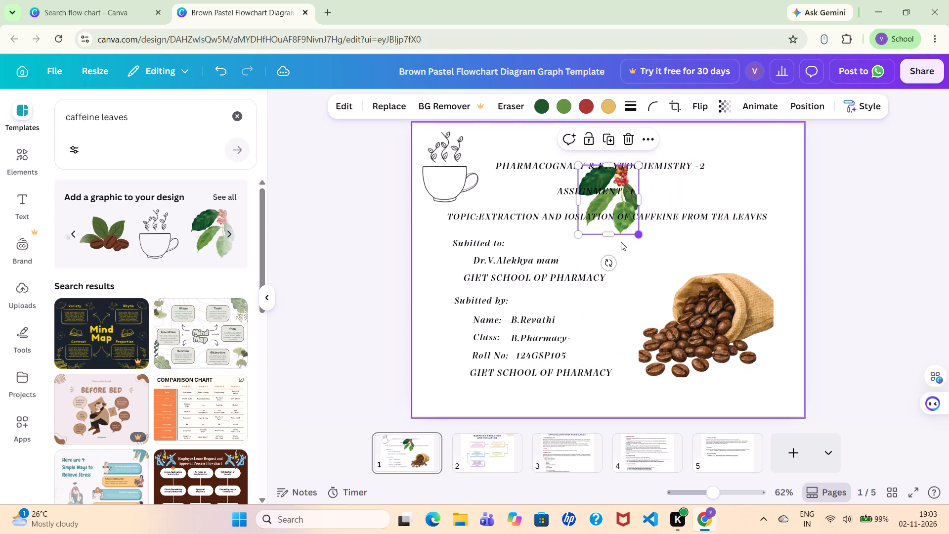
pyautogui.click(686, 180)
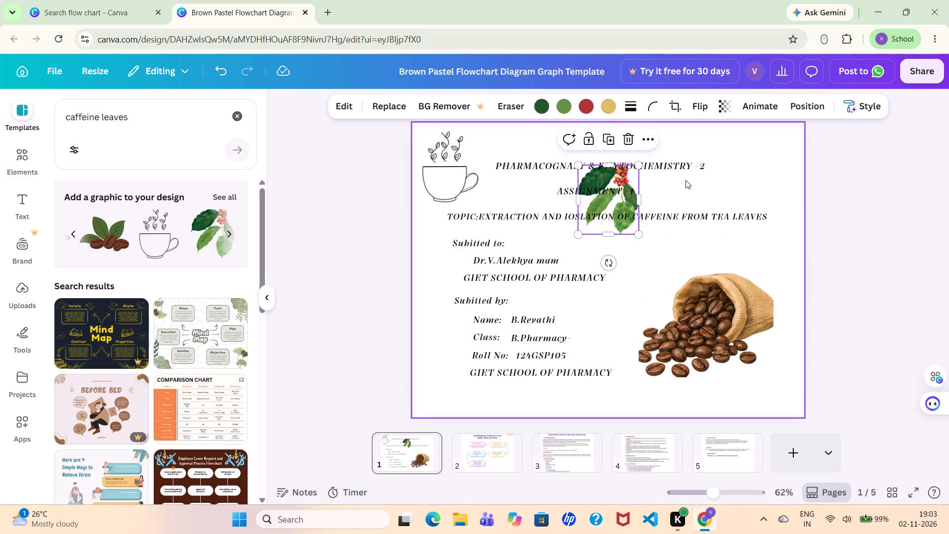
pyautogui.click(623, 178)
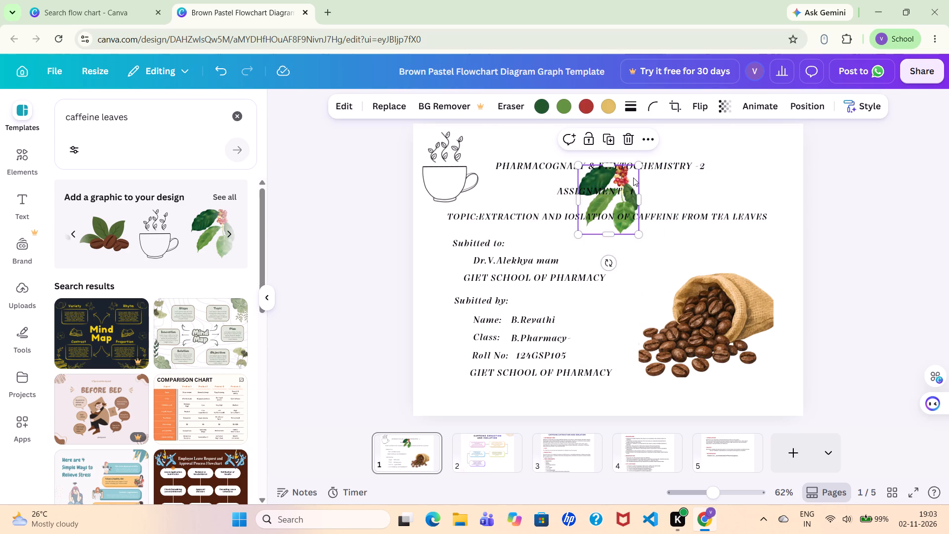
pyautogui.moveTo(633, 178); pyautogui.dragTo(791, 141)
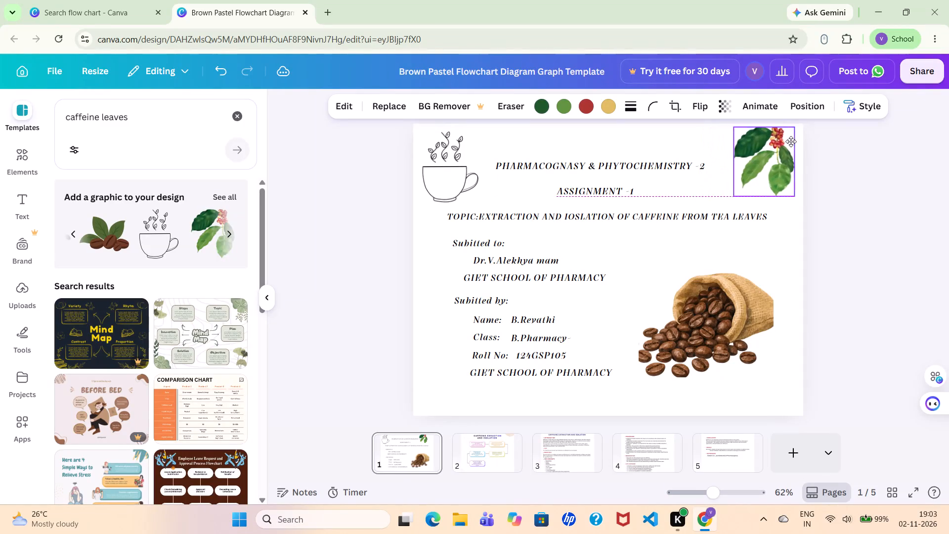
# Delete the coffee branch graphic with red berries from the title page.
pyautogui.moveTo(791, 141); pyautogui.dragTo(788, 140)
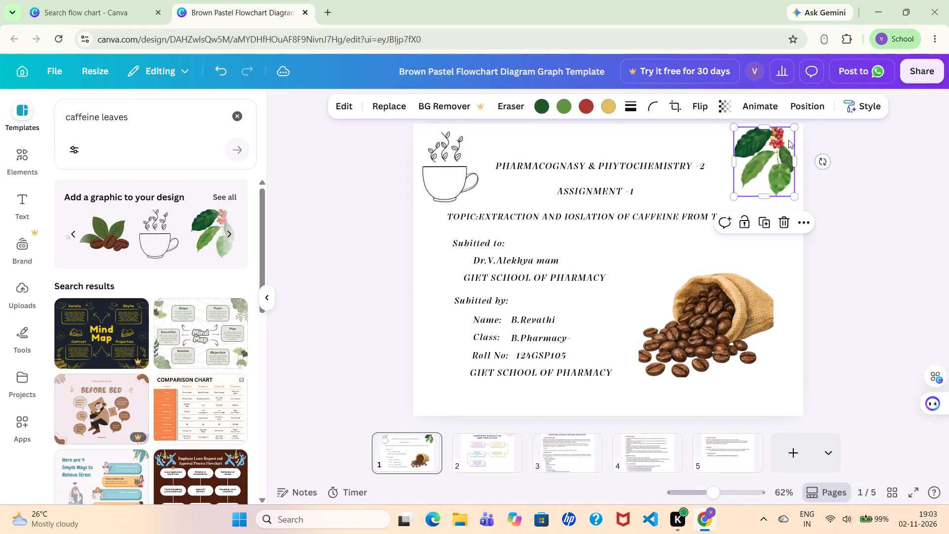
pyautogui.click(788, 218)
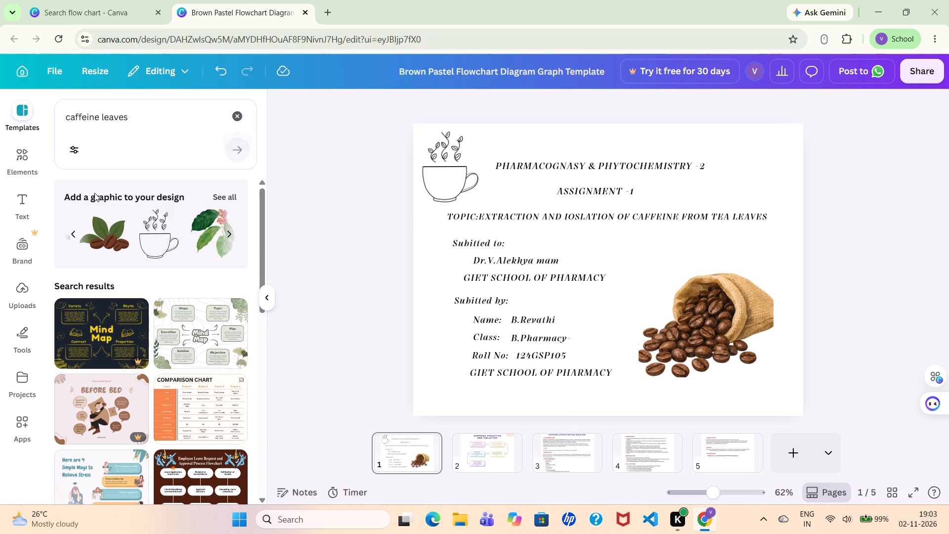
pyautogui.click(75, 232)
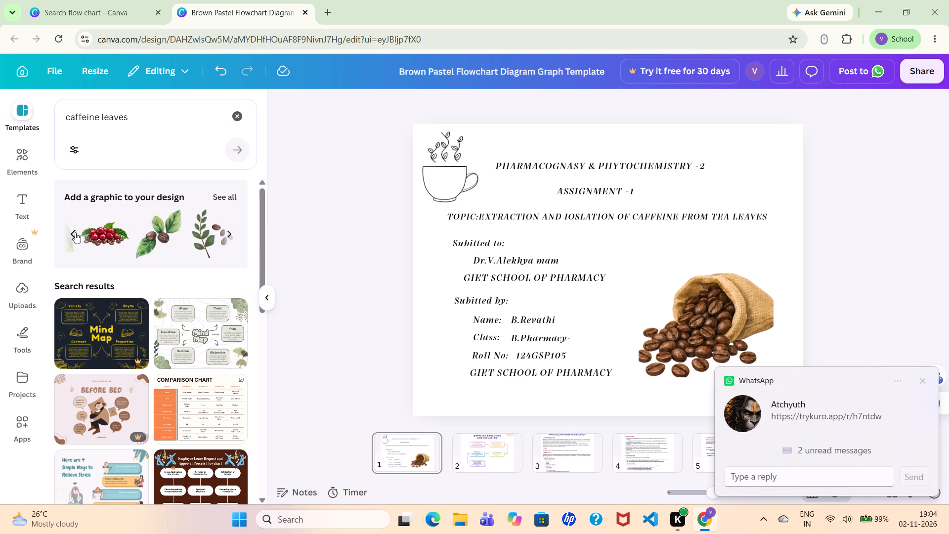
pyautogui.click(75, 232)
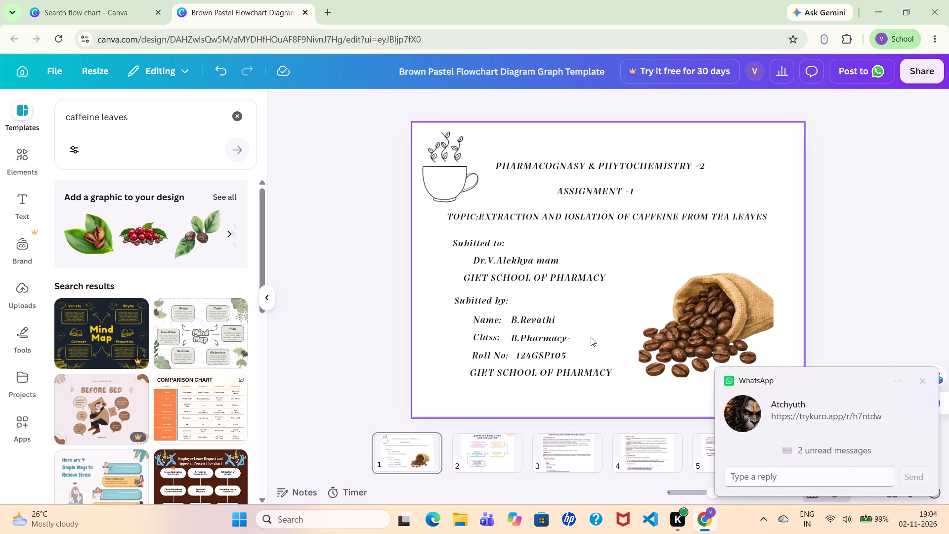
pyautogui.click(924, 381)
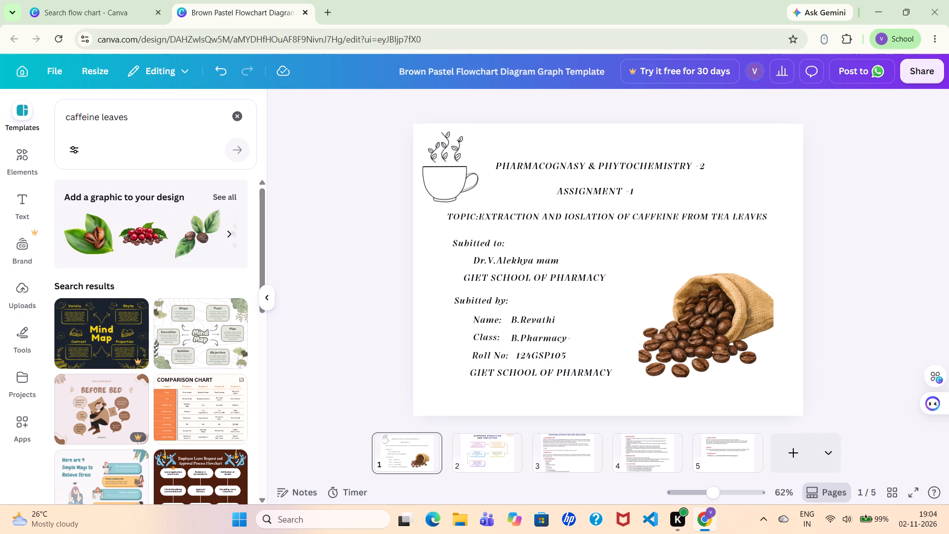
# Search for "single line border" and bring the thin vertical line graphic towards the title page's teacup side.
pyautogui.click(237, 118)
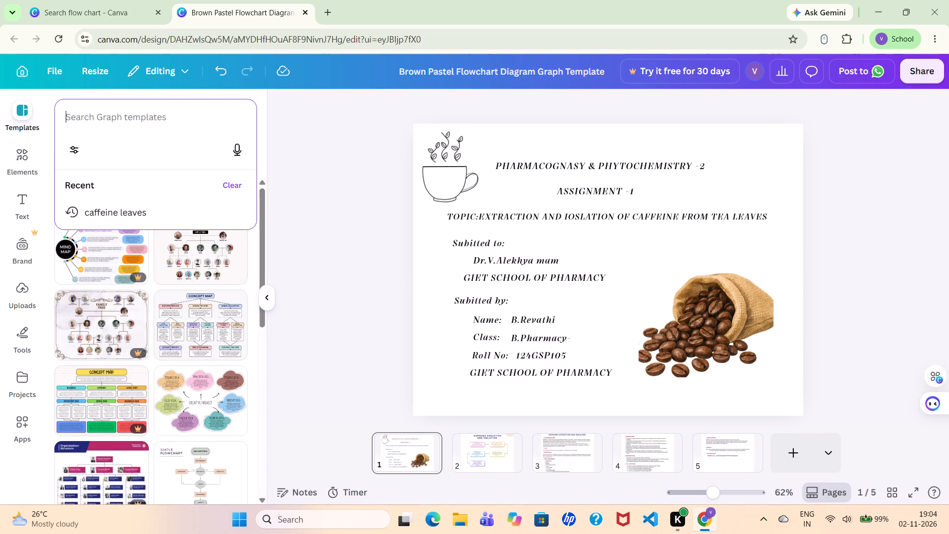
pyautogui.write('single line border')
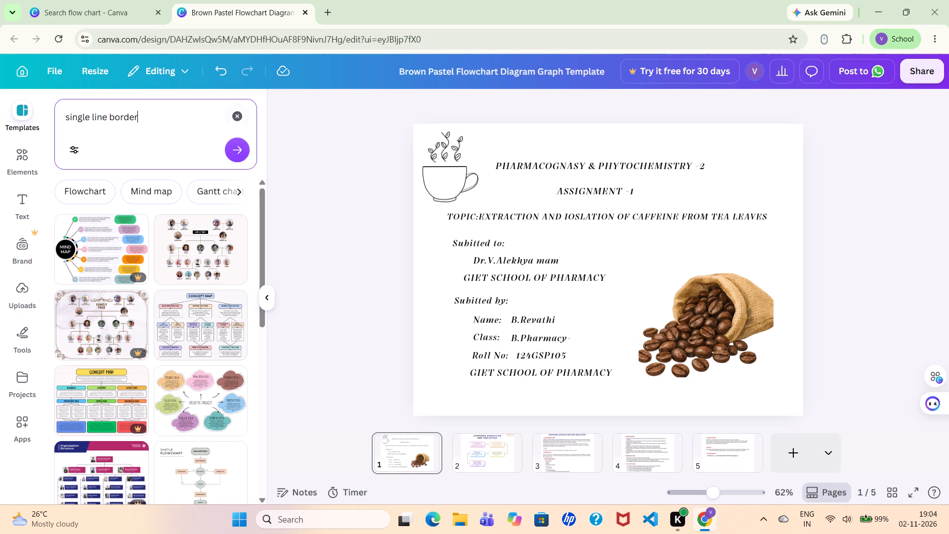
pyautogui.click(234, 147)
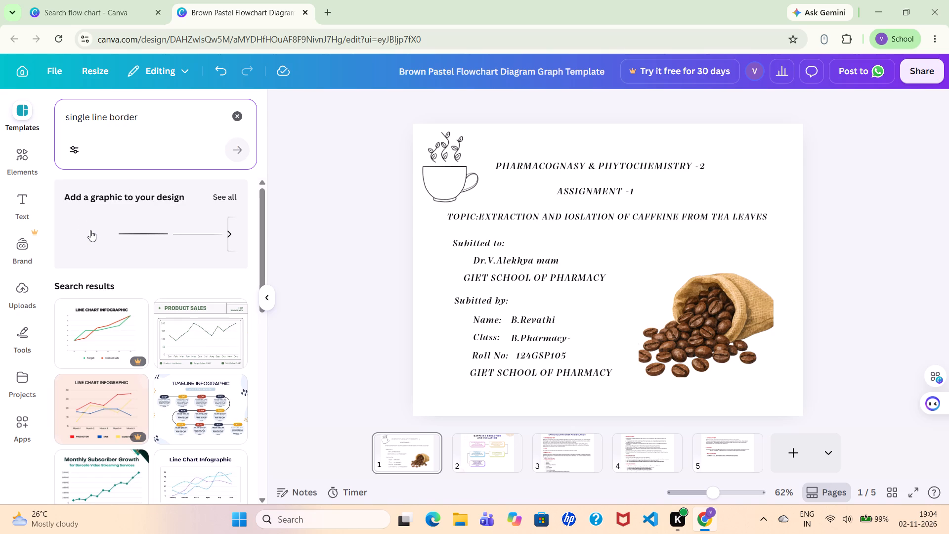
pyautogui.moveTo(90, 230); pyautogui.dragTo(323, 221)
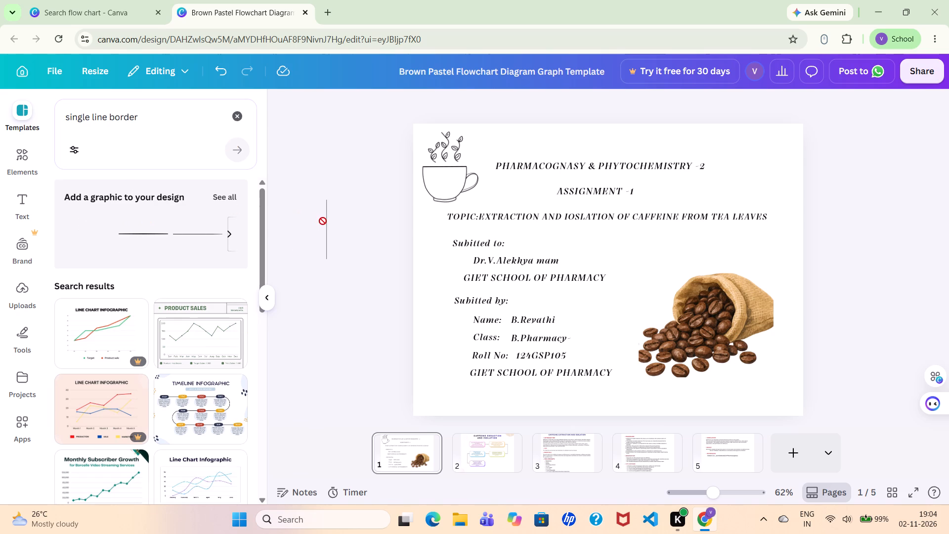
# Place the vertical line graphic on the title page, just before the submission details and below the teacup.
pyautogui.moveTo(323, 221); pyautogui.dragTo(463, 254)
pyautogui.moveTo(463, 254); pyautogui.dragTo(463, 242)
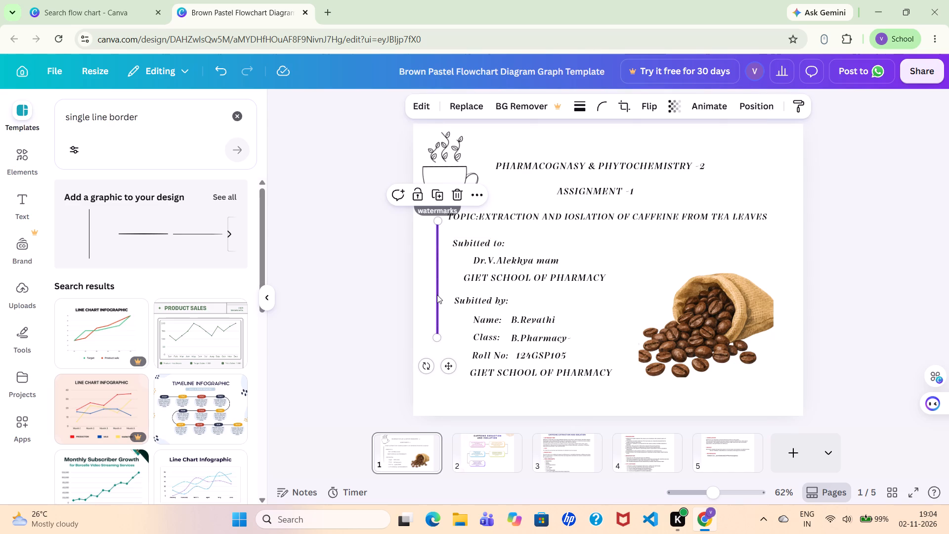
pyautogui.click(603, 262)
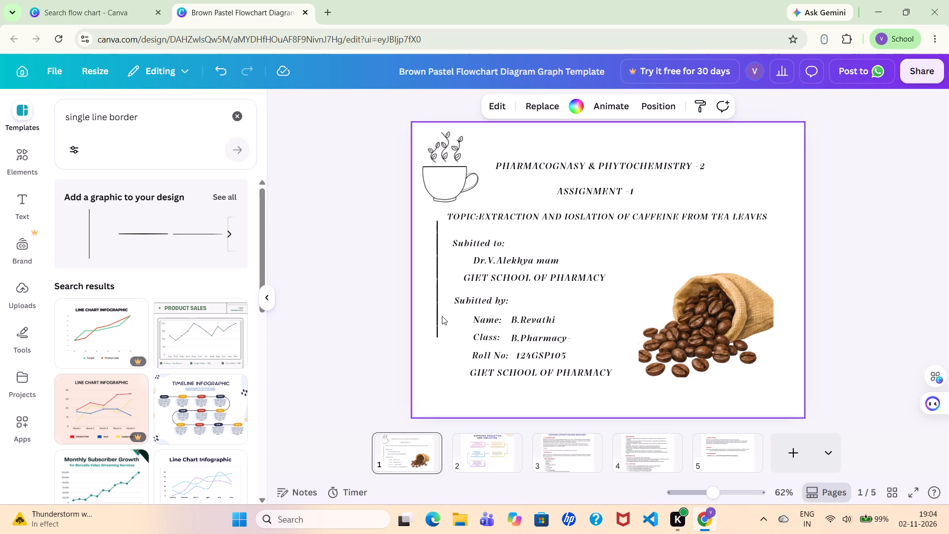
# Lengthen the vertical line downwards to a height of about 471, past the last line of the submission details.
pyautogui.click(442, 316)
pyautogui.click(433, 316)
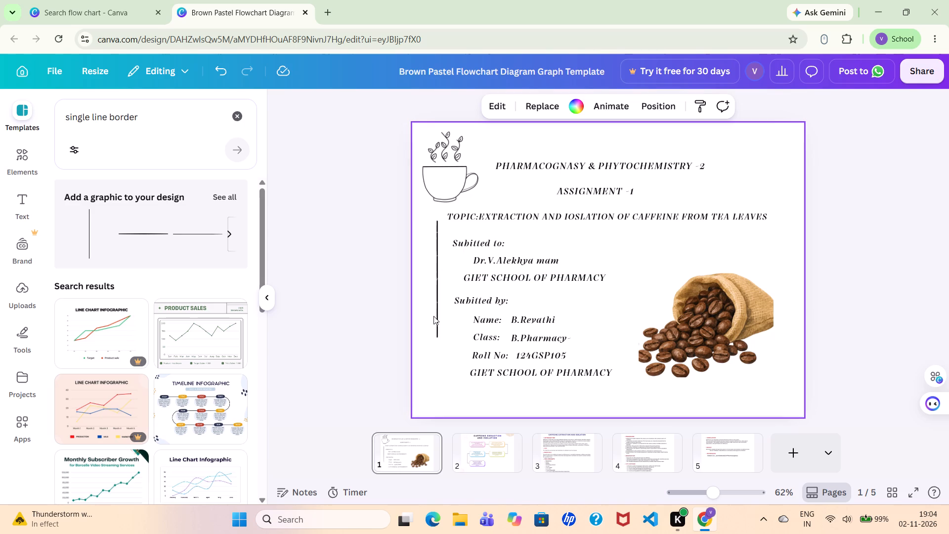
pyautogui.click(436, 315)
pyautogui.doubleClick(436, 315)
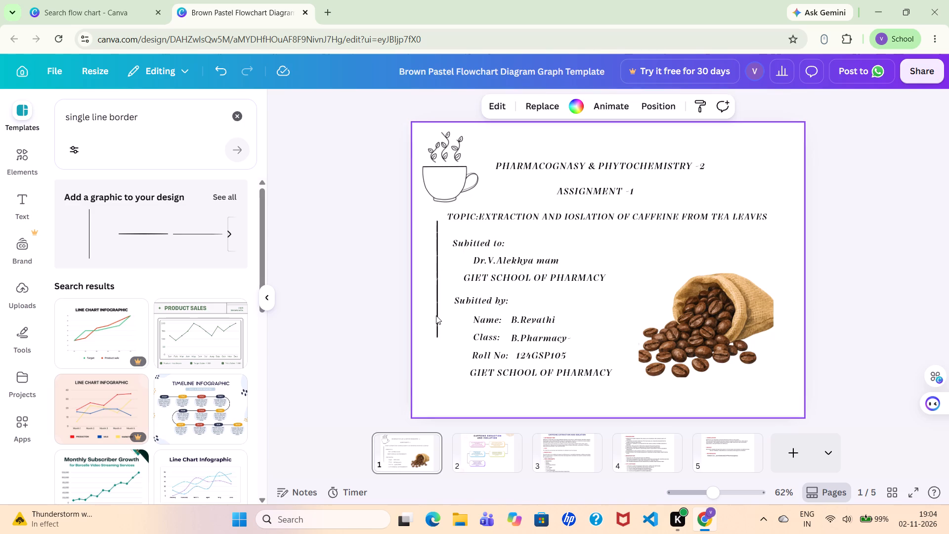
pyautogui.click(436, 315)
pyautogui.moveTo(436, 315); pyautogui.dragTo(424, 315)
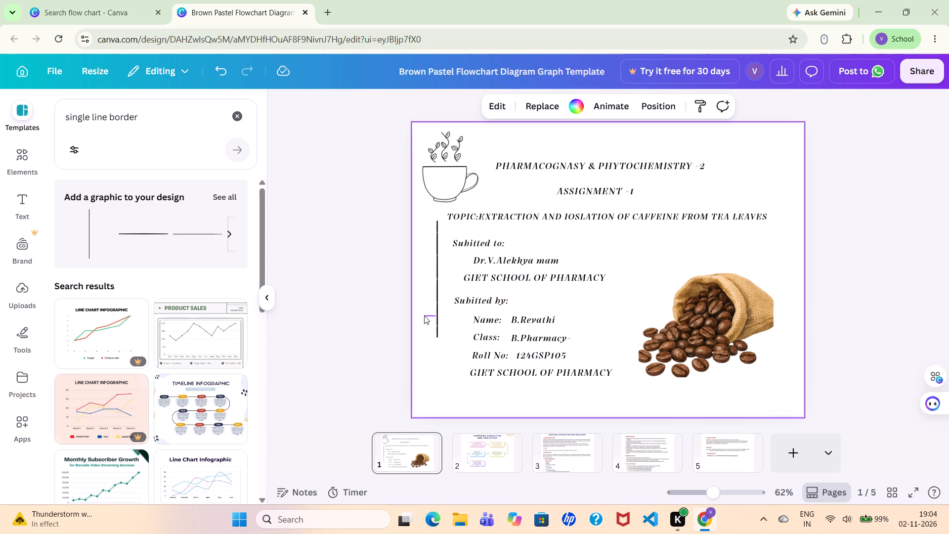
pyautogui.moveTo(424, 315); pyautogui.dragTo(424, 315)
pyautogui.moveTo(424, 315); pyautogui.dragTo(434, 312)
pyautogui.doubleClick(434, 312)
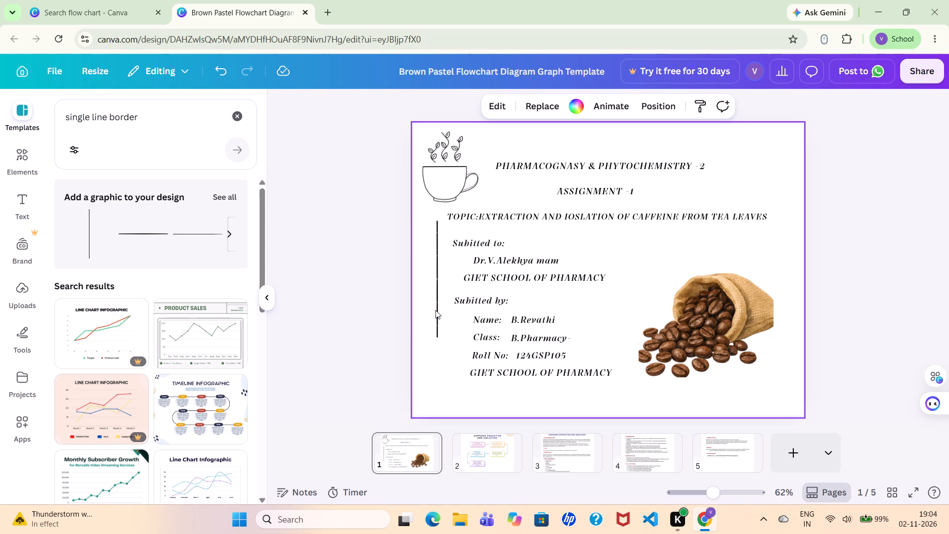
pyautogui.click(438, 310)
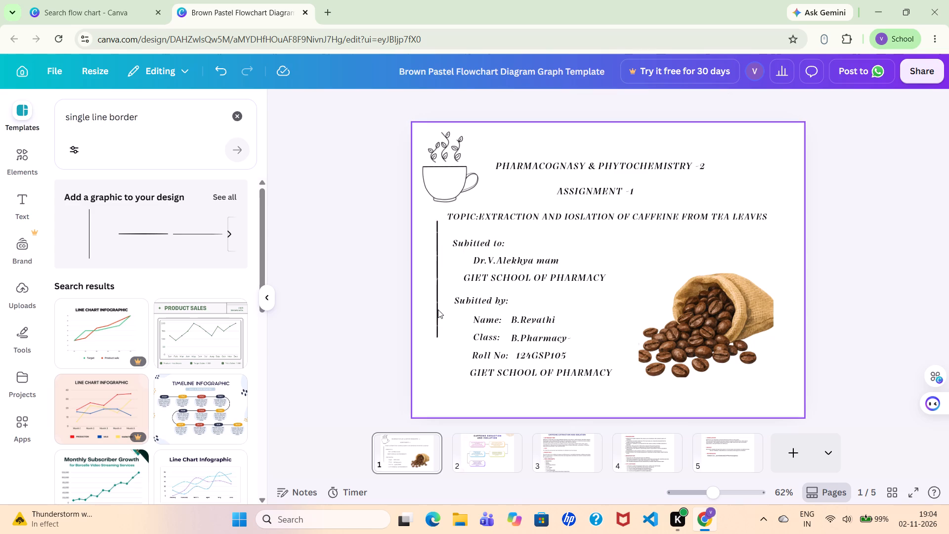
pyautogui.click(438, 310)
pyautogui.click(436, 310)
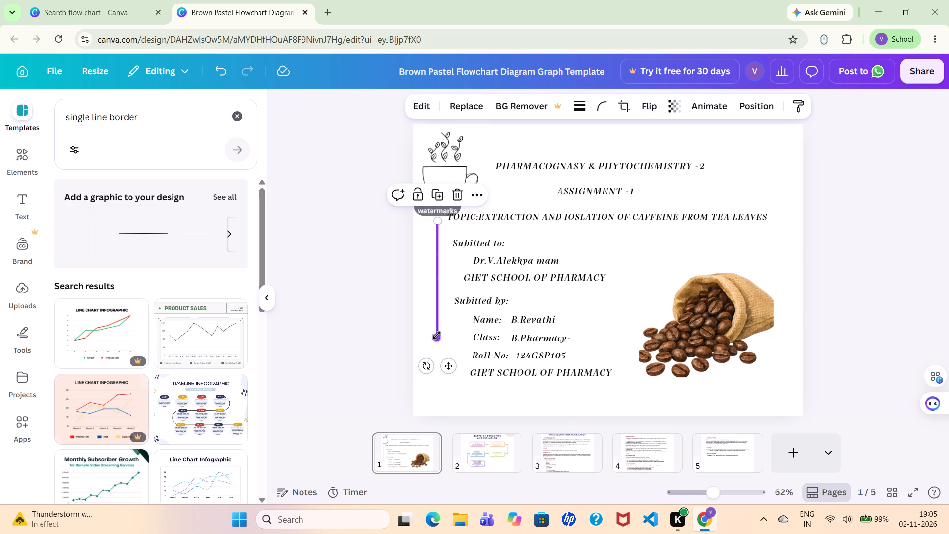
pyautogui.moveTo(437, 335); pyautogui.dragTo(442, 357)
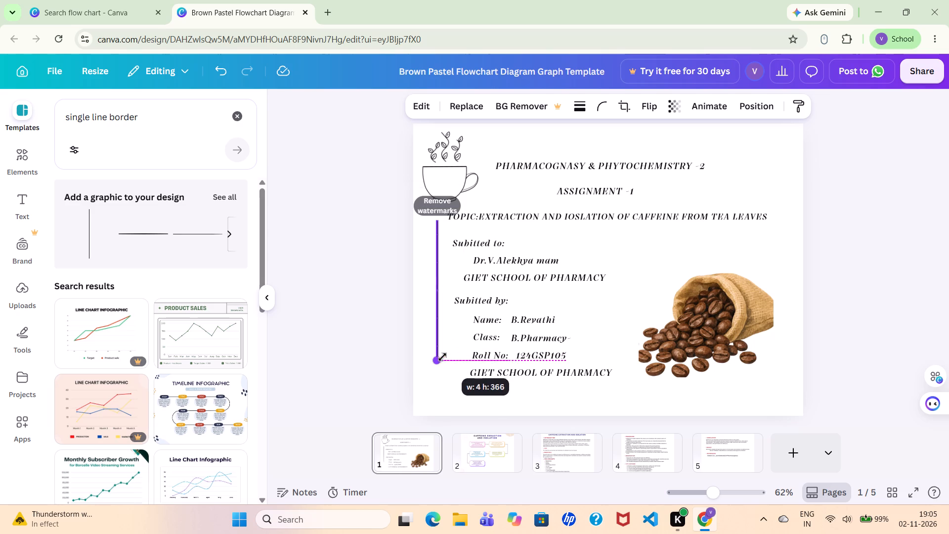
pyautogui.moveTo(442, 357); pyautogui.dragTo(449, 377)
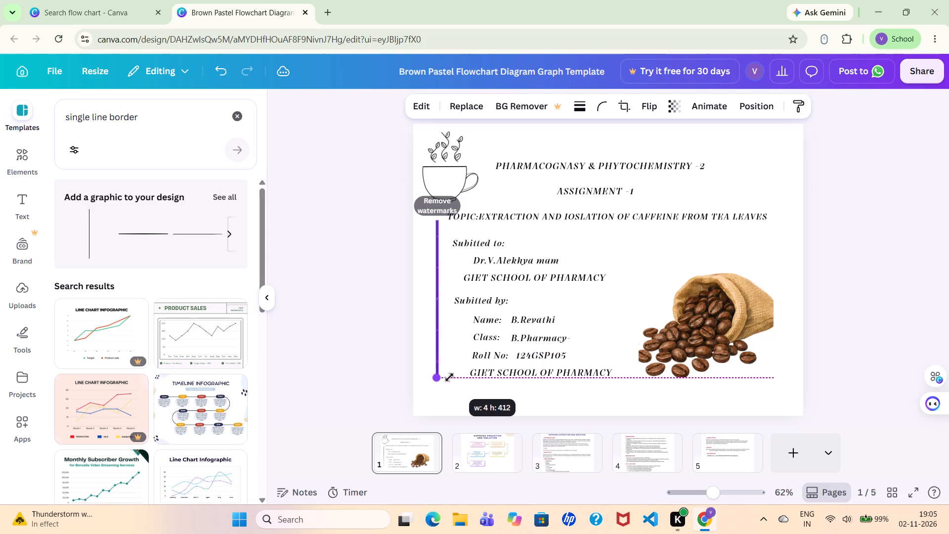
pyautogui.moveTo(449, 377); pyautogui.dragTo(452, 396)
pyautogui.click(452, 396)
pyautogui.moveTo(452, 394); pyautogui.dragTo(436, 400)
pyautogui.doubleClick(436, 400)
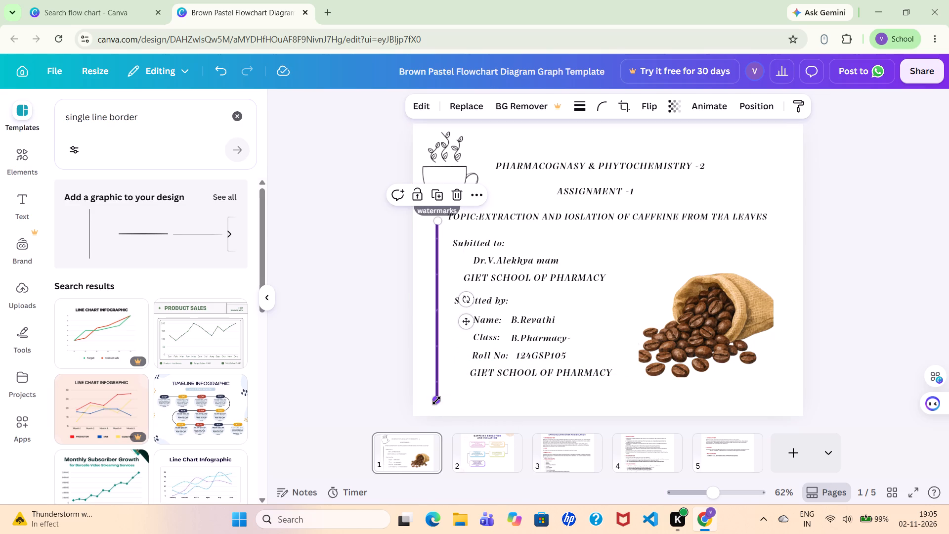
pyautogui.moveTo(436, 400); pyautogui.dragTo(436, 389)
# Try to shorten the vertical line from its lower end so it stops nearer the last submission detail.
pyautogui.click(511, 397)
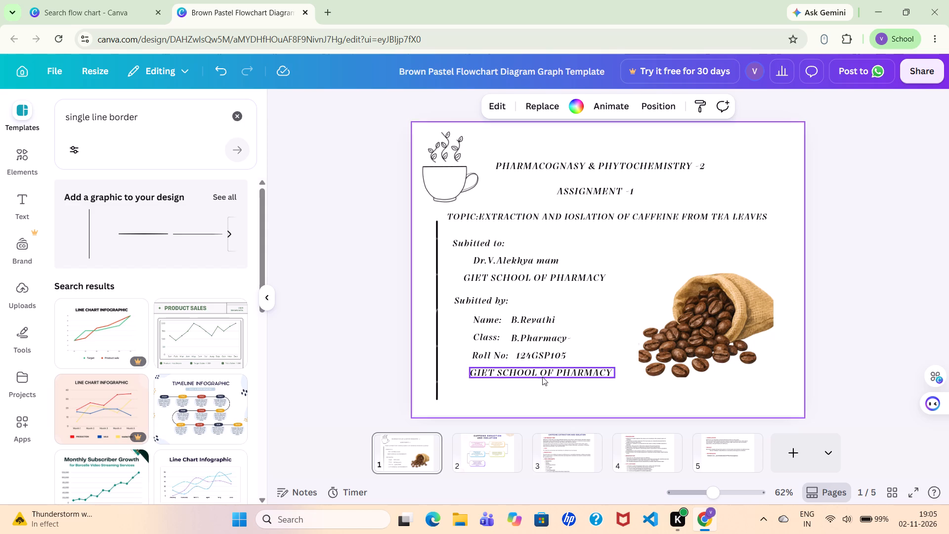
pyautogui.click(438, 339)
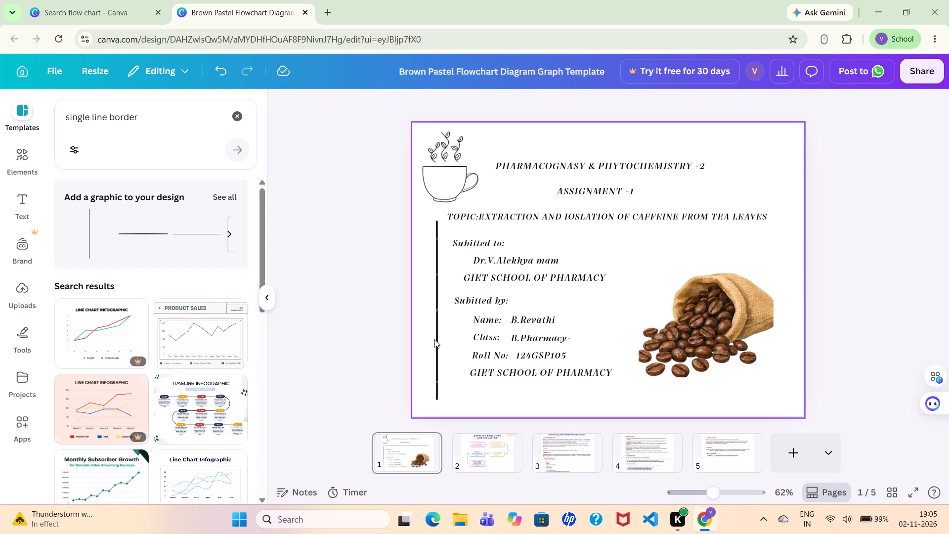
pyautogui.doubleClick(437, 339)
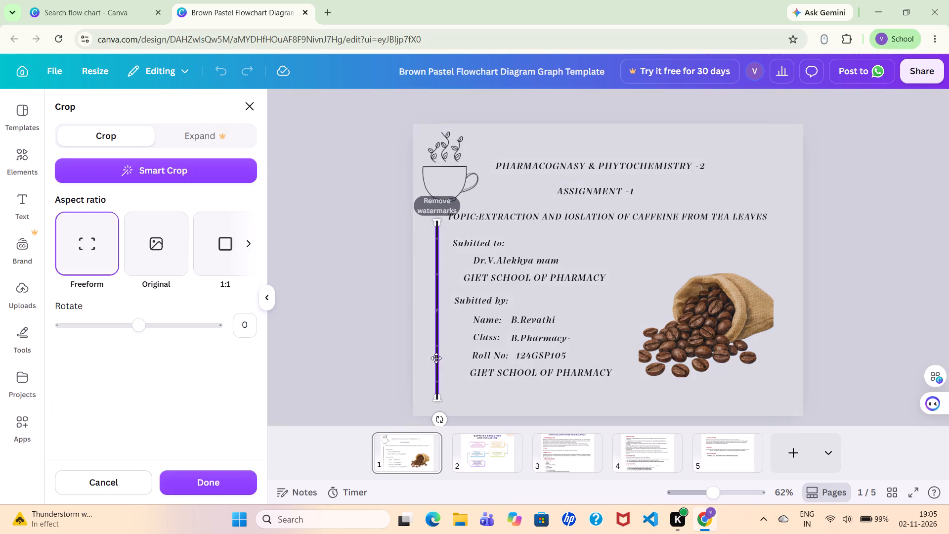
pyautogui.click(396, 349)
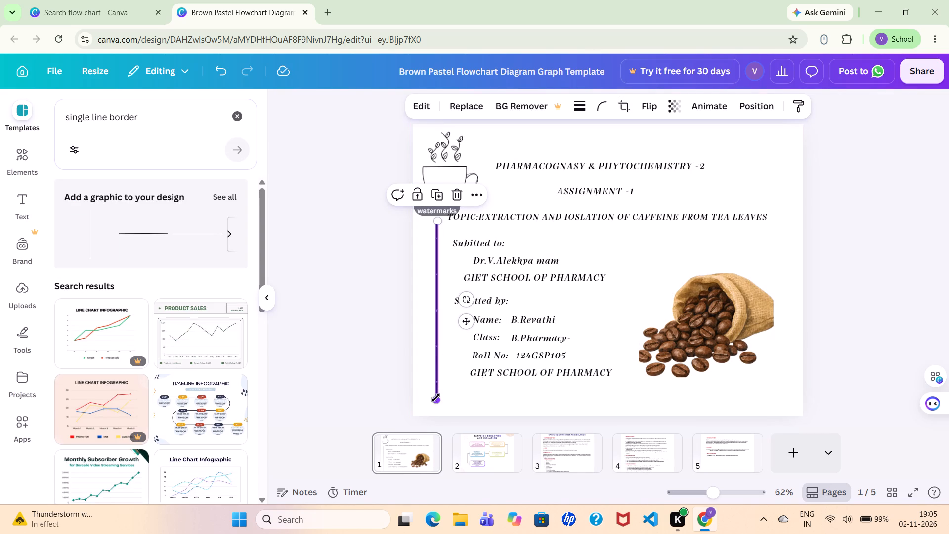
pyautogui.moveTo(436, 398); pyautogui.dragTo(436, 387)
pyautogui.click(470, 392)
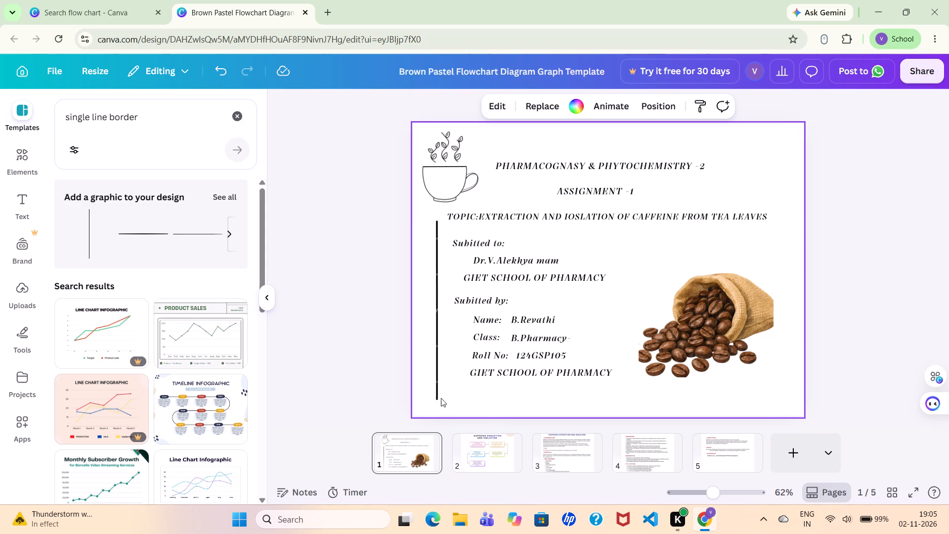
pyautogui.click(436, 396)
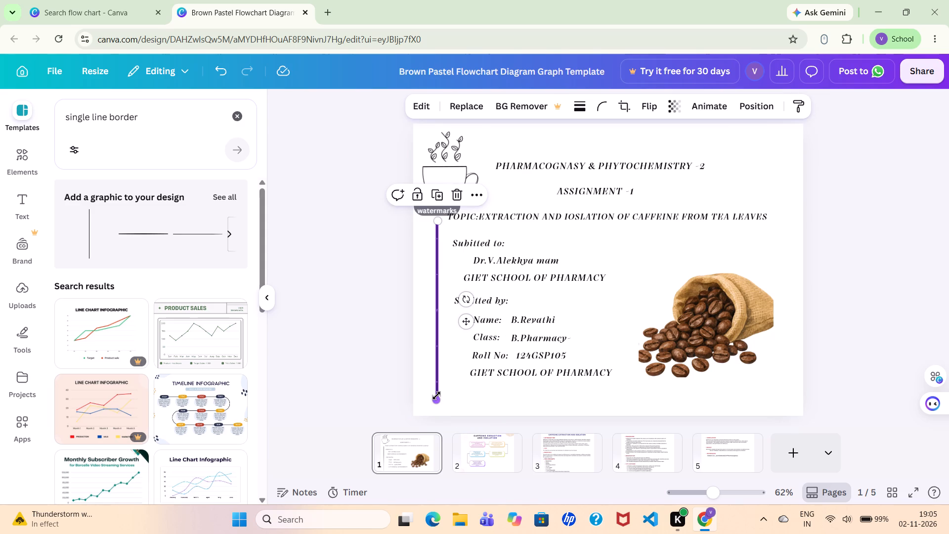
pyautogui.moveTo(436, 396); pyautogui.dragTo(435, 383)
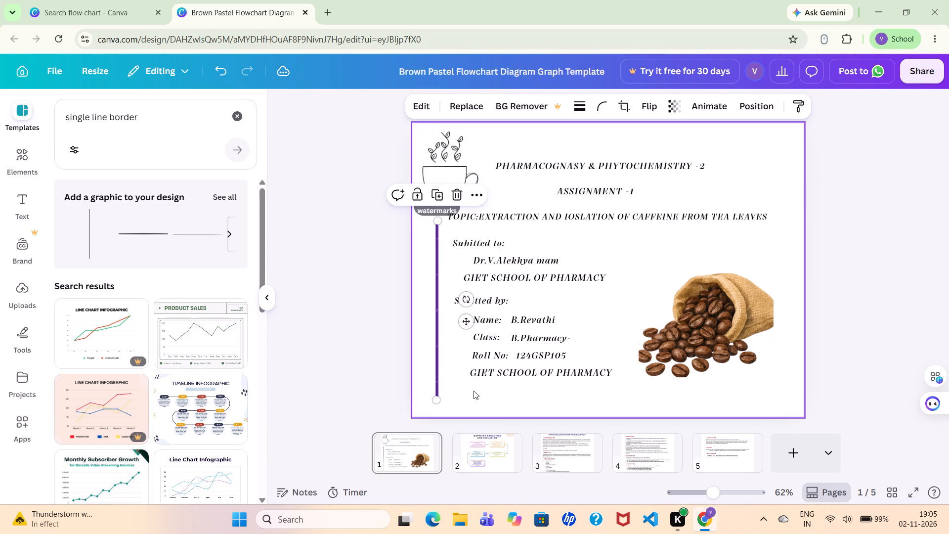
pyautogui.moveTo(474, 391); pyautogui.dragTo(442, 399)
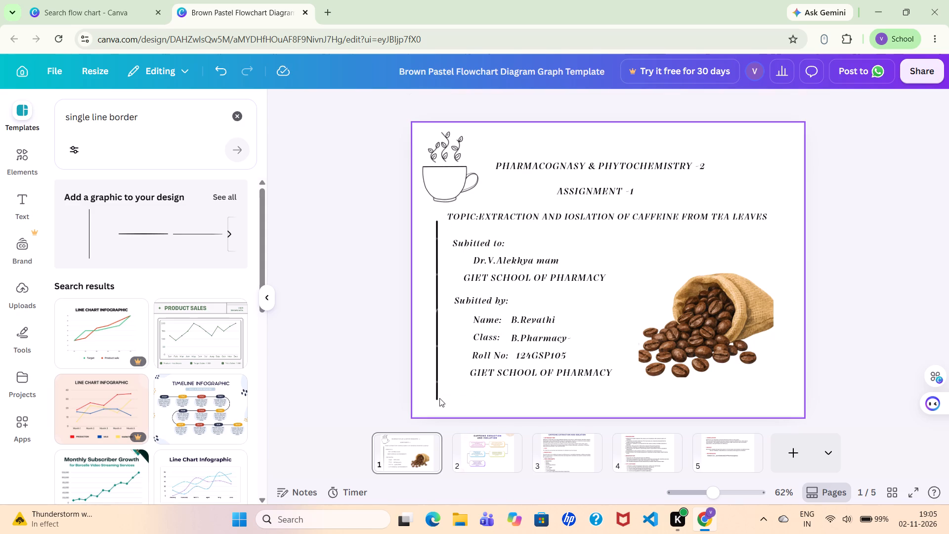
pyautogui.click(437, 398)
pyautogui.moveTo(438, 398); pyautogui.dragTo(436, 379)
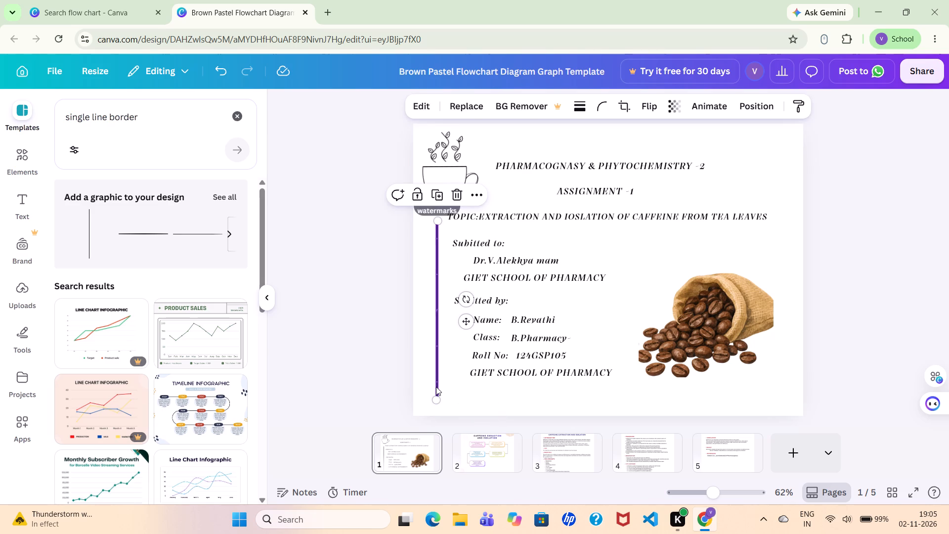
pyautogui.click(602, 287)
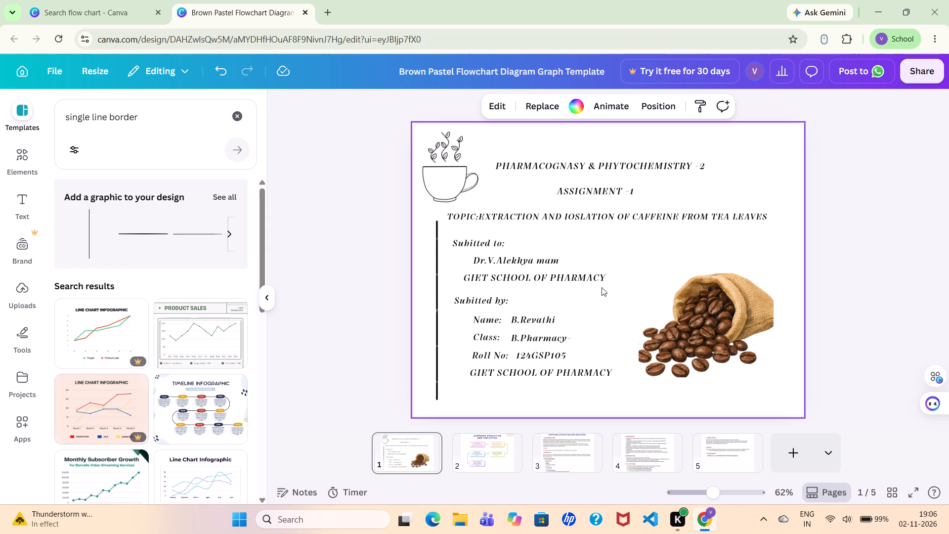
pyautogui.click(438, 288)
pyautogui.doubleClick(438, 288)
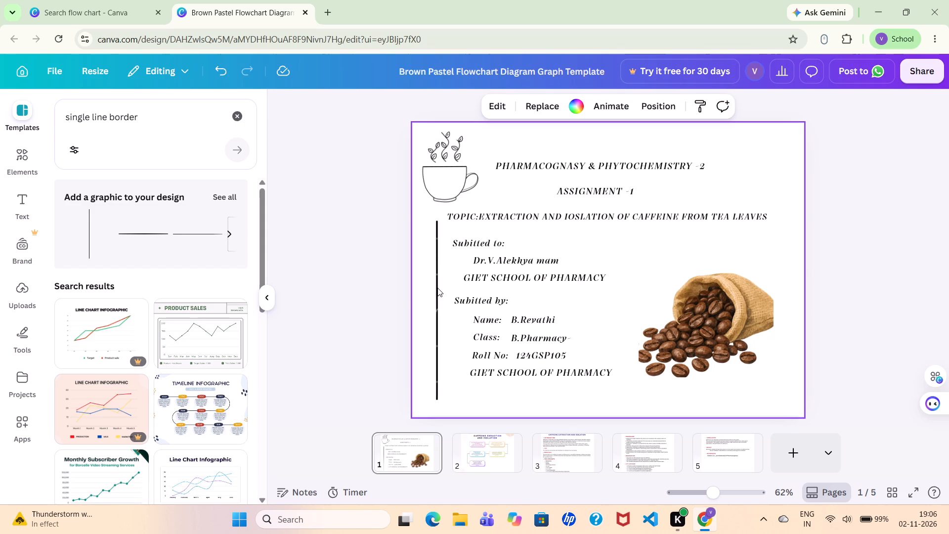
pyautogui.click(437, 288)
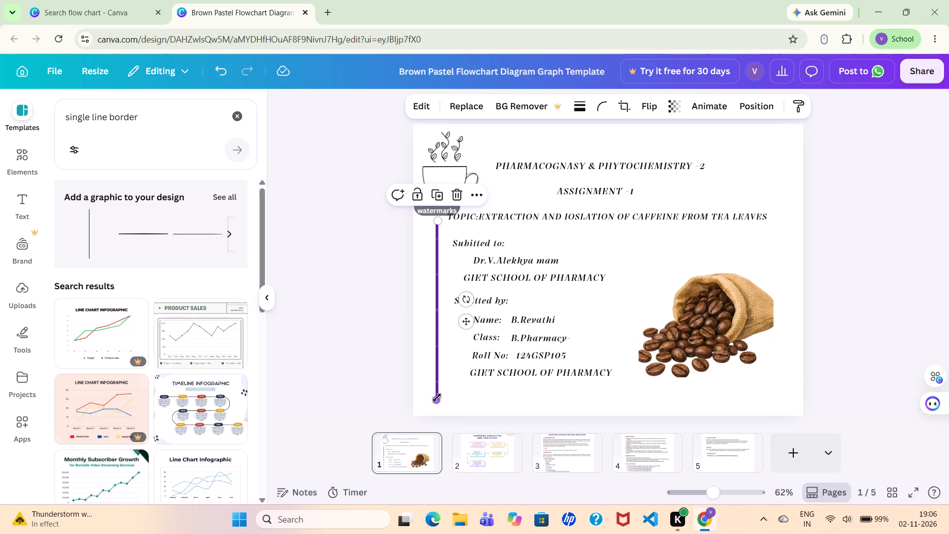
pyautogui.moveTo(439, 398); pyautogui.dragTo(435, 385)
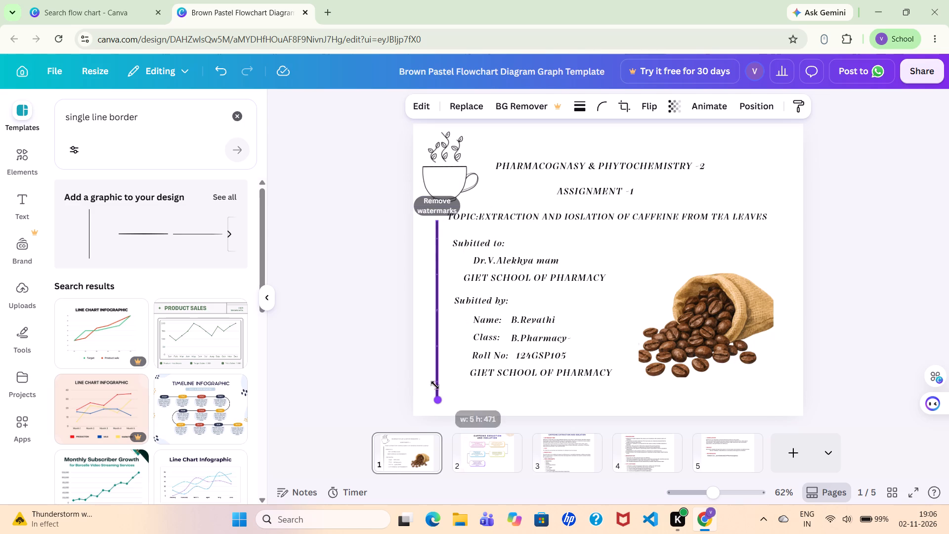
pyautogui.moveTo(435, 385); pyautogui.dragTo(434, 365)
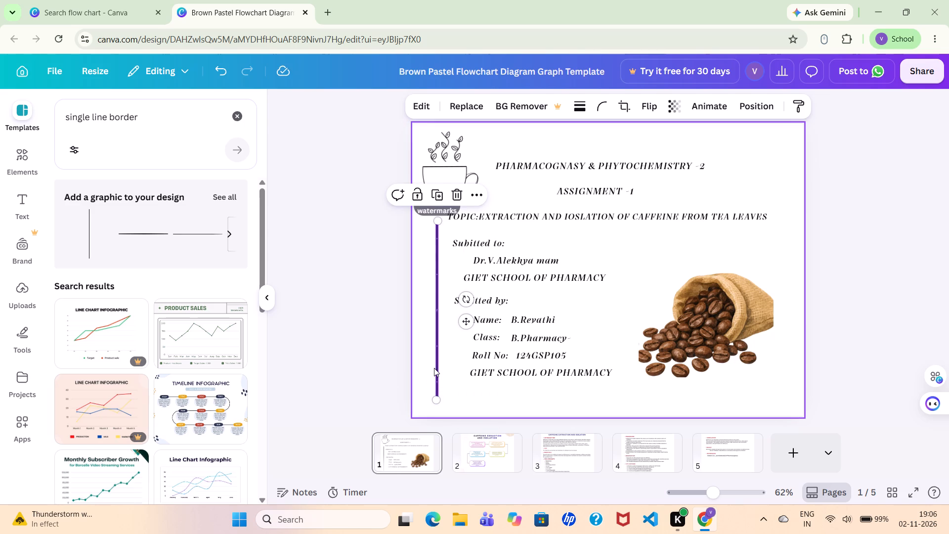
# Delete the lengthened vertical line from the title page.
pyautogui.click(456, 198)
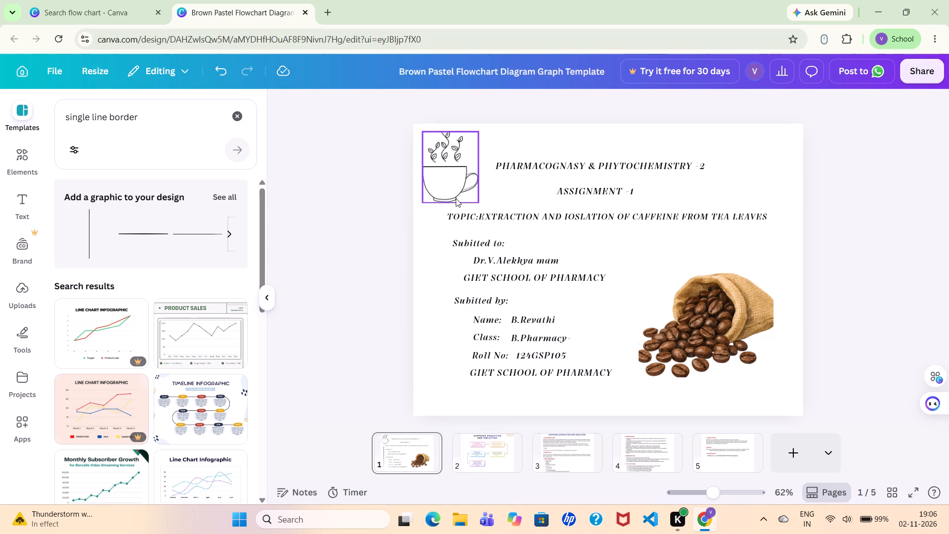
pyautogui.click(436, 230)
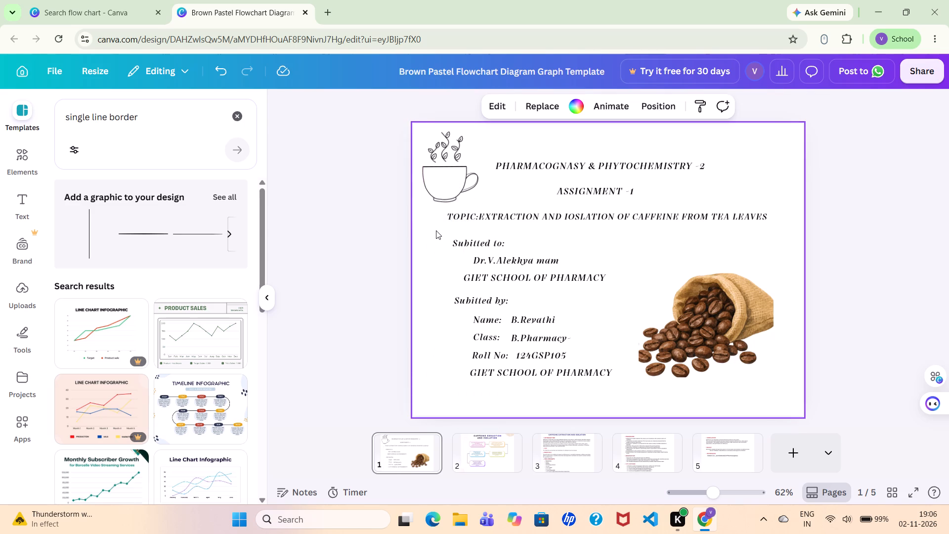
# Add a fresh vertical line graphic and position it close beside the start of the submission details, below the topic heading.
pyautogui.click(92, 230)
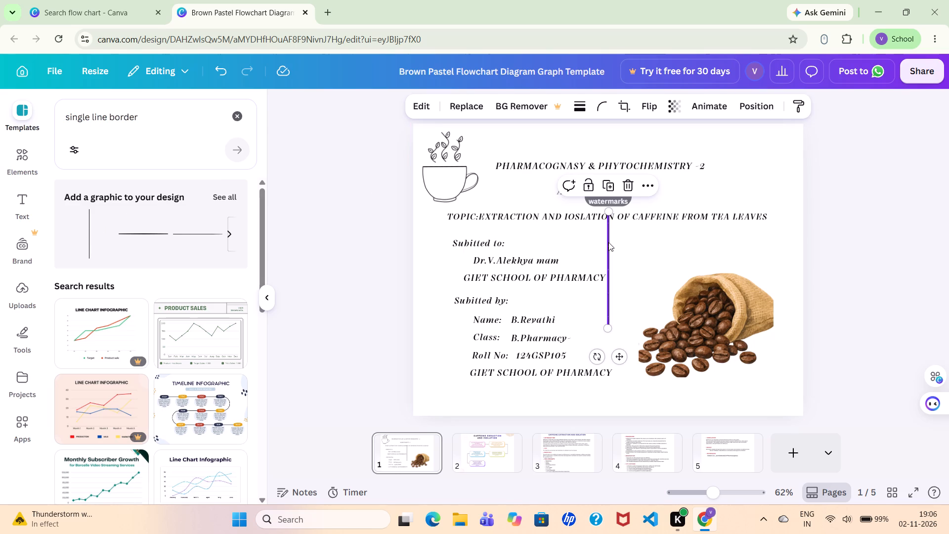
pyautogui.moveTo(607, 248); pyautogui.dragTo(566, 258)
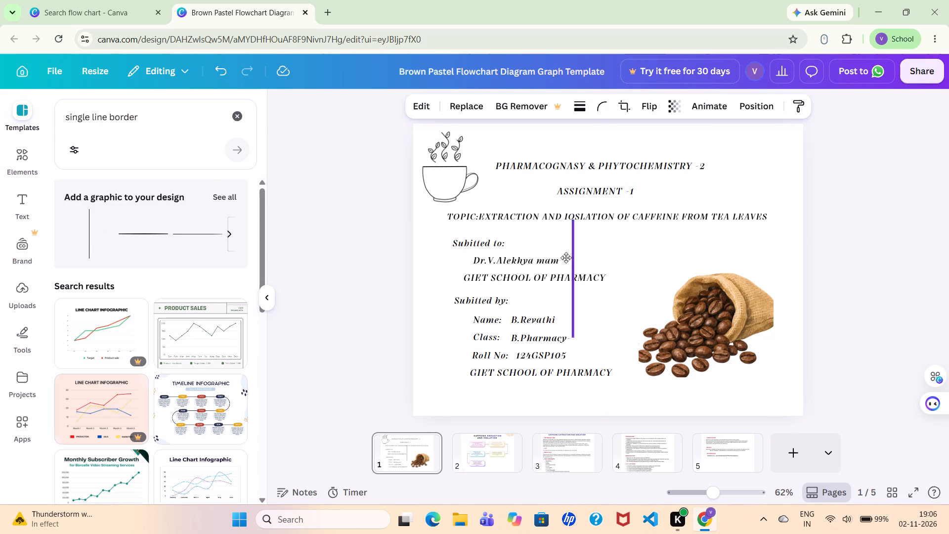
pyautogui.moveTo(566, 258); pyautogui.dragTo(440, 263)
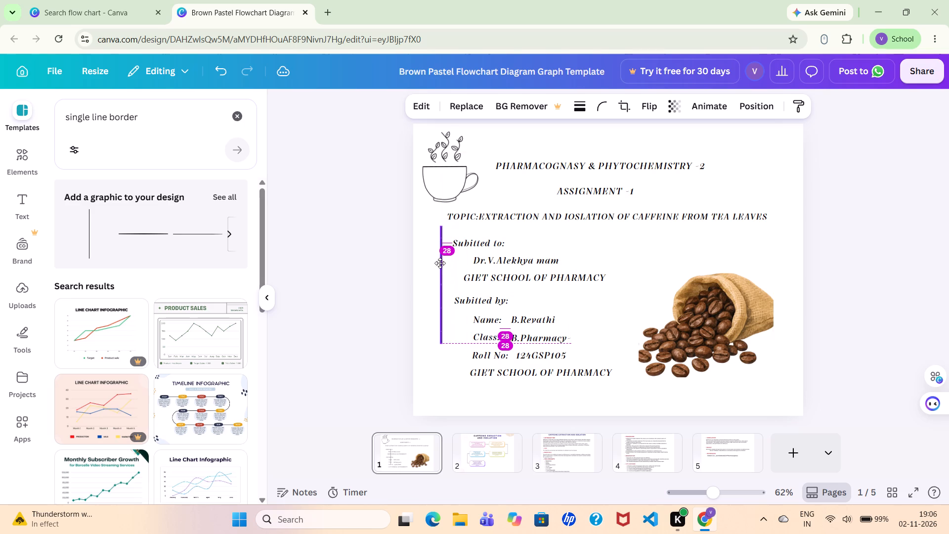
pyautogui.moveTo(440, 263); pyautogui.dragTo(440, 261)
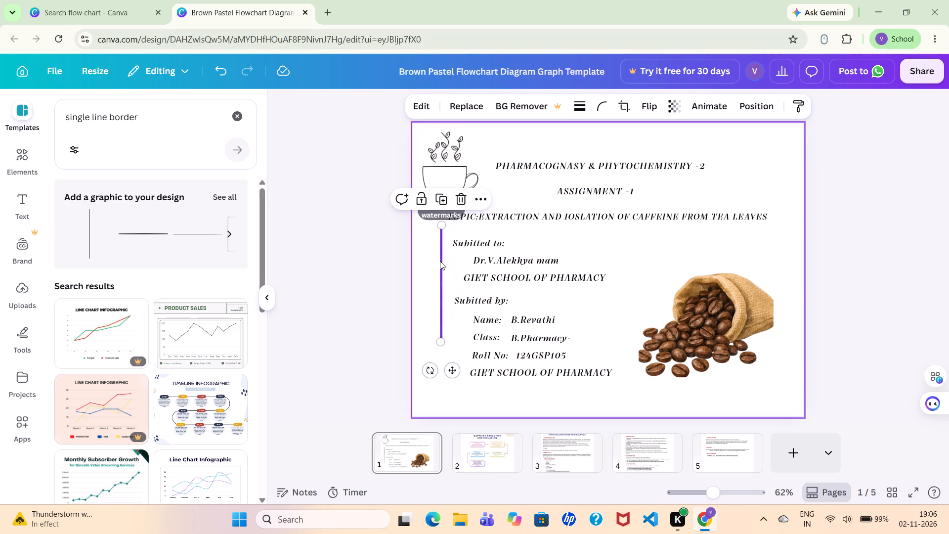
pyautogui.click(632, 229)
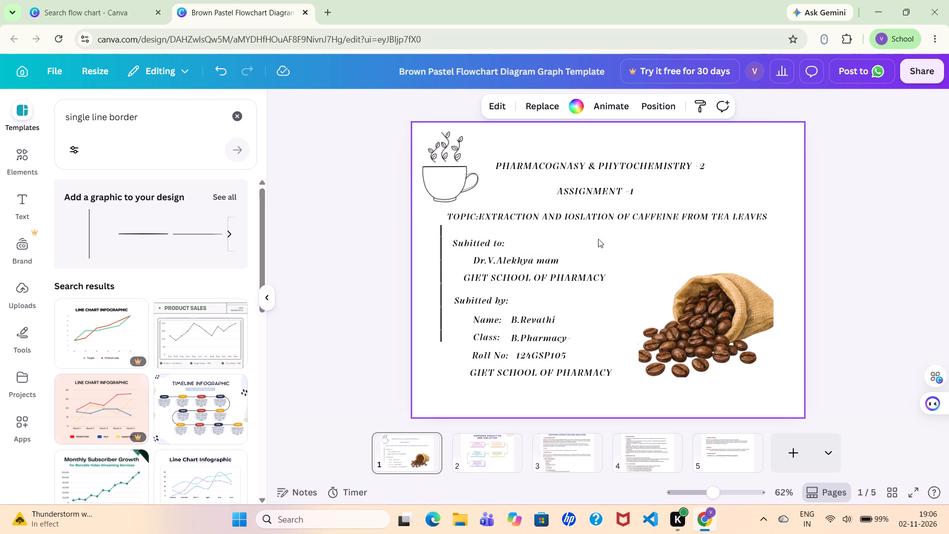
# Extend the upper end of the vertical line beside the submission details up to the level of the topic heading.
pyautogui.click(441, 318)
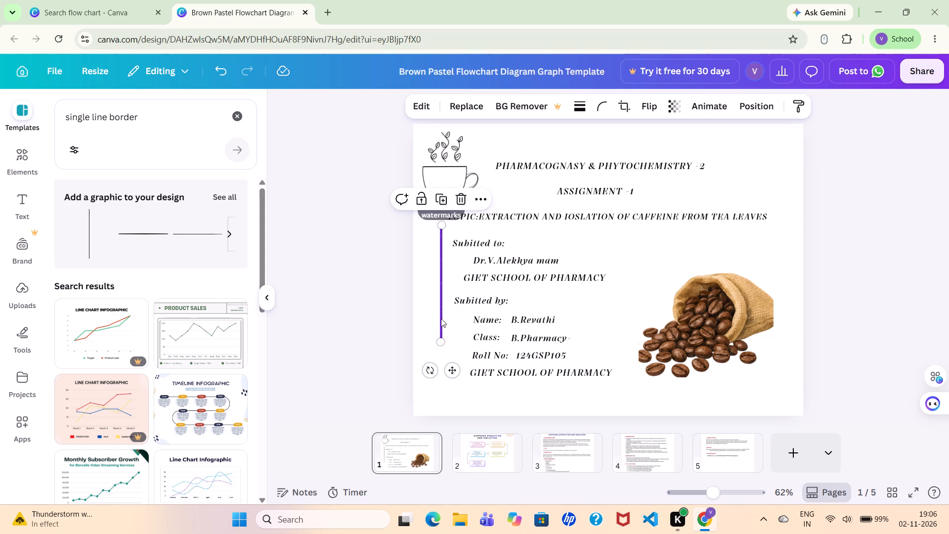
pyautogui.click(595, 233)
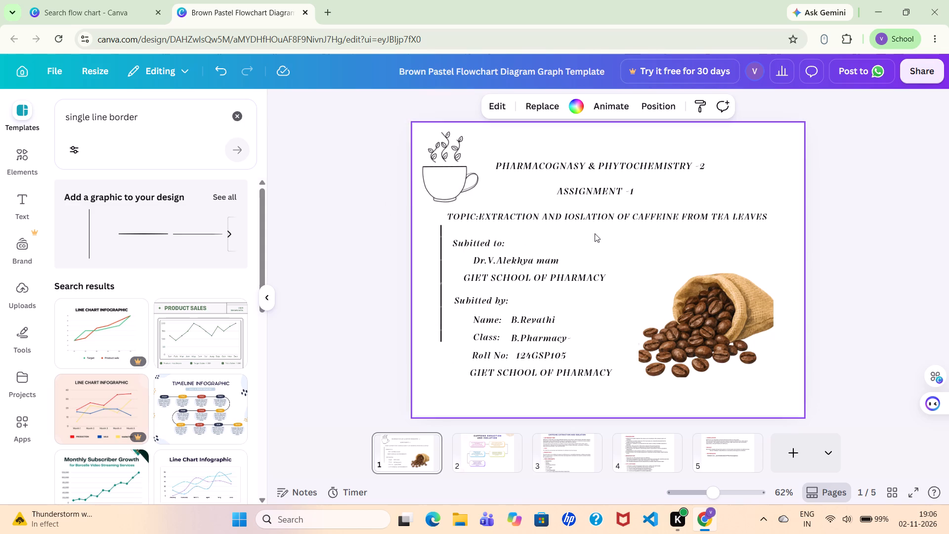
pyautogui.click(439, 248)
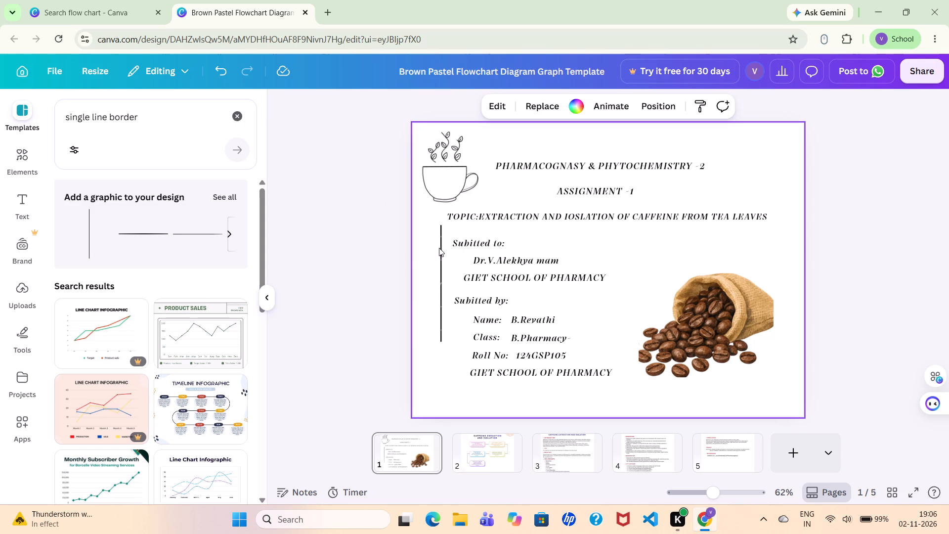
pyautogui.click(441, 246)
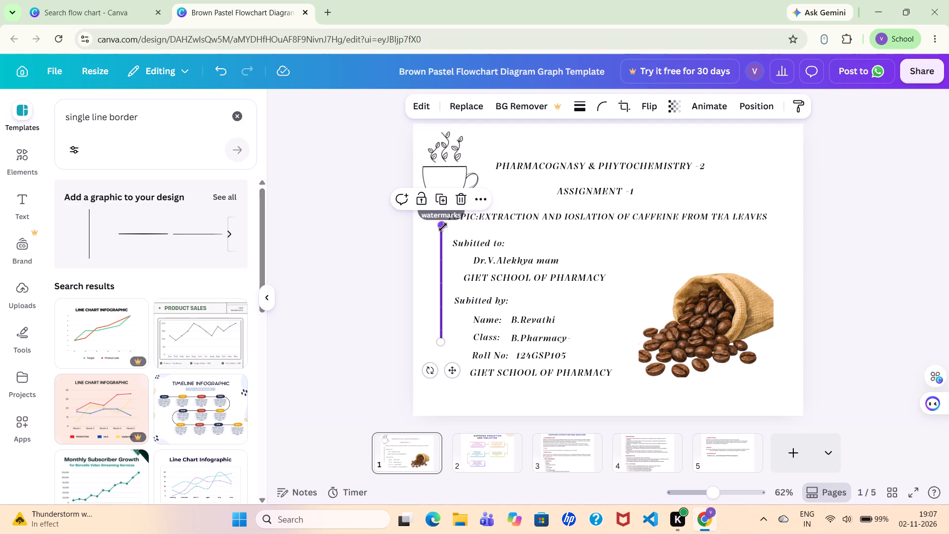
pyautogui.moveTo(443, 227); pyautogui.dragTo(441, 219)
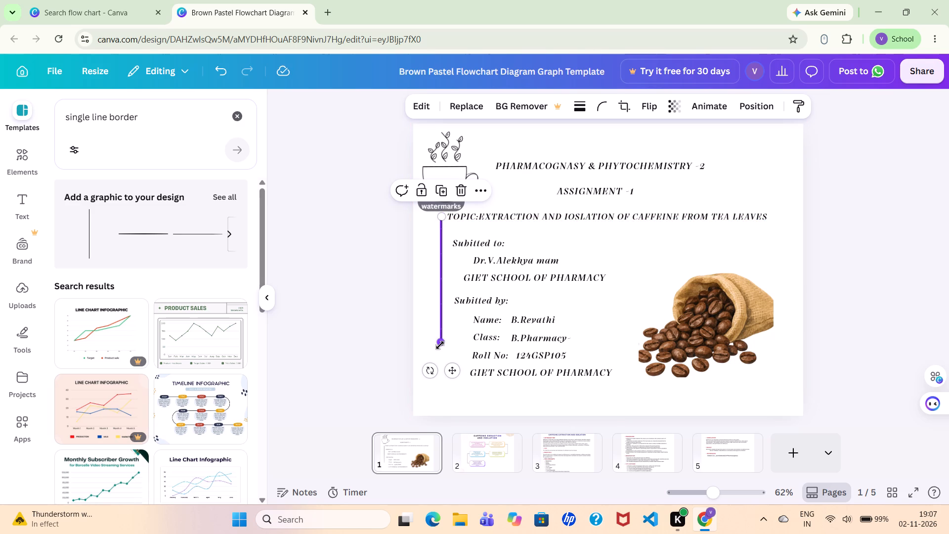
# Lengthen the same vertical line downwards until it ends just below the last line of the submission details.
pyautogui.moveTo(441, 345); pyautogui.dragTo(441, 356)
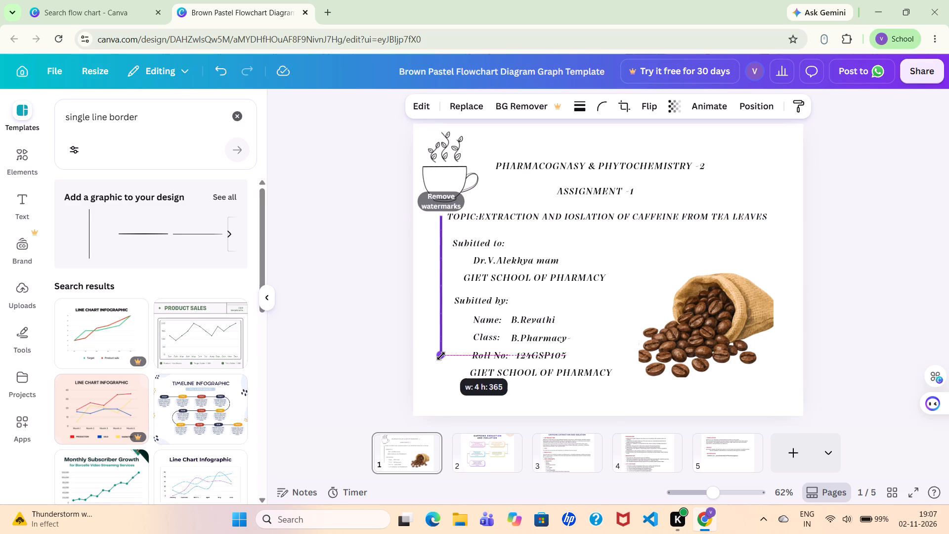
pyautogui.moveTo(441, 356); pyautogui.dragTo(442, 363)
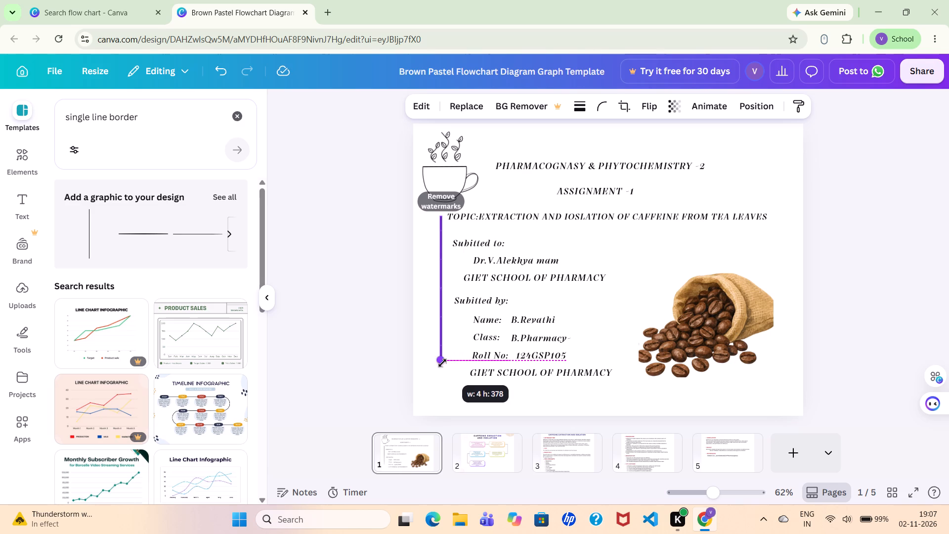
pyautogui.moveTo(442, 363); pyautogui.dragTo(442, 372)
pyautogui.click(442, 372)
pyautogui.moveTo(442, 372); pyautogui.dragTo(442, 378)
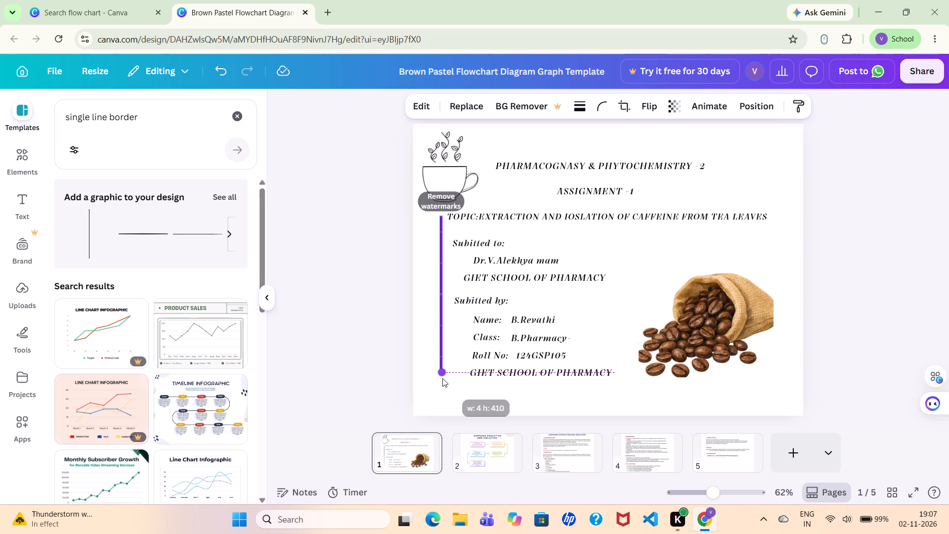
pyautogui.moveTo(442, 378); pyautogui.dragTo(442, 374)
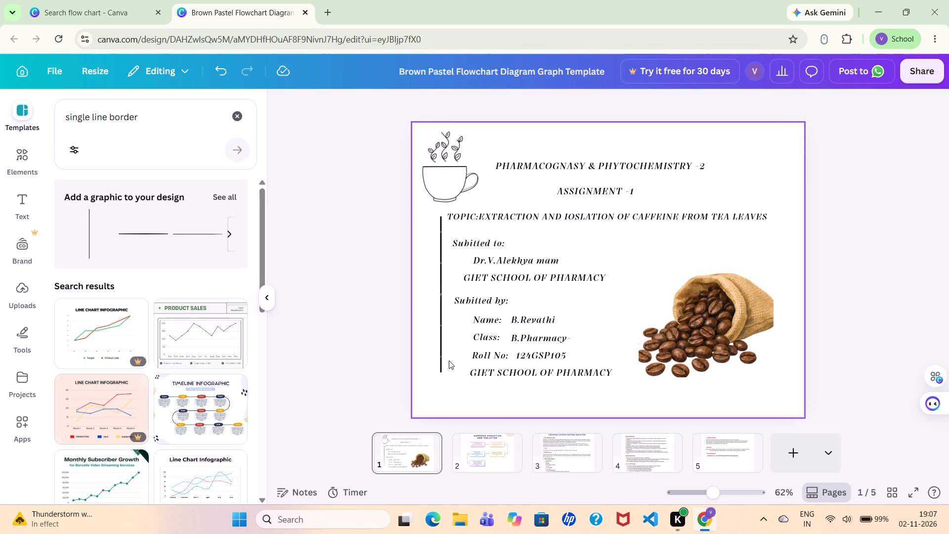
pyautogui.click(451, 353)
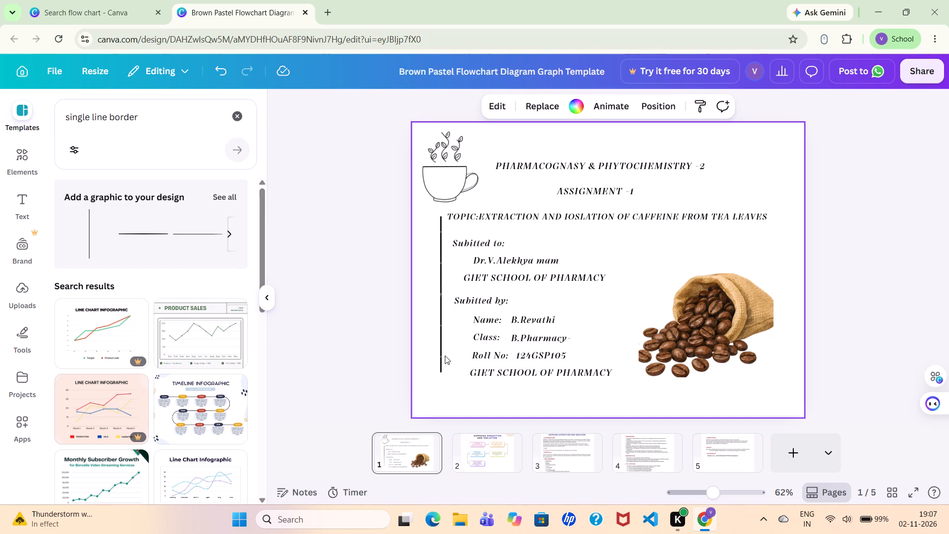
pyautogui.click(441, 355)
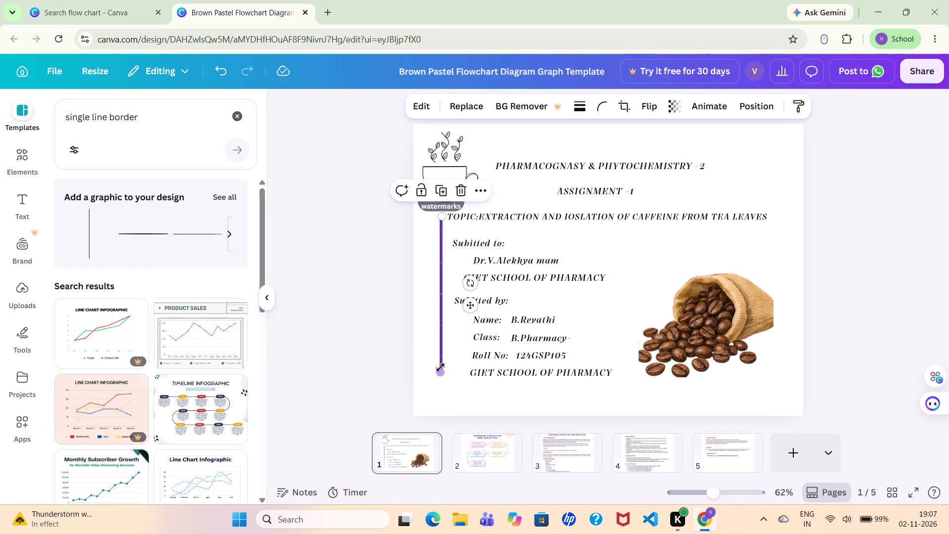
pyautogui.moveTo(440, 367); pyautogui.dragTo(440, 378)
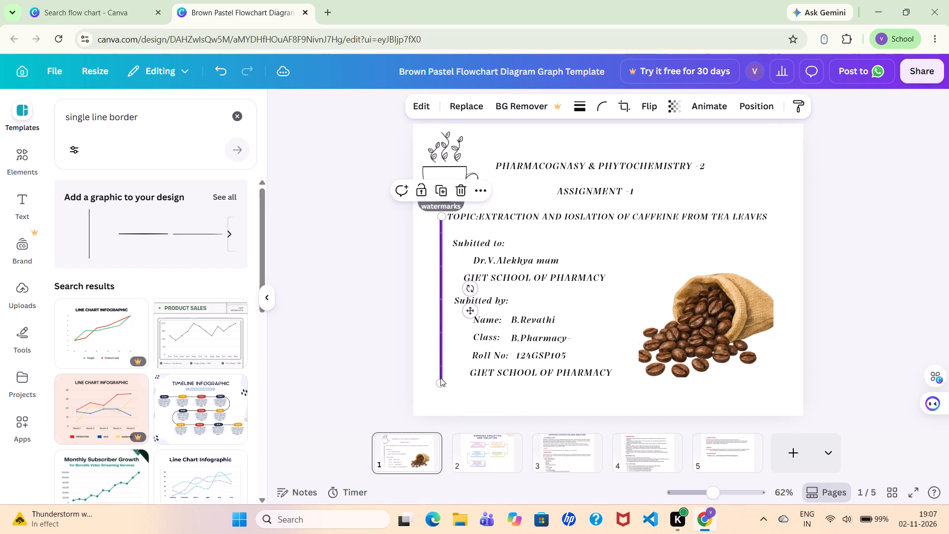
pyautogui.click(517, 387)
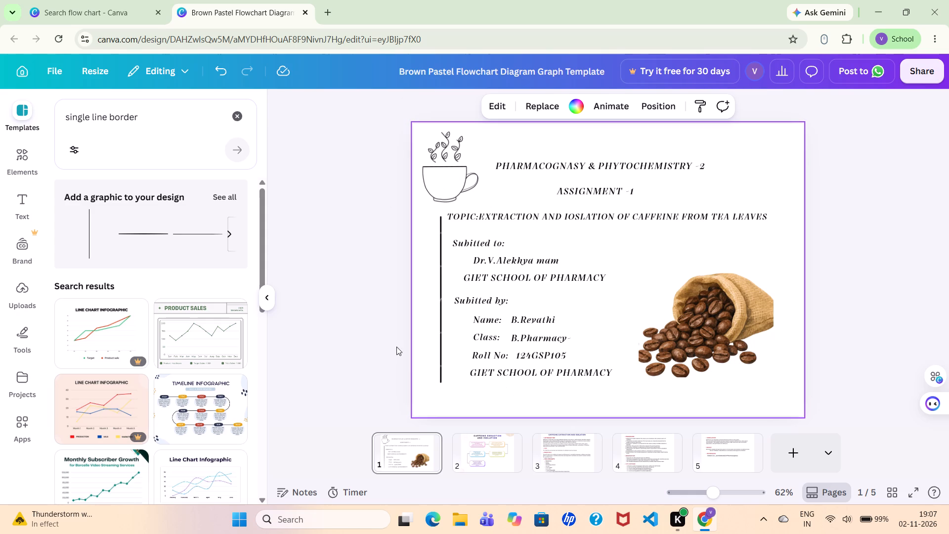
# Add a thin horizontal line graphic under the submission details, starting at the lower end of the vertical line to form a corner.
pyautogui.click(201, 231)
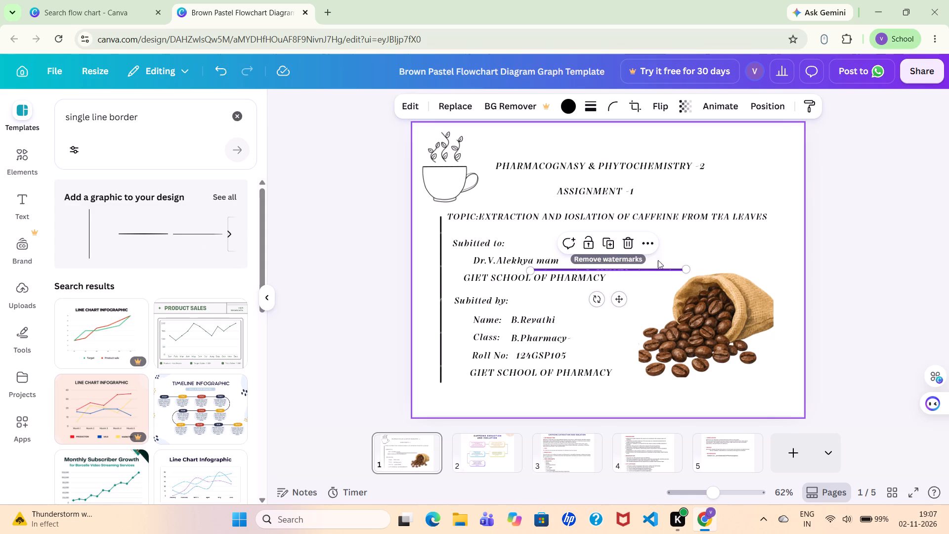
pyautogui.moveTo(655, 268); pyautogui.dragTo(575, 382)
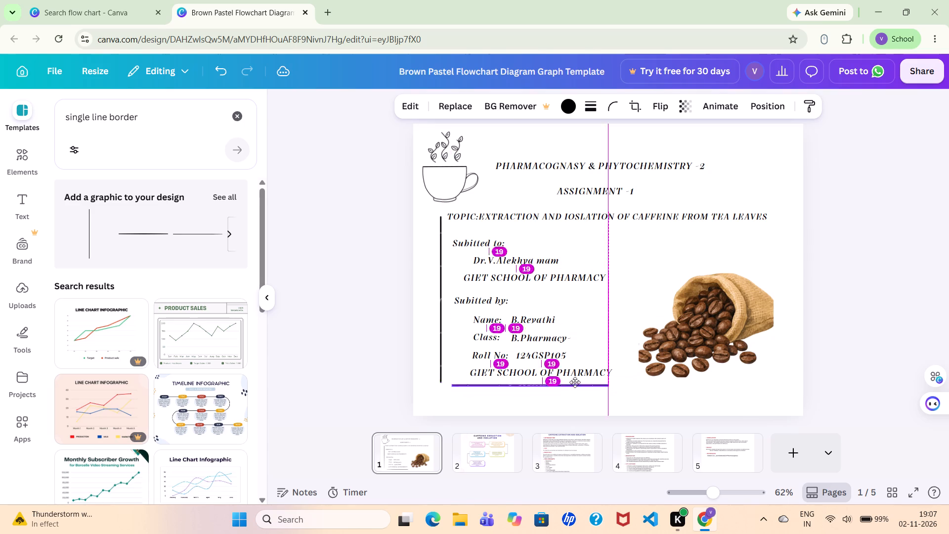
pyautogui.moveTo(575, 382); pyautogui.dragTo(564, 383)
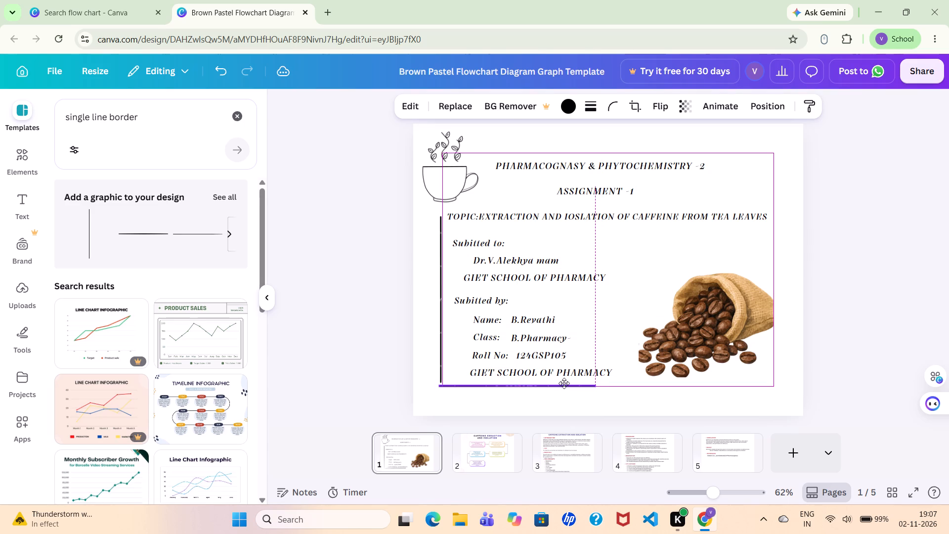
pyautogui.moveTo(564, 383); pyautogui.dragTo(564, 382)
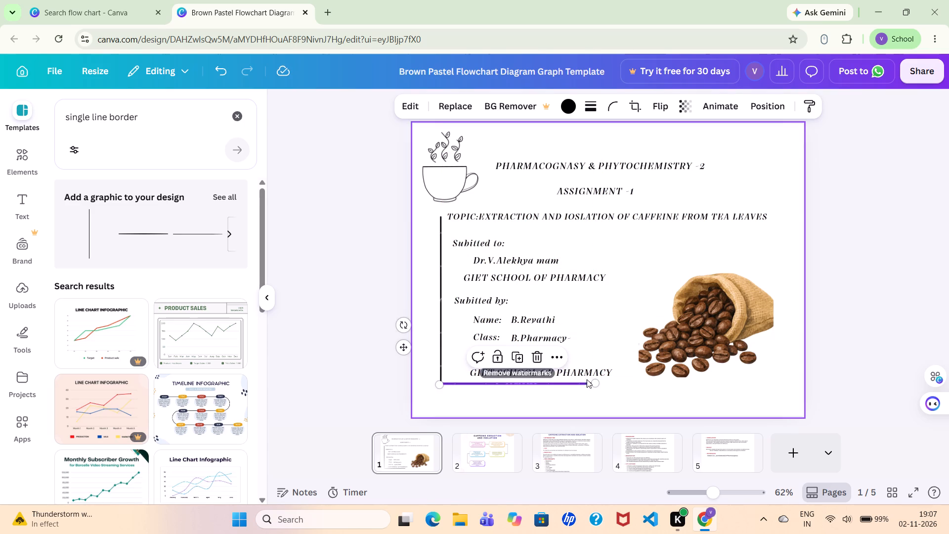
pyautogui.click(658, 385)
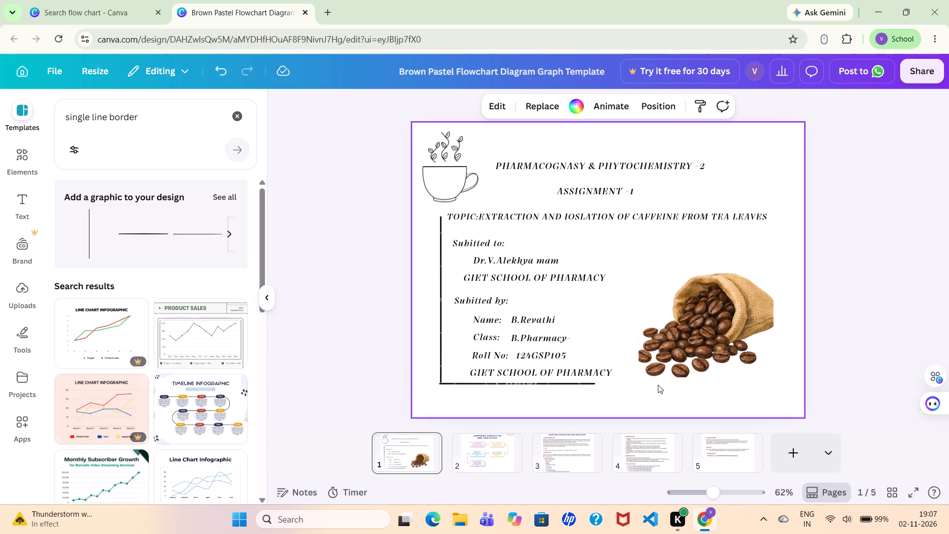
# Lengthen the horizontal line towards the coffee beans picture until it ends just under the picture's near edge.
pyautogui.click(591, 384)
pyautogui.click(591, 384)
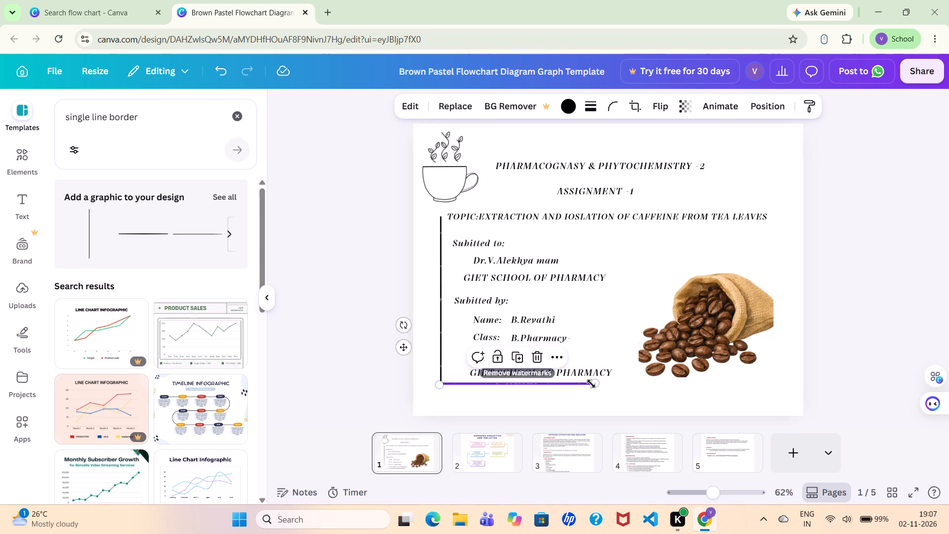
pyautogui.moveTo(592, 384); pyautogui.dragTo(597, 382)
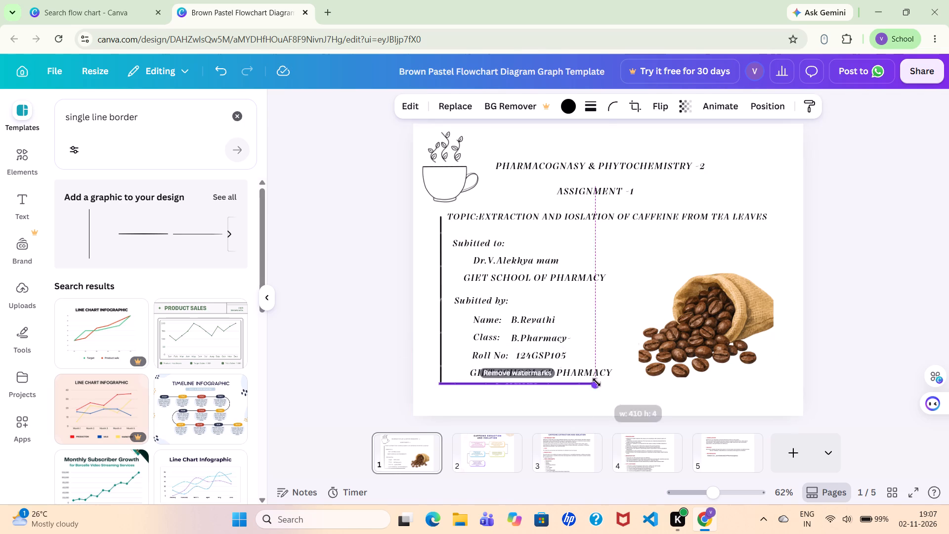
pyautogui.moveTo(597, 382); pyautogui.dragTo(633, 379)
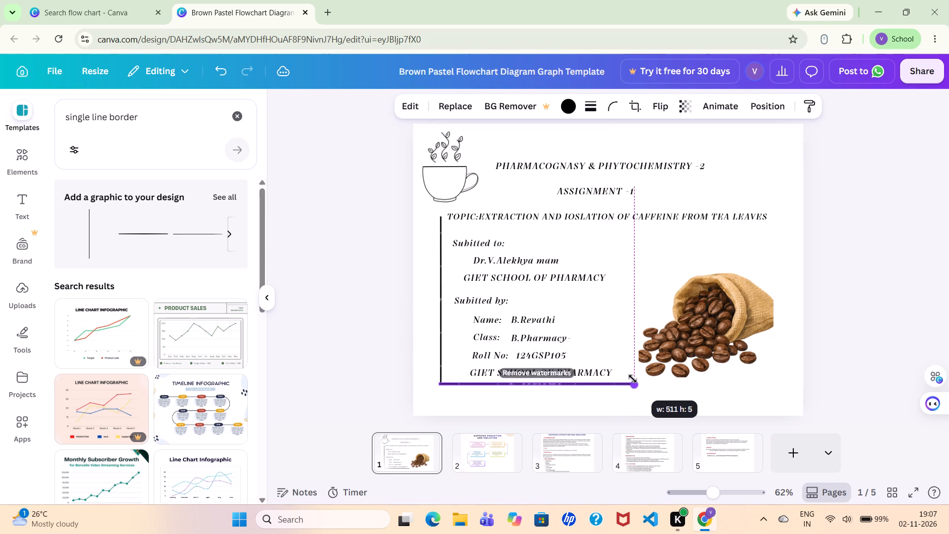
pyautogui.moveTo(633, 379); pyautogui.dragTo(643, 378)
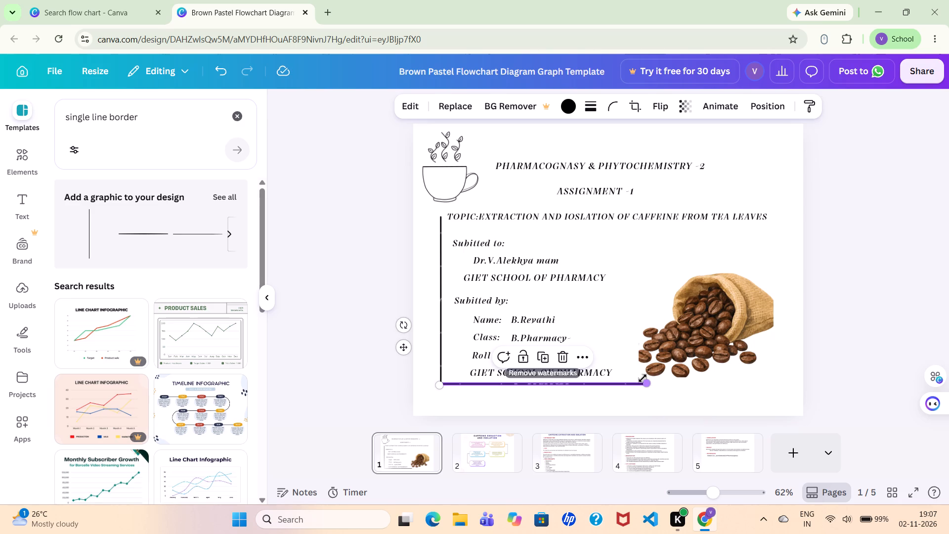
pyautogui.click(623, 325)
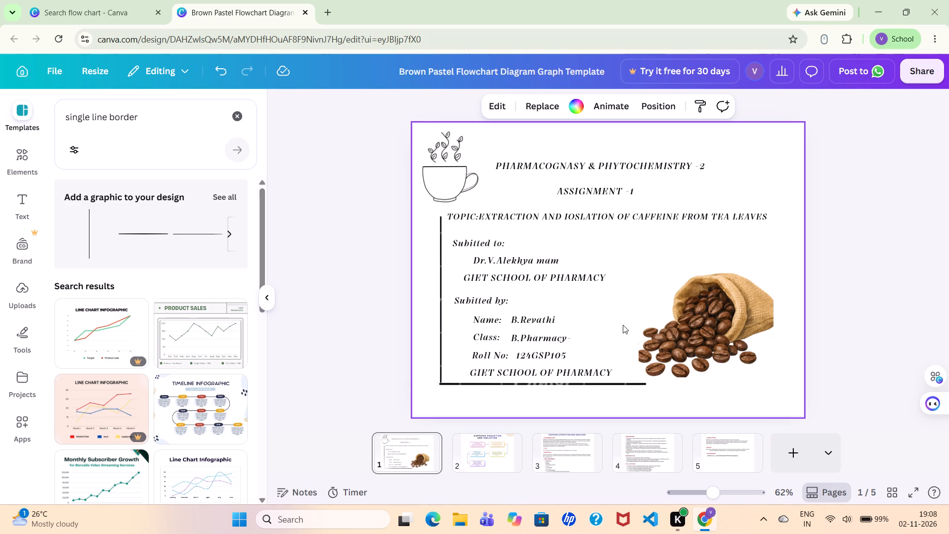
# Add another vertical line graphic and place it near the page's right edge, running from the title level down beside the coffee sack.
pyautogui.click(88, 234)
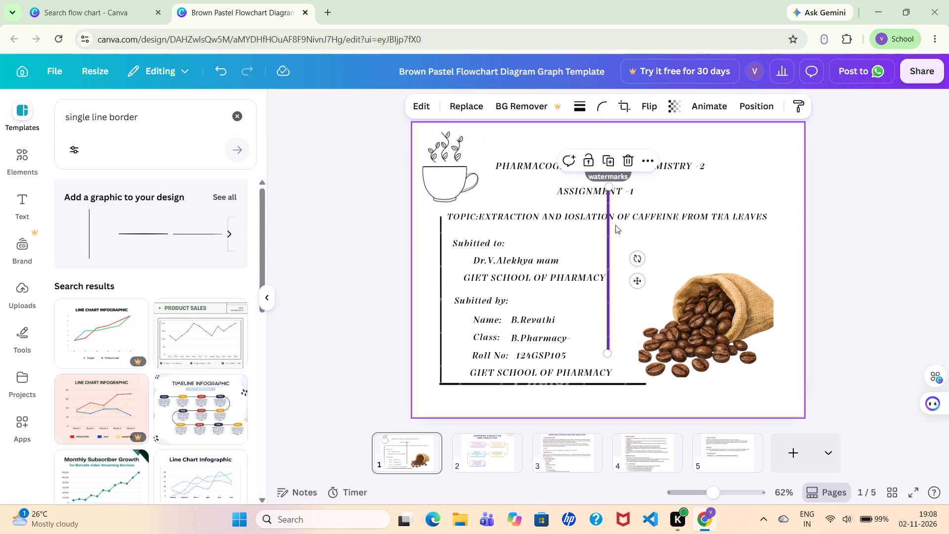
pyautogui.moveTo(613, 236); pyautogui.dragTo(781, 164)
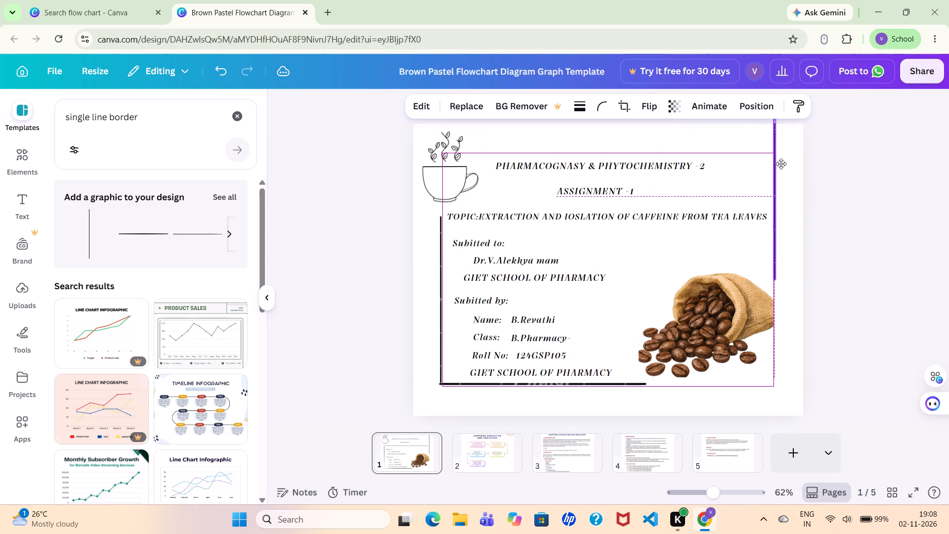
pyautogui.moveTo(781, 164); pyautogui.dragTo(791, 196)
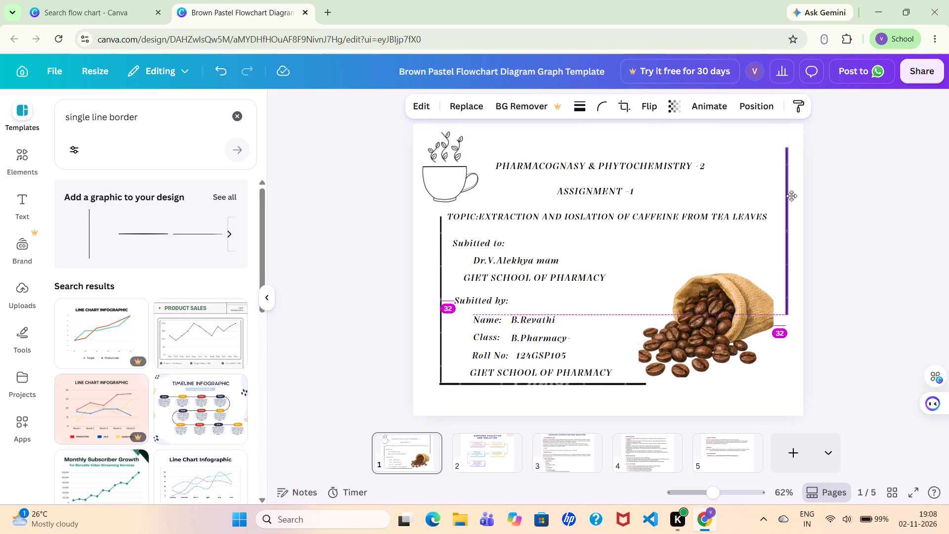
pyautogui.moveTo(791, 196); pyautogui.dragTo(791, 197)
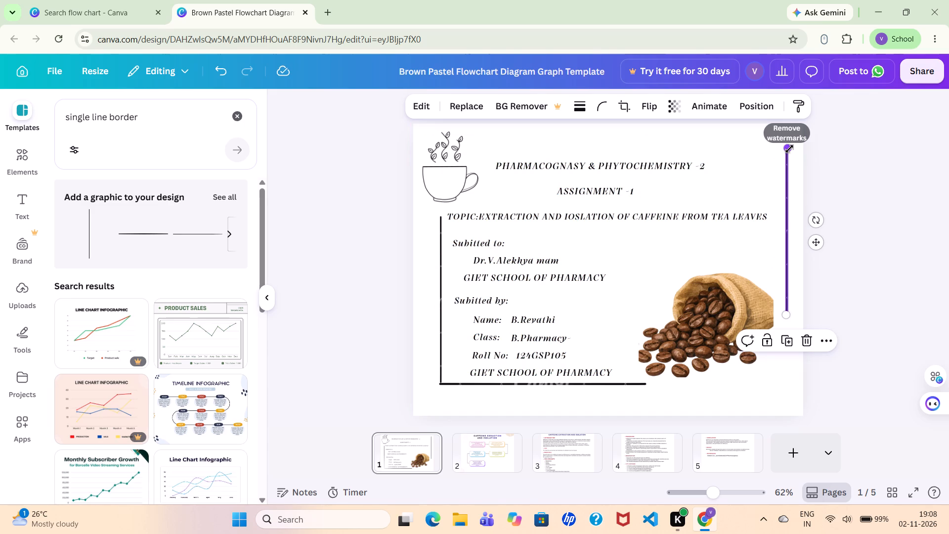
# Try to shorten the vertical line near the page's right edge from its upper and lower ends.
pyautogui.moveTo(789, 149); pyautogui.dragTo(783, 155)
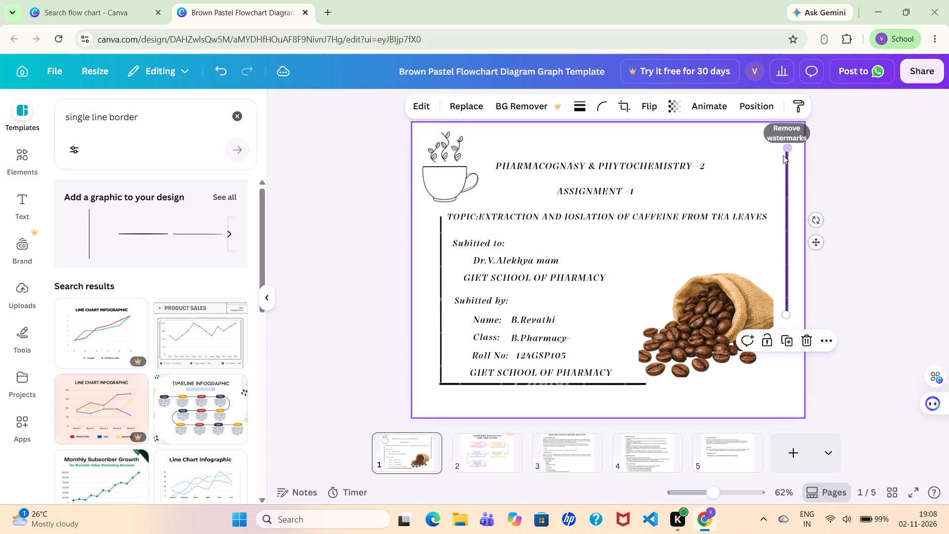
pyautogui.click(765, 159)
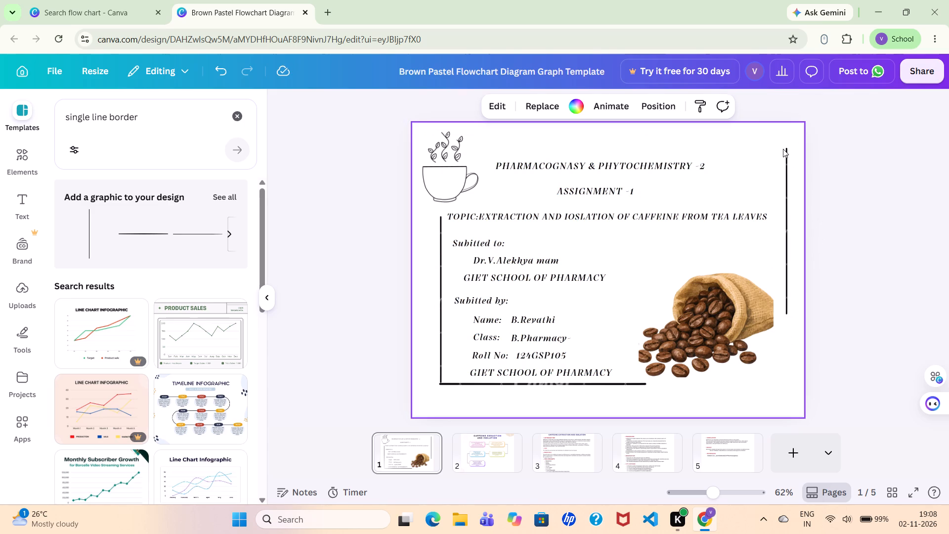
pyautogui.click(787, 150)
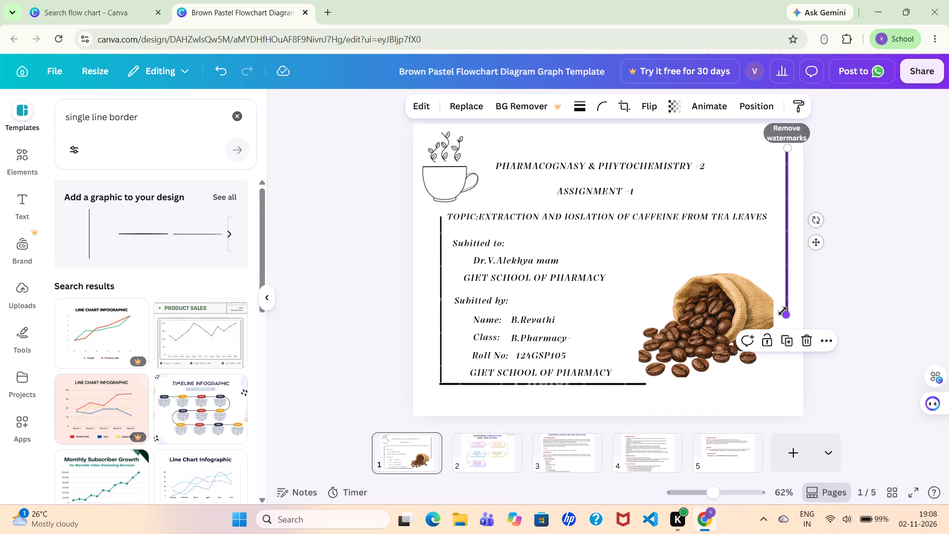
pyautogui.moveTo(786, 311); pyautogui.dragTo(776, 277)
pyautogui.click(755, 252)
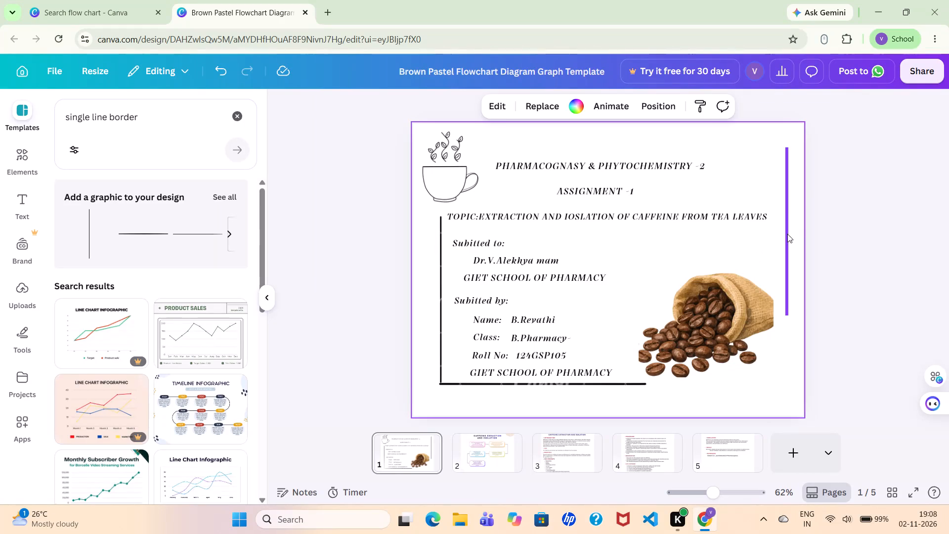
# Move the right-hand vertical line closer to the end of the topic heading, with its top just above the first title line.
pyautogui.moveTo(786, 234); pyautogui.dragTo(779, 269)
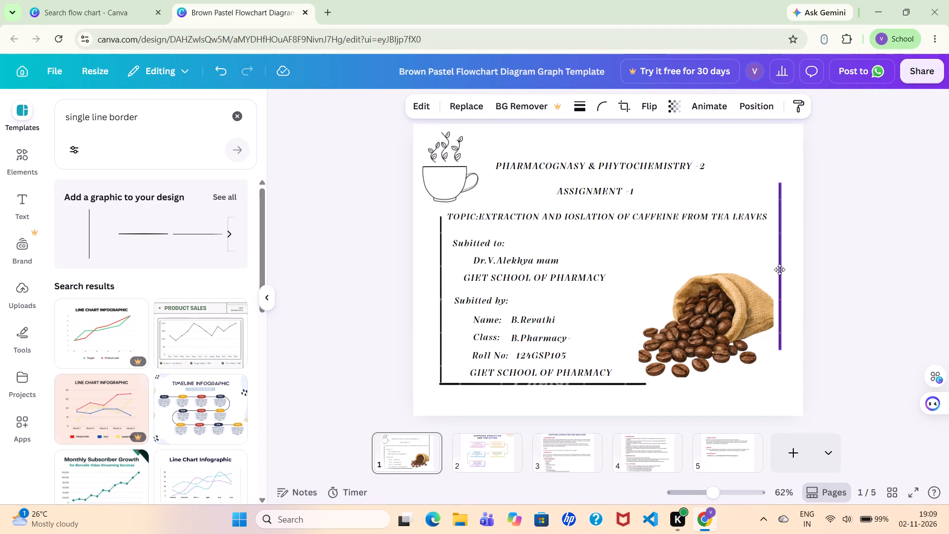
pyautogui.moveTo(779, 269); pyautogui.dragTo(776, 239)
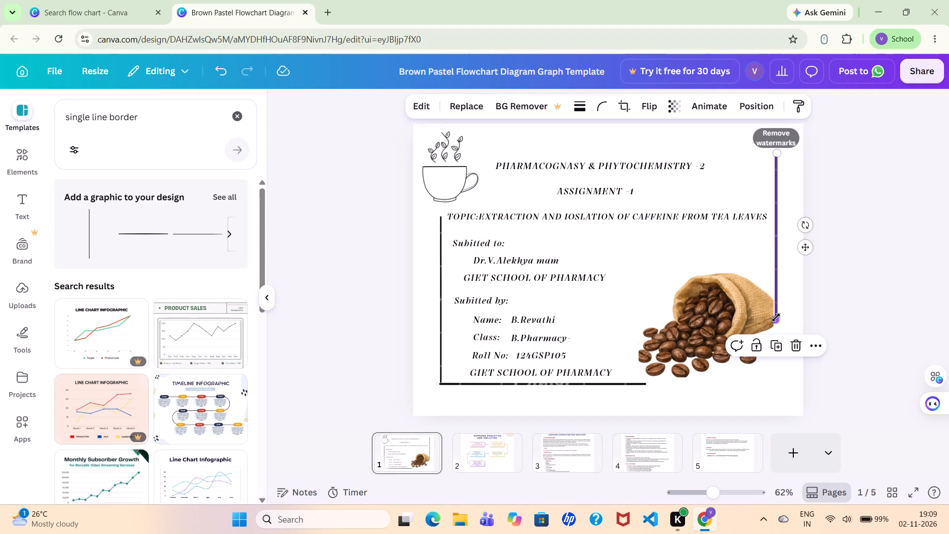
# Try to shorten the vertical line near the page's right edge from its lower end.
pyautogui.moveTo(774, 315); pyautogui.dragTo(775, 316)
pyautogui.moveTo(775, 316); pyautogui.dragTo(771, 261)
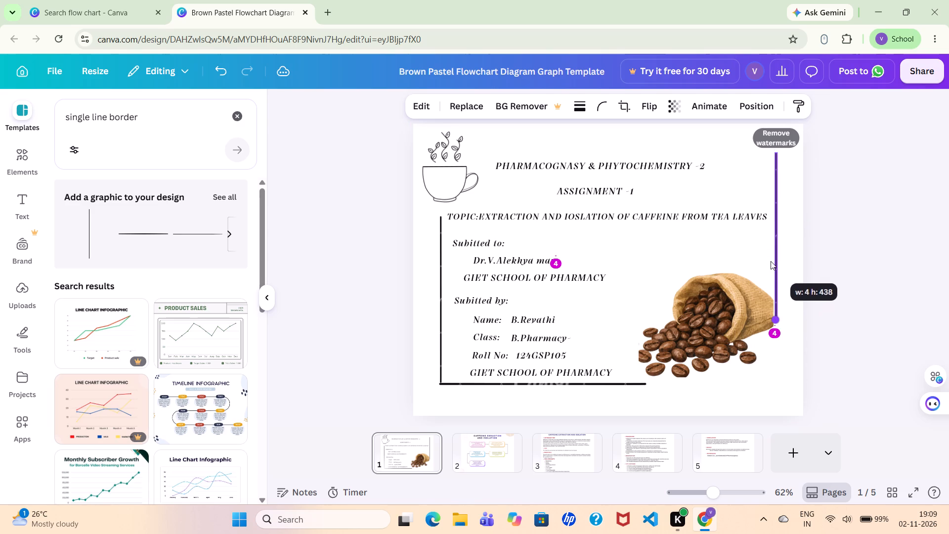
# Delete the vertical line beside the end of the topic heading and the coffee sack.
pyautogui.click(775, 211)
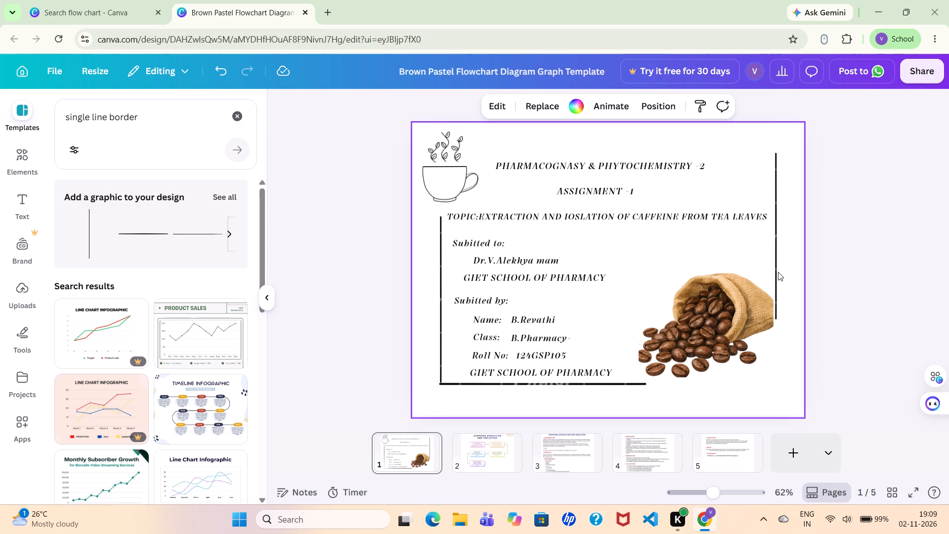
pyautogui.click(775, 283)
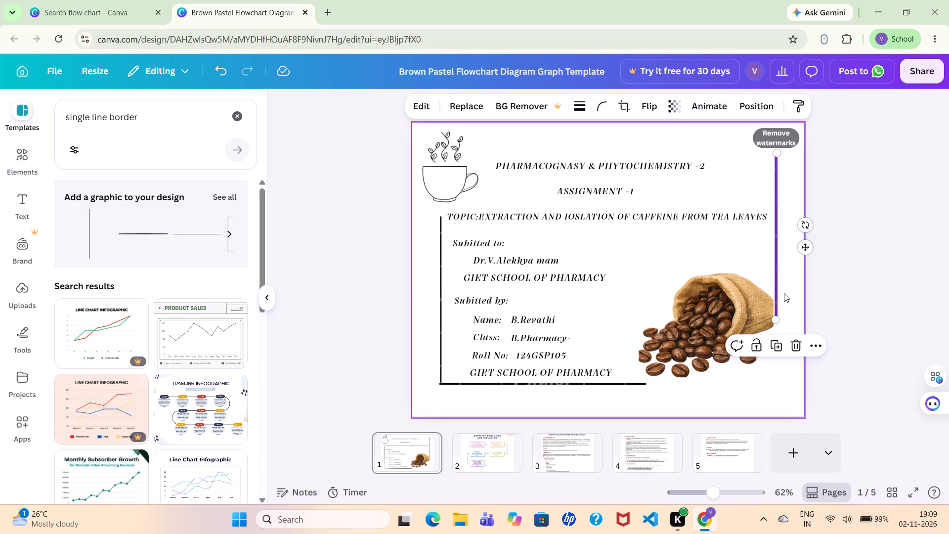
pyautogui.click(798, 345)
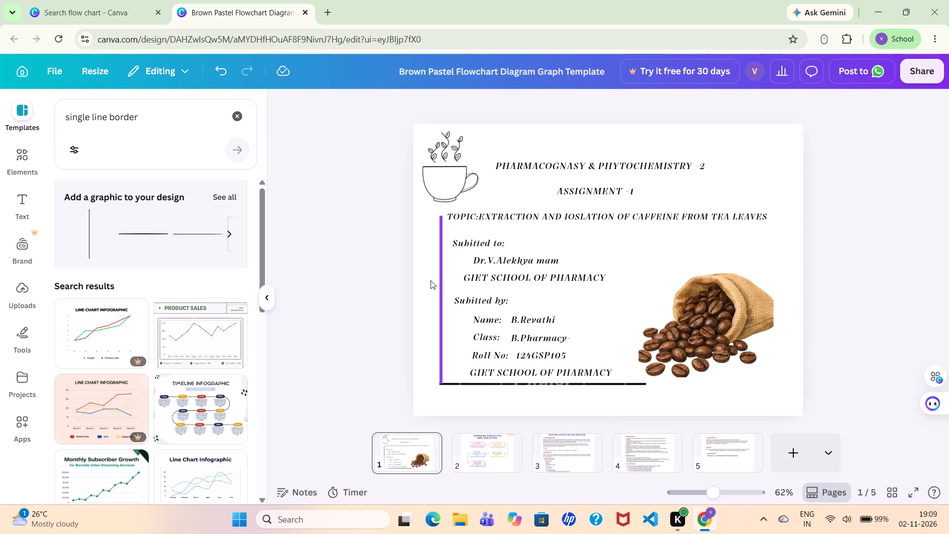
# Add the thinner horizontal line graphic and place it just above the first title line, beside the tea cup drawing.
pyautogui.click(196, 232)
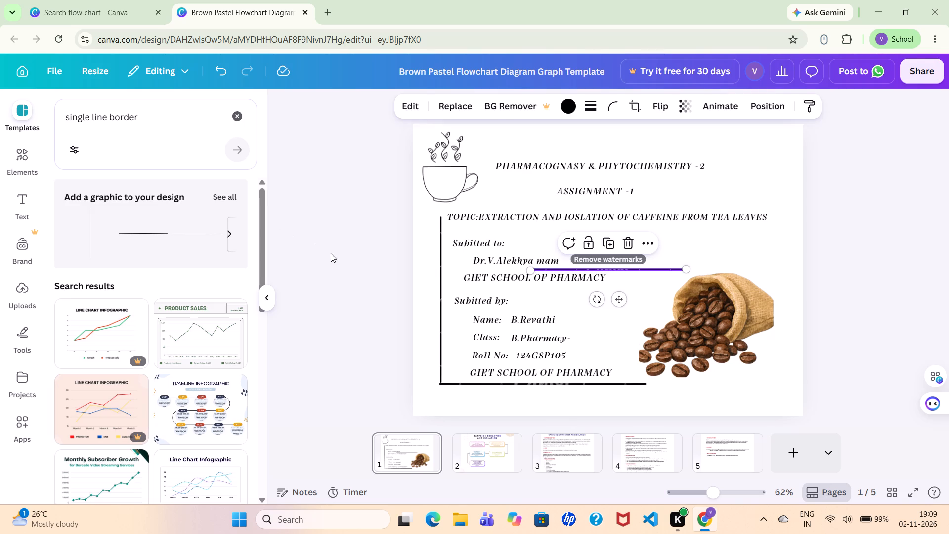
pyautogui.click(638, 302)
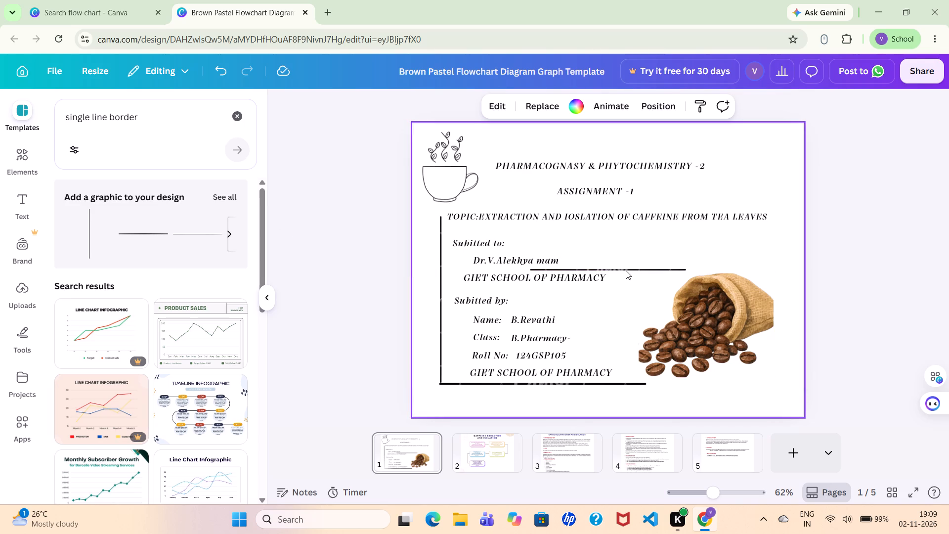
pyautogui.moveTo(626, 270); pyautogui.dragTo(623, 218)
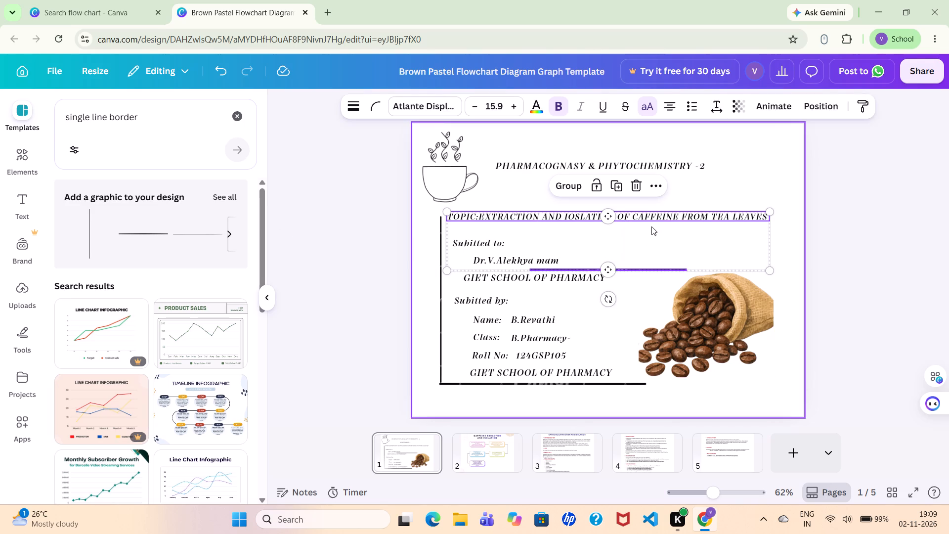
pyautogui.click(654, 227)
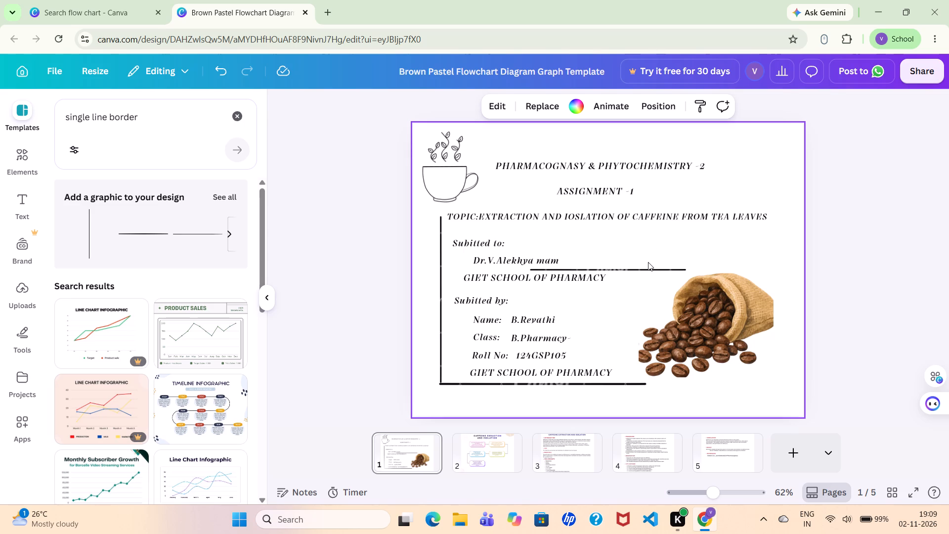
pyautogui.moveTo(648, 267); pyautogui.dragTo(647, 222)
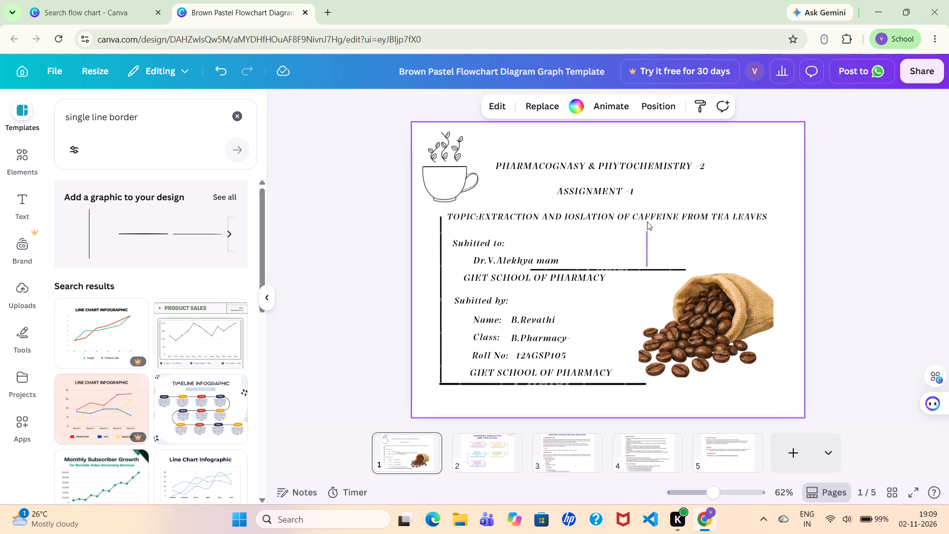
pyautogui.moveTo(647, 222); pyautogui.dragTo(650, 205)
pyautogui.moveTo(660, 250); pyautogui.dragTo(658, 263)
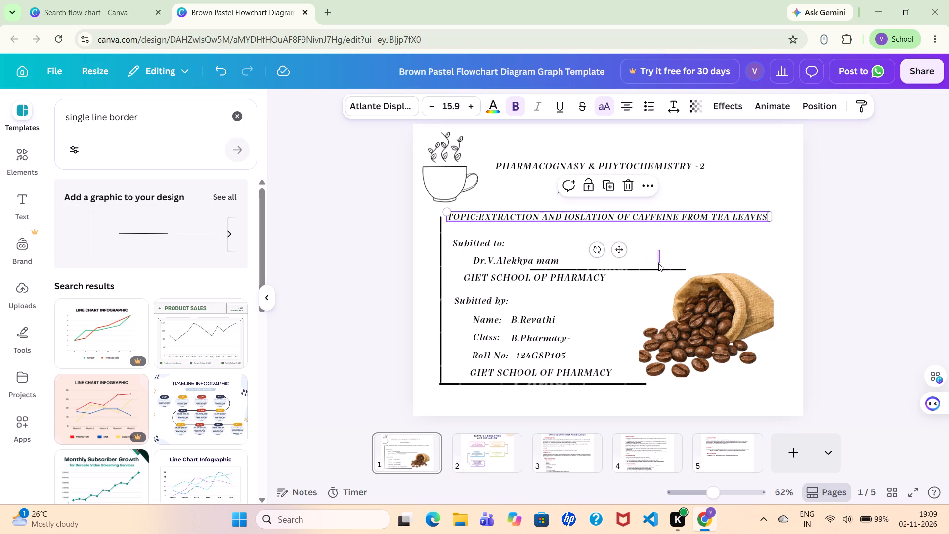
pyautogui.moveTo(658, 263); pyautogui.dragTo(658, 265)
pyautogui.click(661, 267)
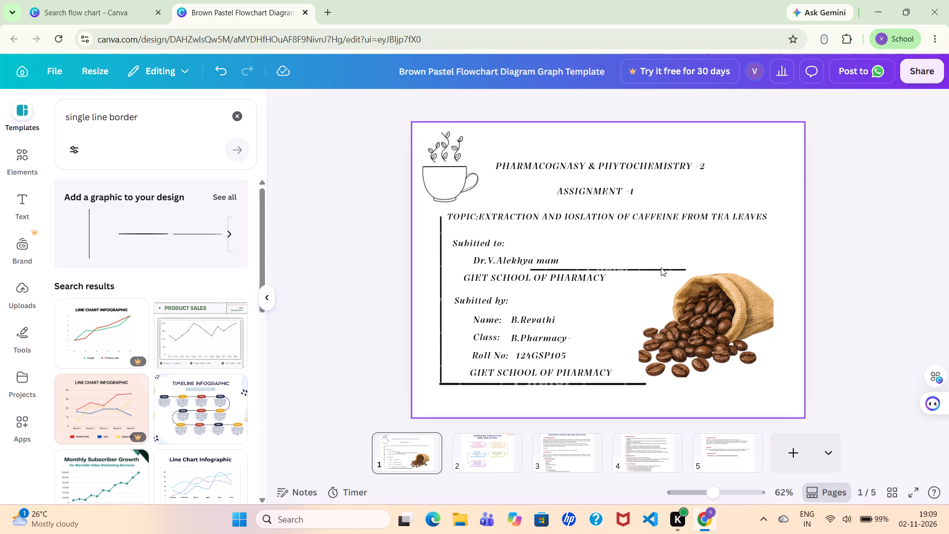
pyautogui.click(662, 271)
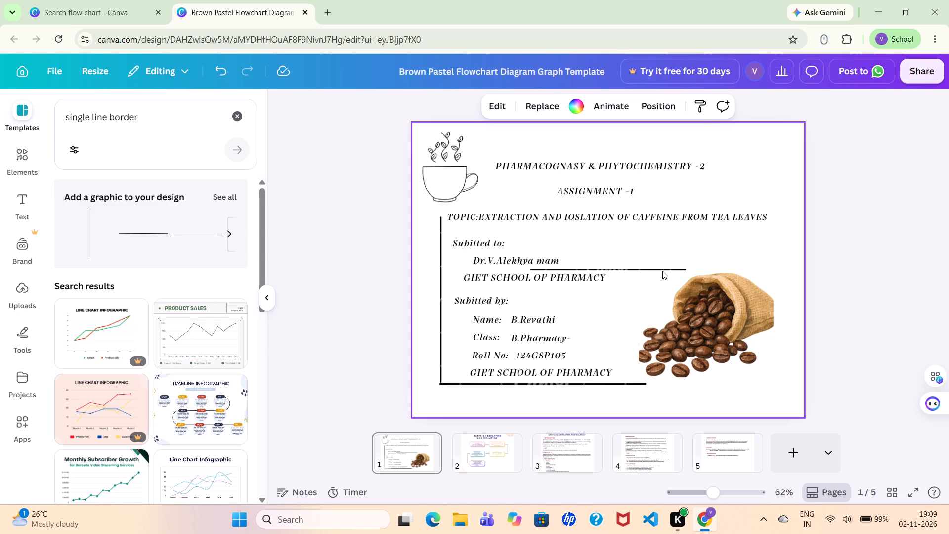
pyautogui.click(664, 270)
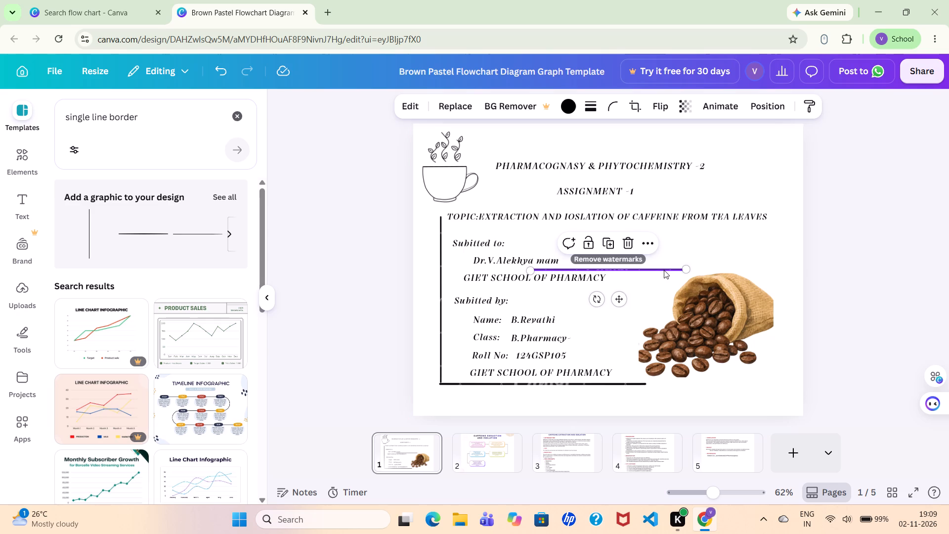
pyautogui.moveTo(664, 270); pyautogui.dragTo(644, 150)
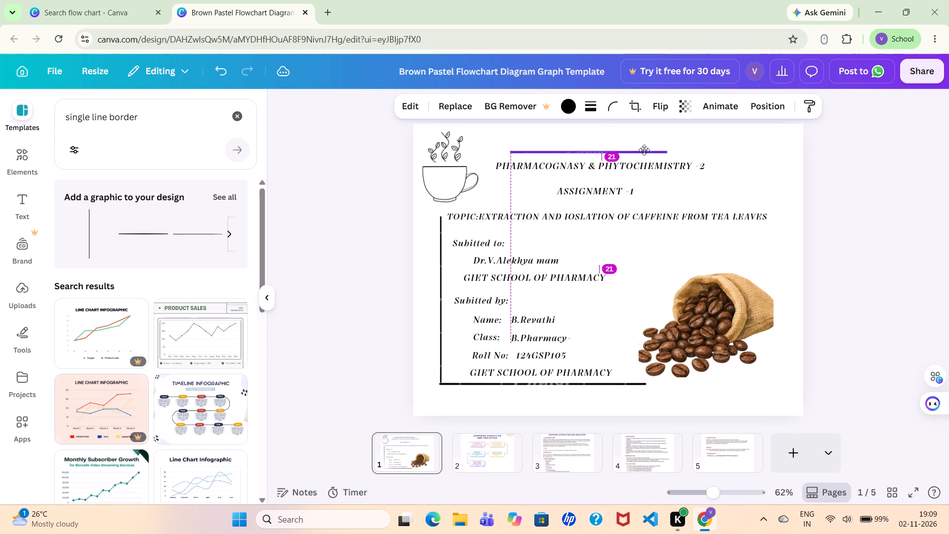
pyautogui.moveTo(644, 150); pyautogui.dragTo(643, 152)
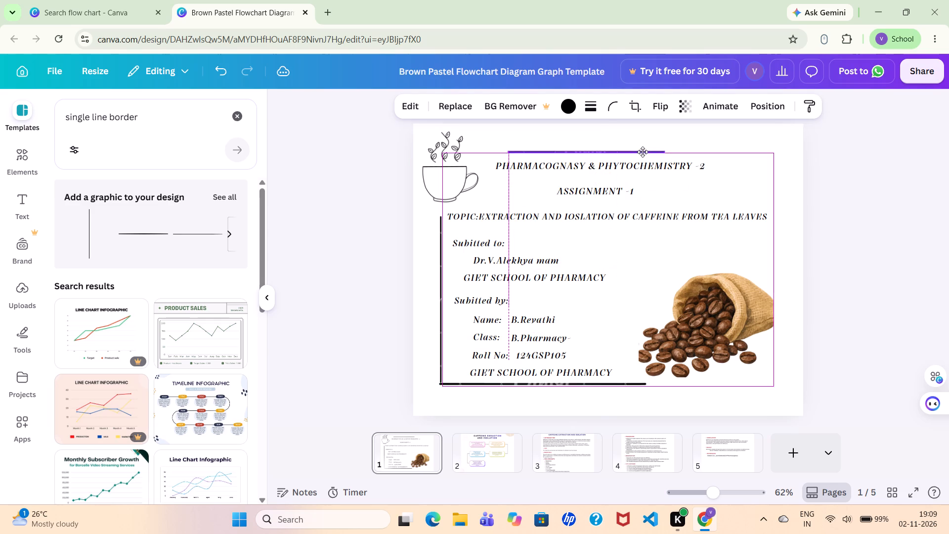
pyautogui.moveTo(643, 152); pyautogui.dragTo(645, 153)
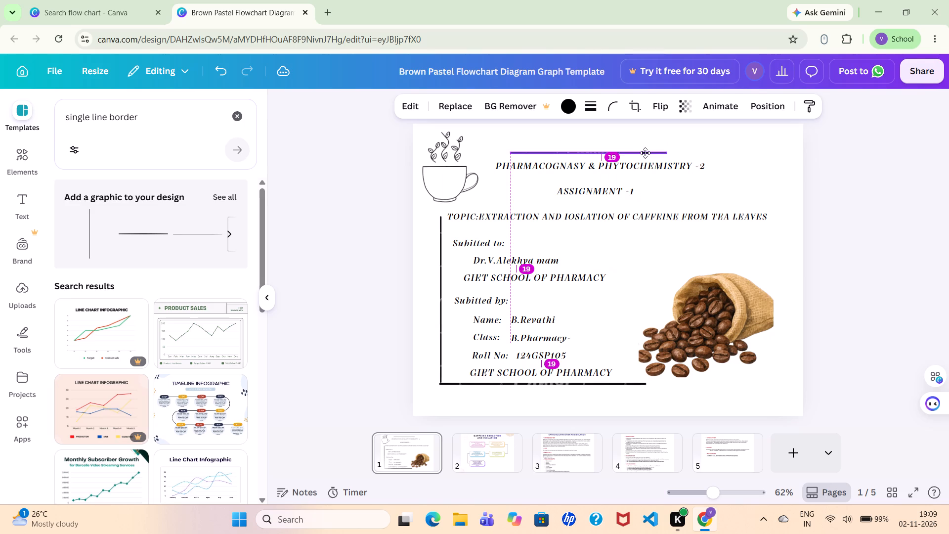
pyautogui.moveTo(645, 153); pyautogui.dragTo(639, 150)
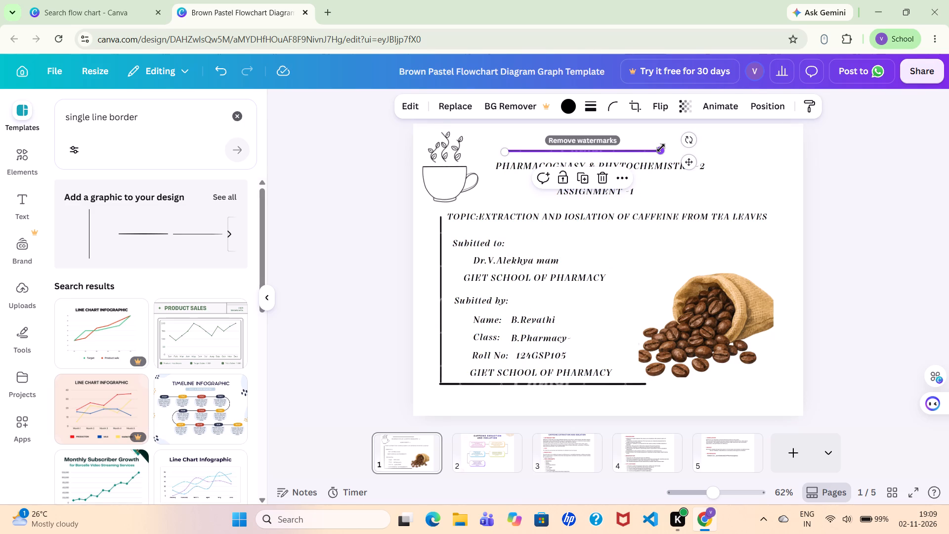
# Lengthen the line above the title to about 696 wide, ending level with the end of the topic heading.
pyautogui.moveTo(661, 148); pyautogui.dragTo(745, 139)
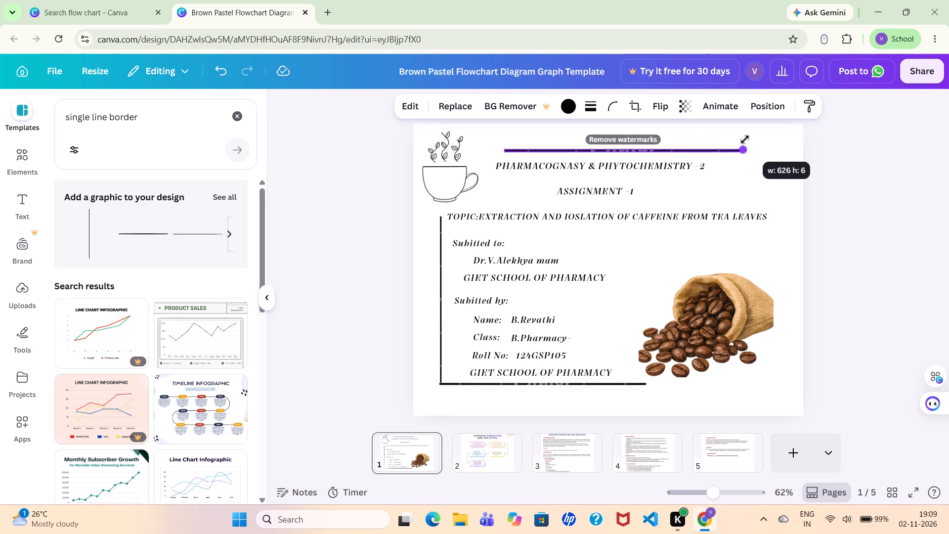
pyautogui.moveTo(745, 139); pyautogui.dragTo(769, 137)
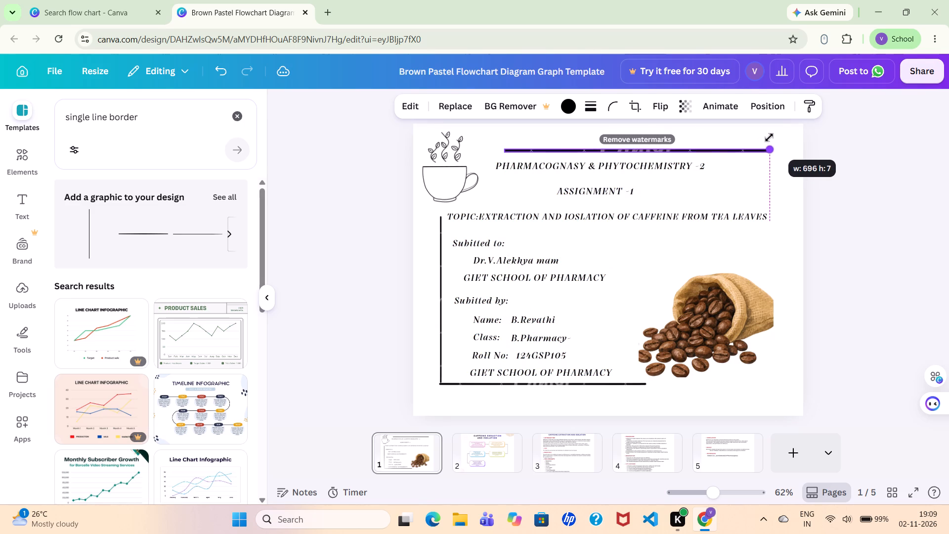
pyautogui.moveTo(769, 137); pyautogui.dragTo(772, 137)
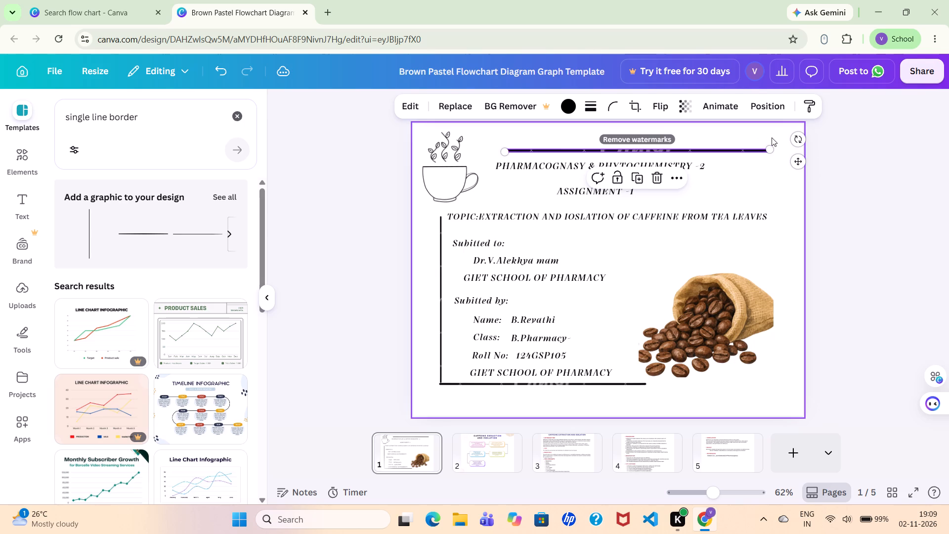
pyautogui.click(729, 225)
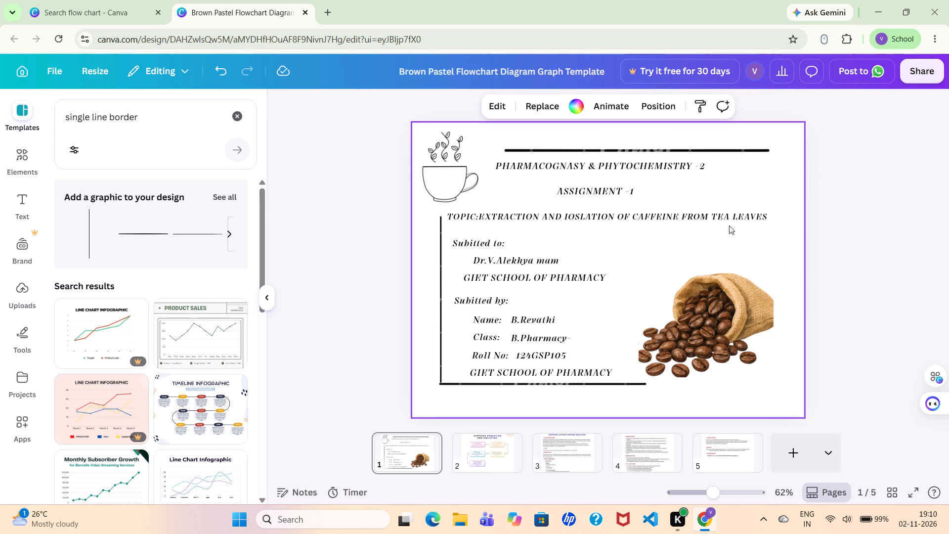
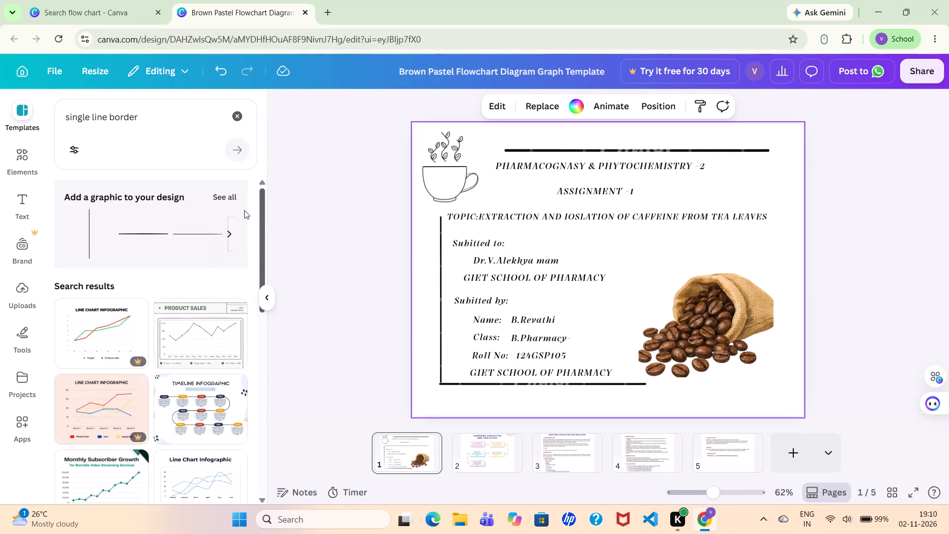
# Add another copy of the thinner horizontal line graphic to the title page.
pyautogui.click(192, 234)
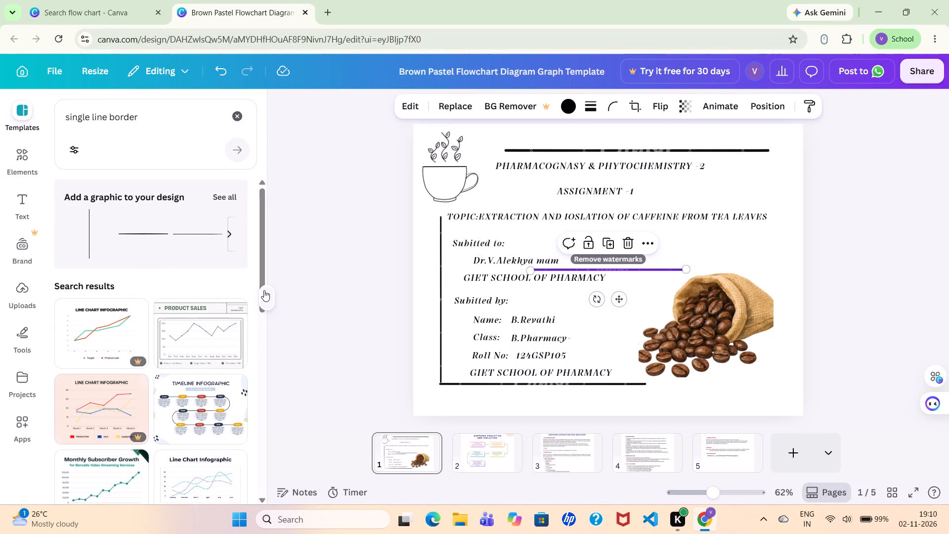
pyautogui.click(669, 251)
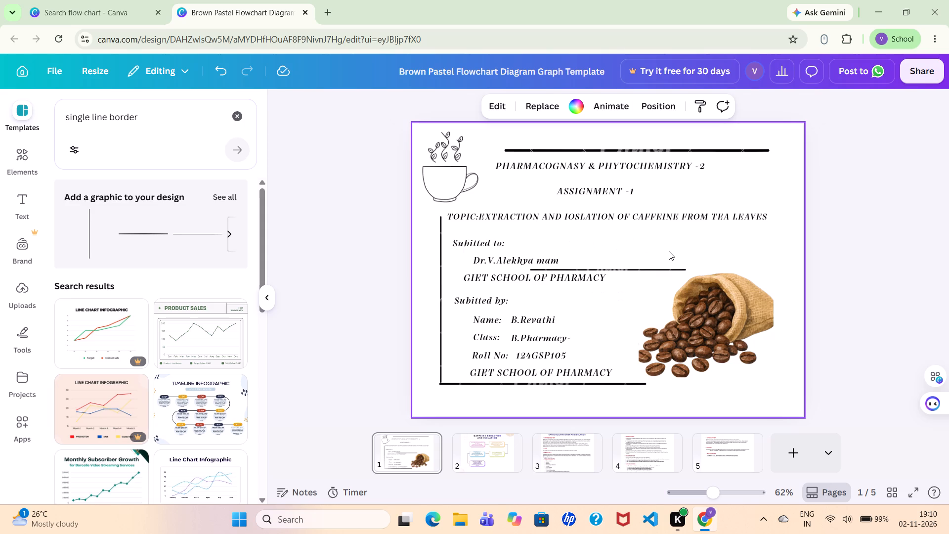
# Delete the existing horizontal line above the first title line.
pyautogui.click(687, 151)
pyautogui.click(658, 180)
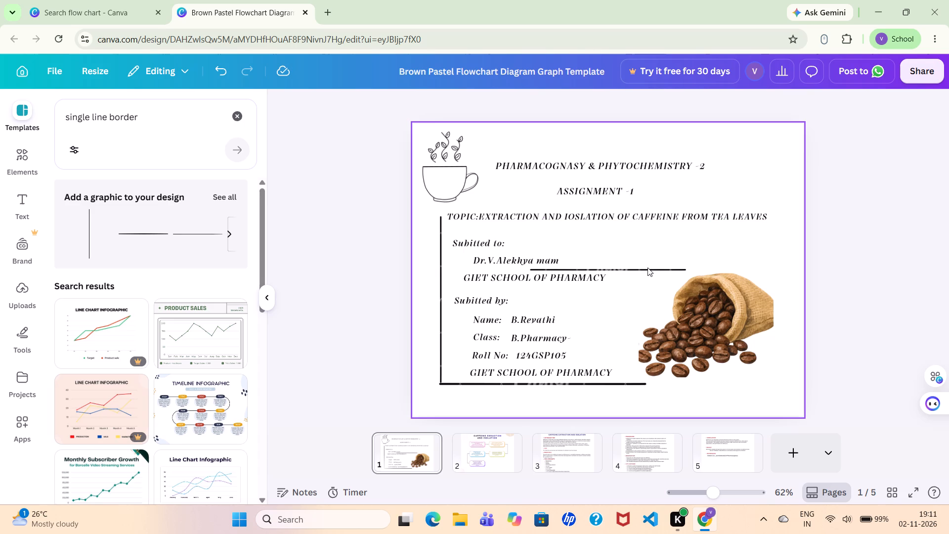
# Move the new horizontal line above the first title line, beside the leaves of the tea cup drawing.
pyautogui.moveTo(647, 267); pyautogui.dragTo(641, 225)
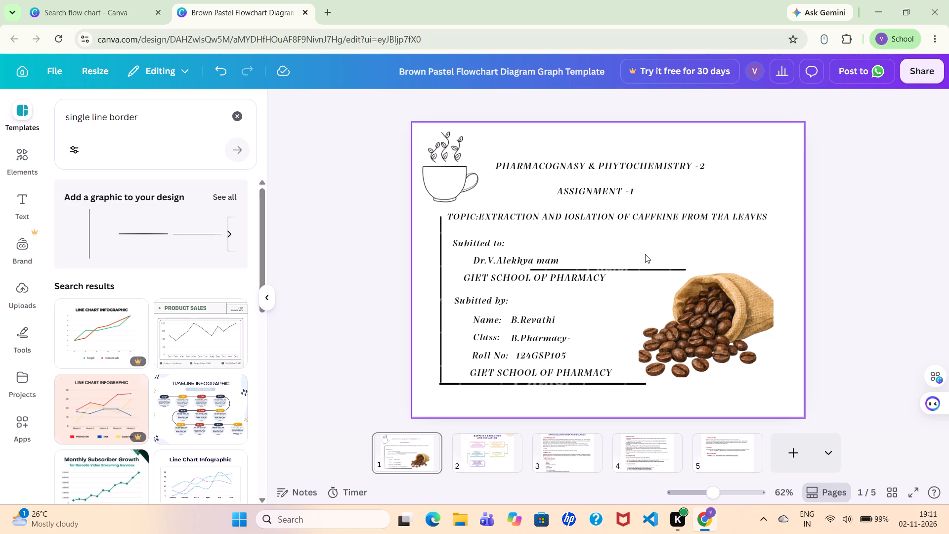
pyautogui.moveTo(638, 268); pyautogui.dragTo(627, 228)
pyautogui.moveTo(643, 269); pyautogui.dragTo(625, 145)
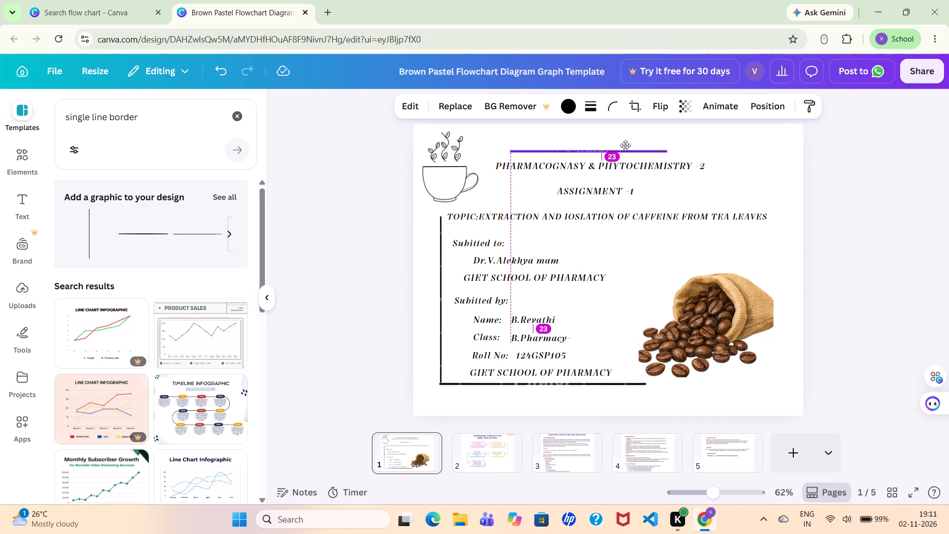
pyautogui.moveTo(625, 145); pyautogui.dragTo(625, 142)
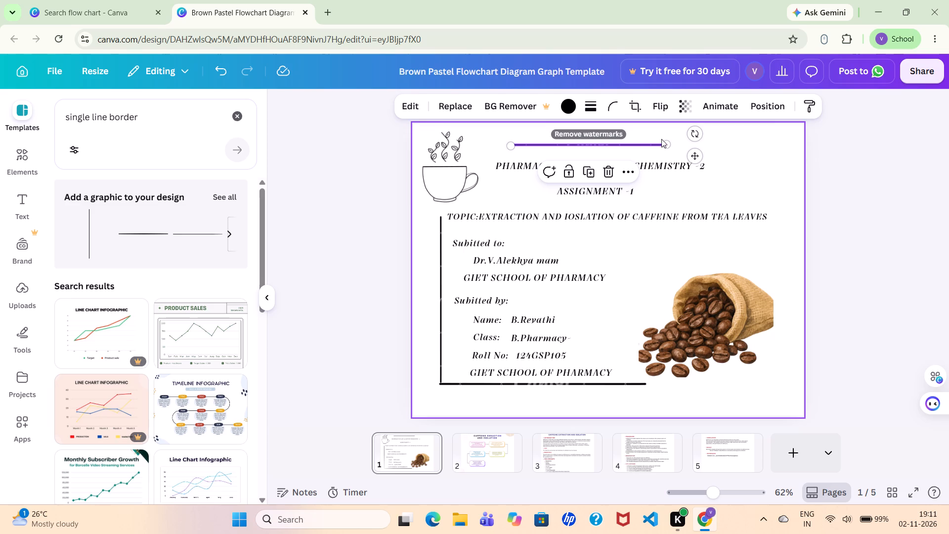
# Lengthen the line above the title so it ends level with the end of the topic heading.
pyautogui.moveTo(666, 140); pyautogui.dragTo(672, 141)
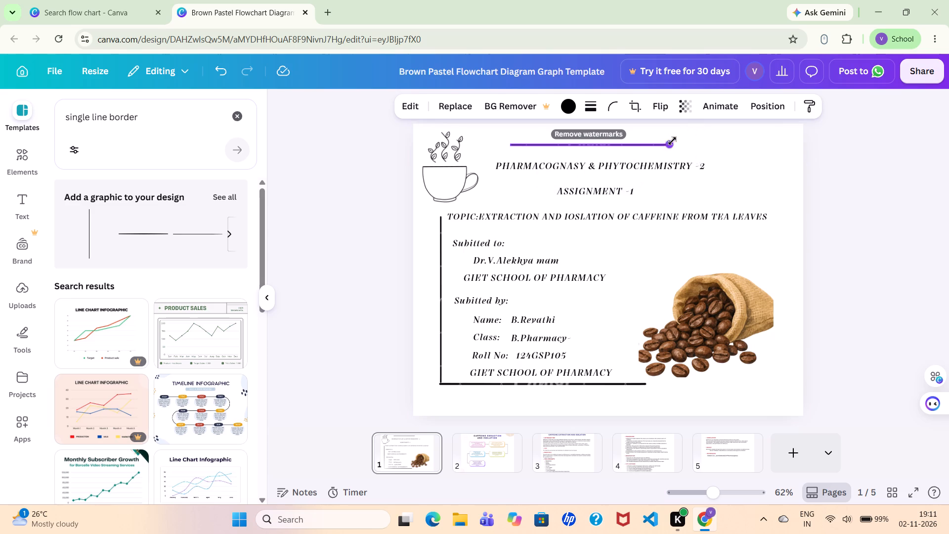
pyautogui.moveTo(672, 141); pyautogui.dragTo(751, 145)
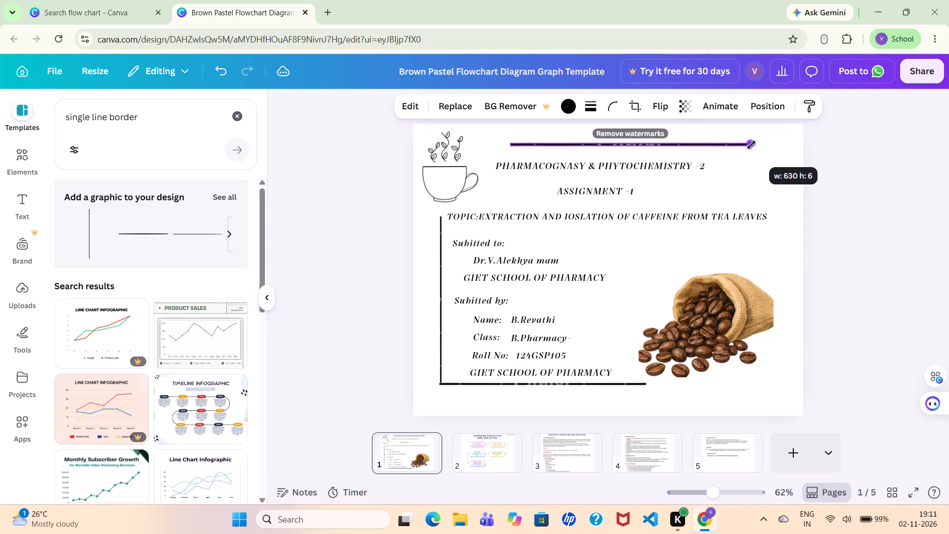
pyautogui.moveTo(751, 145); pyautogui.dragTo(770, 144)
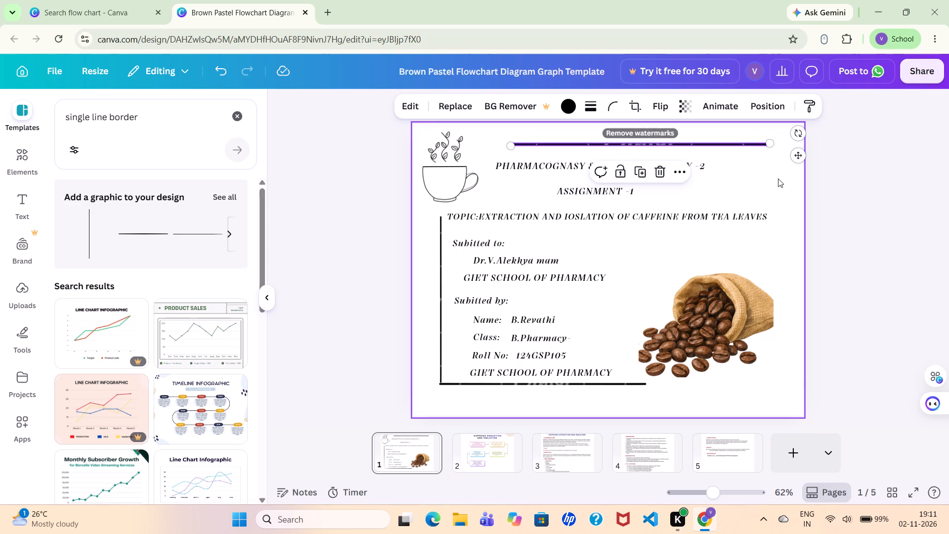
pyautogui.click(780, 184)
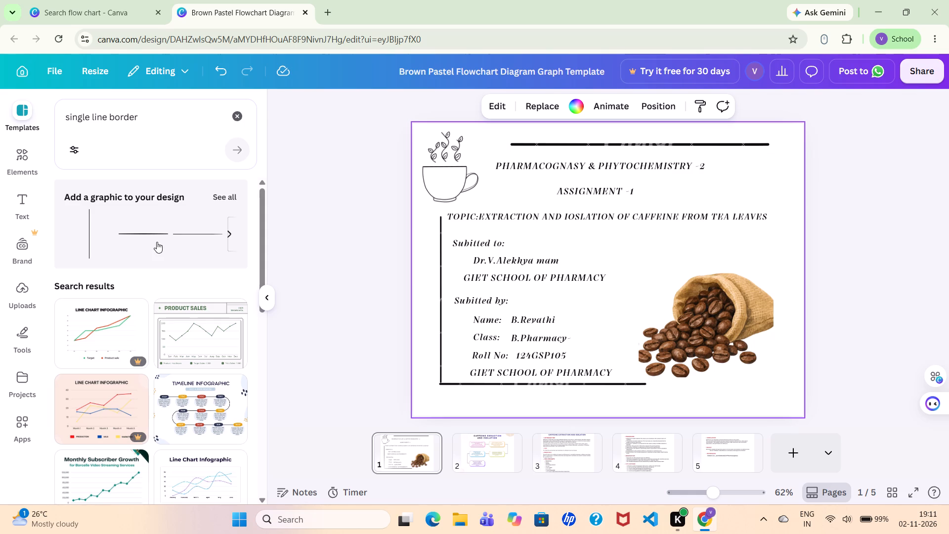
# Add the vertical line graphic to the title page.
pyautogui.click(87, 240)
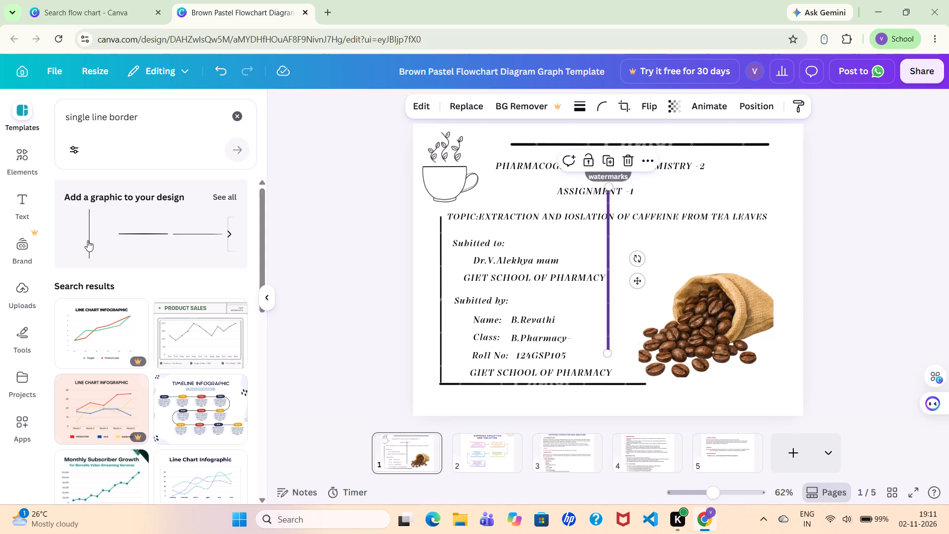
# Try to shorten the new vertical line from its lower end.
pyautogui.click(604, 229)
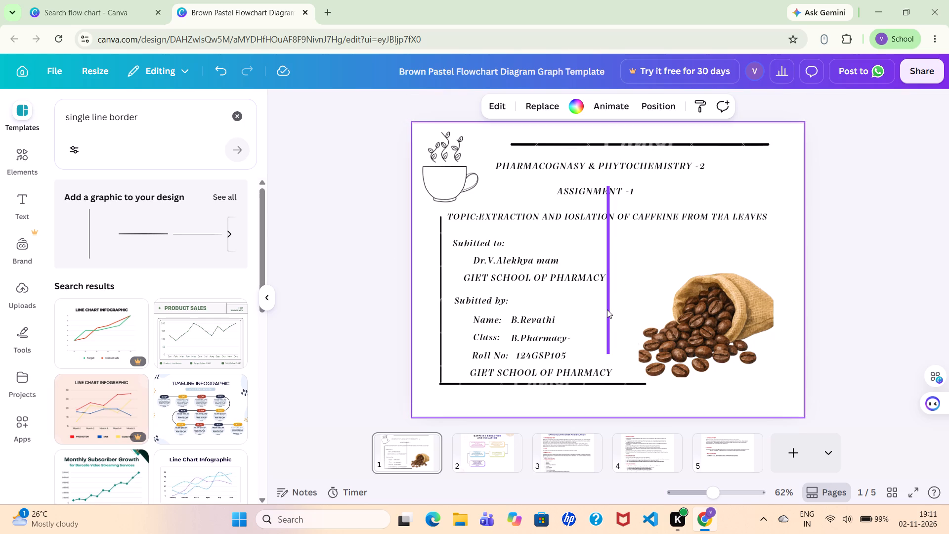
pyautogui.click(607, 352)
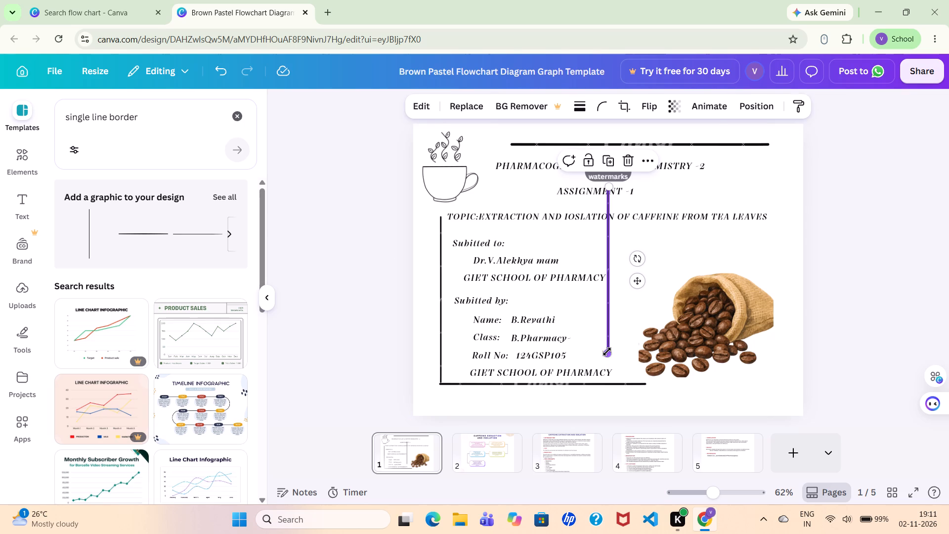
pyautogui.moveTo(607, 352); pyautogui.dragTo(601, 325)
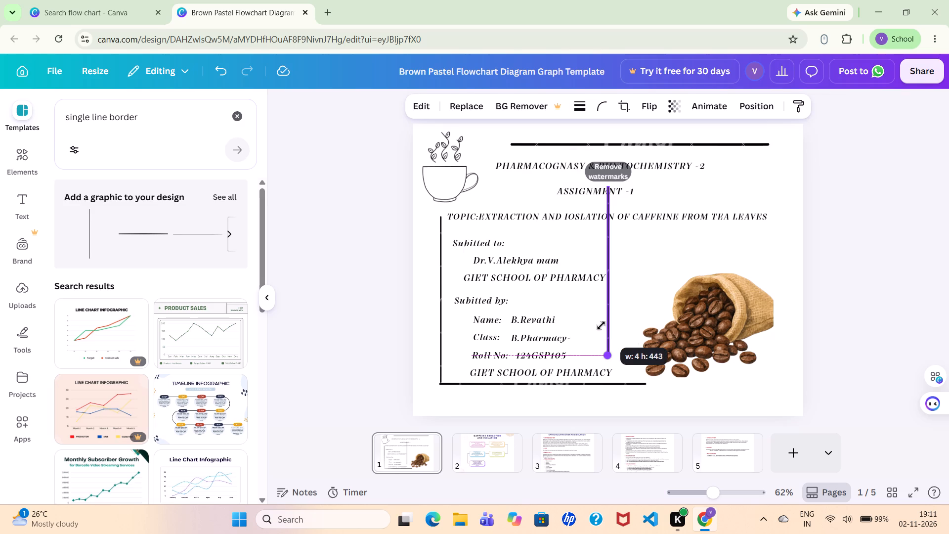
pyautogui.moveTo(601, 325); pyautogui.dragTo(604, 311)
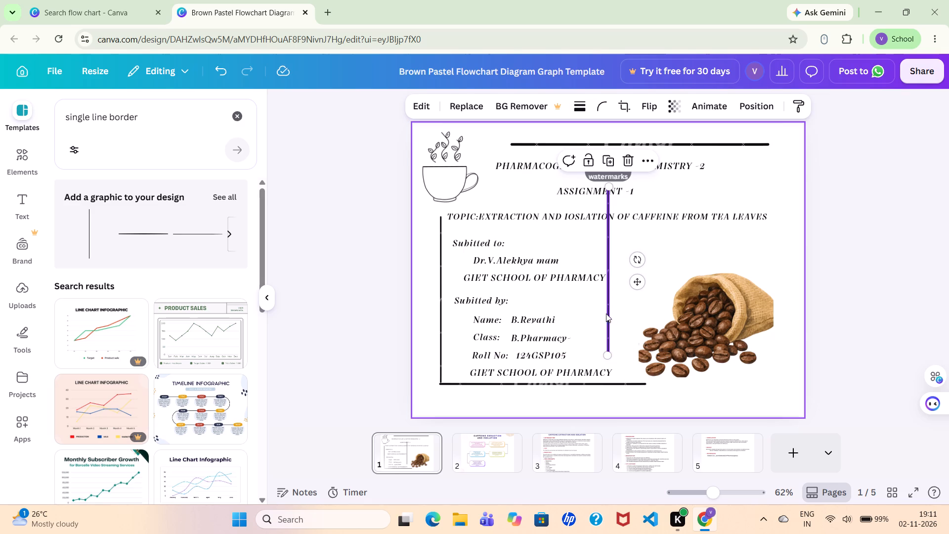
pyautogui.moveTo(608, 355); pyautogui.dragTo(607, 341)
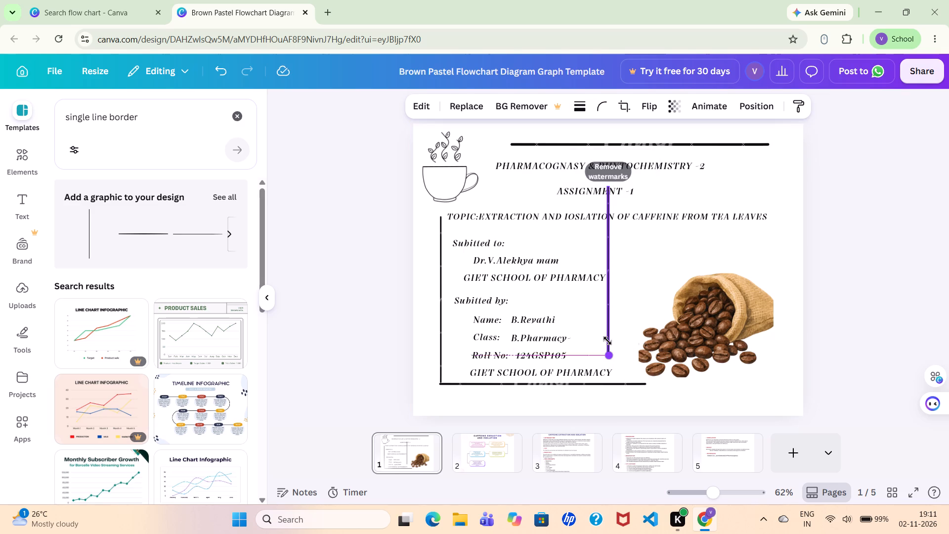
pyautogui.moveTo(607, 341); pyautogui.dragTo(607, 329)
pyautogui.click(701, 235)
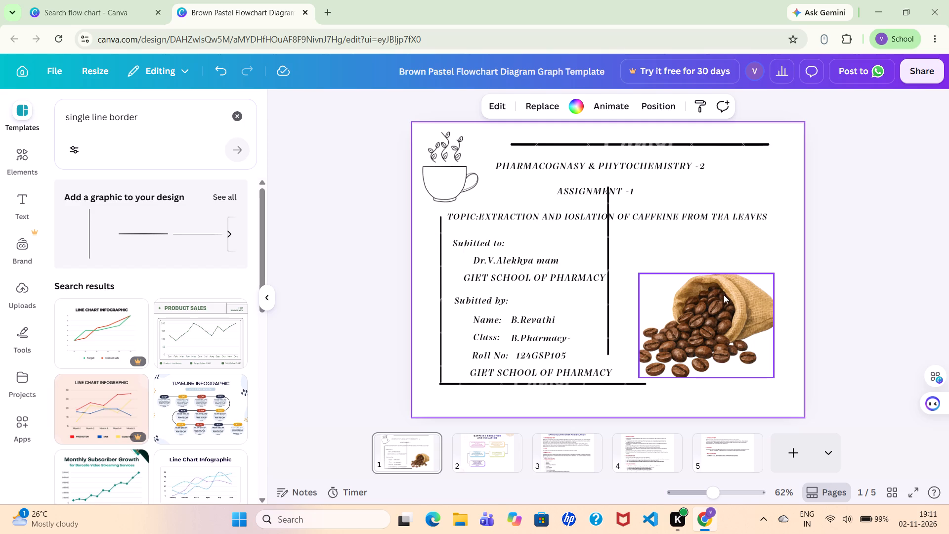
# Move the coffee sack image slightly lower, with its base about level with the bottom border line.
pyautogui.moveTo(727, 299); pyautogui.dragTo(729, 305)
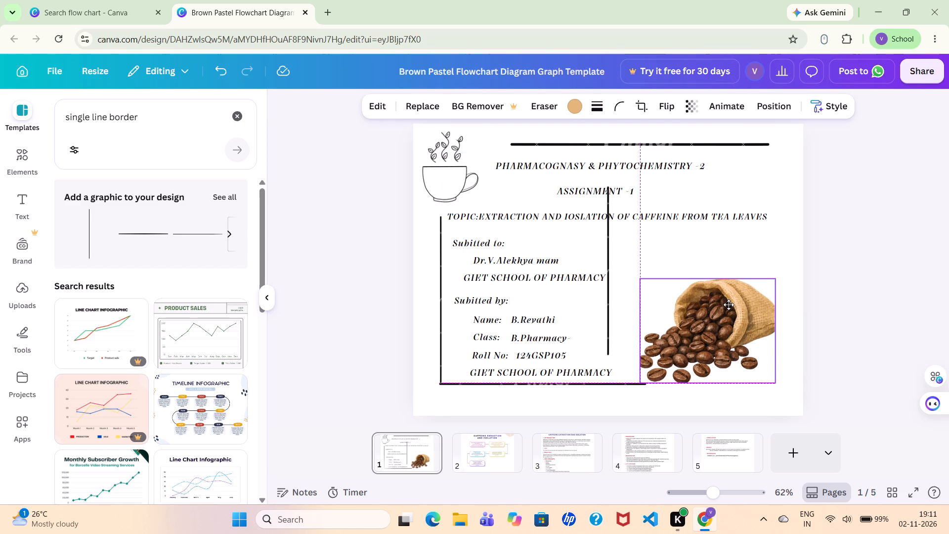
pyautogui.moveTo(729, 305); pyautogui.dragTo(730, 307)
pyautogui.moveTo(730, 307); pyautogui.dragTo(730, 314)
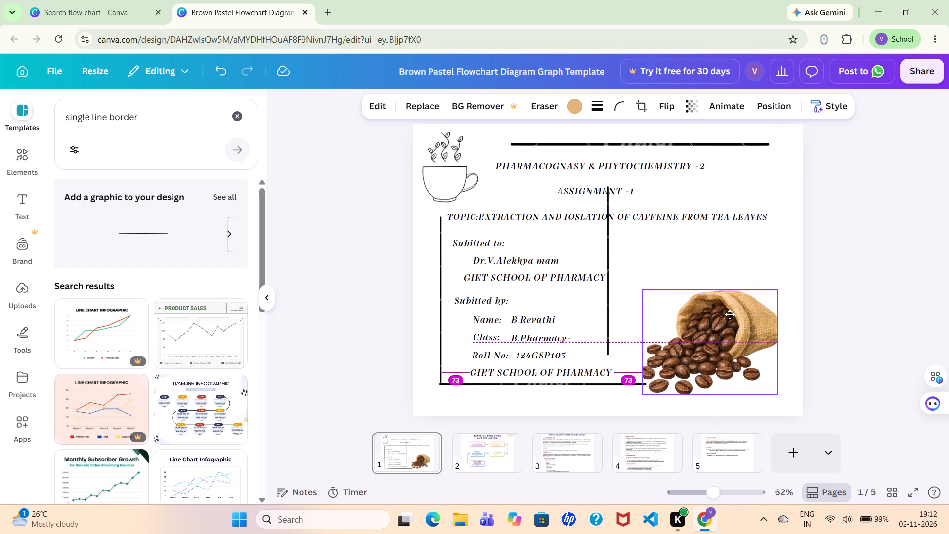
pyautogui.moveTo(729, 305); pyautogui.dragTo(729, 301)
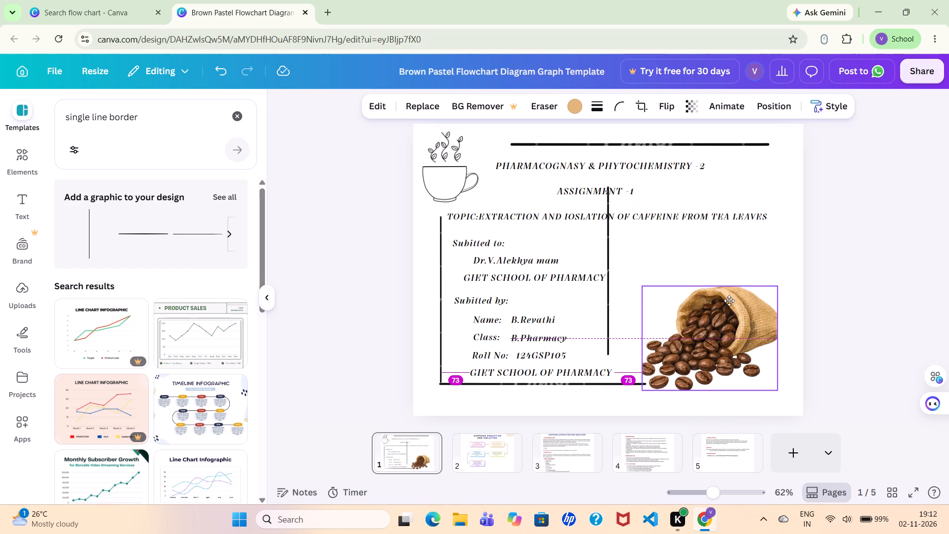
pyautogui.moveTo(729, 301); pyautogui.dragTo(728, 295)
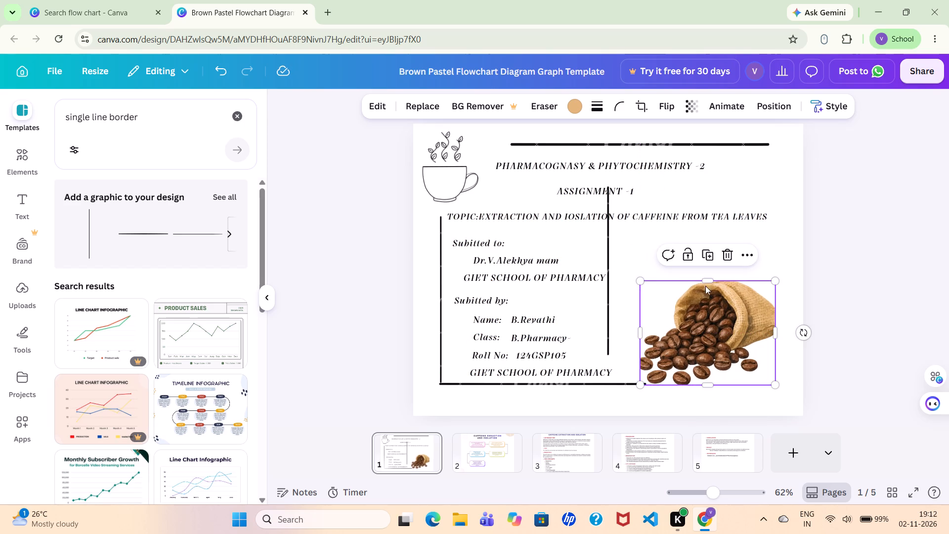
pyautogui.click(634, 242)
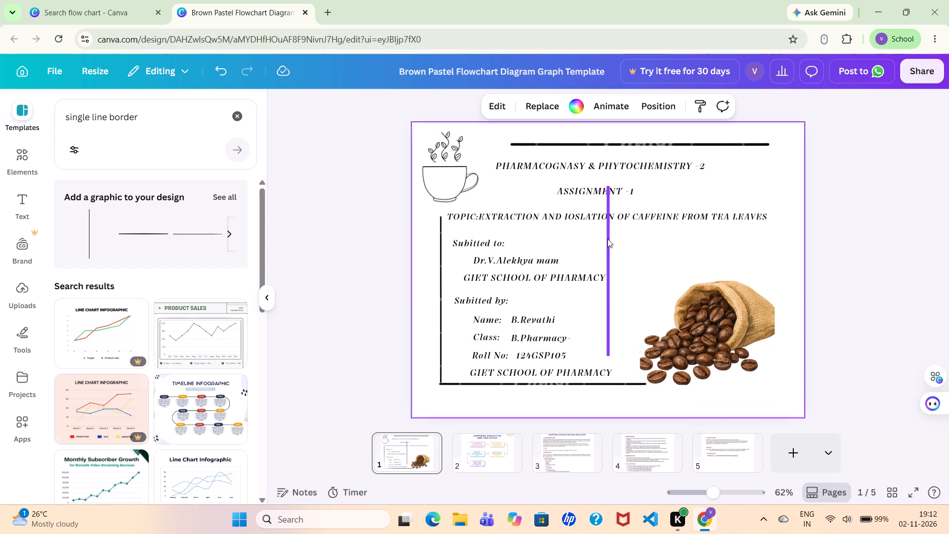
# Move the vertical line beside the end of the topic heading, with its upper end meeting the top border line.
pyautogui.moveTo(607, 239); pyautogui.dragTo(770, 197)
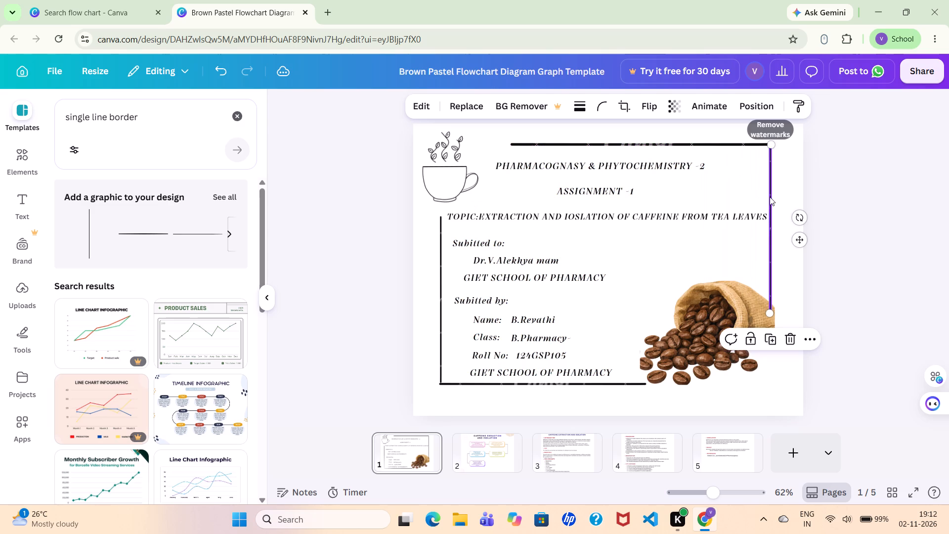
pyautogui.click(688, 248)
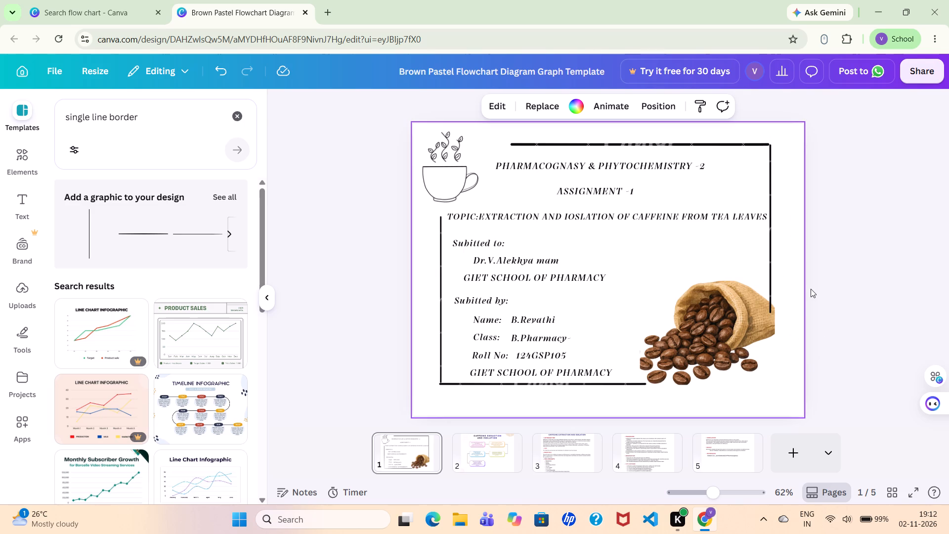
# Crop the sack side of the coffee image to about 342 wide so its edge aligns with the vertical line.
pyautogui.doubleClick(765, 314)
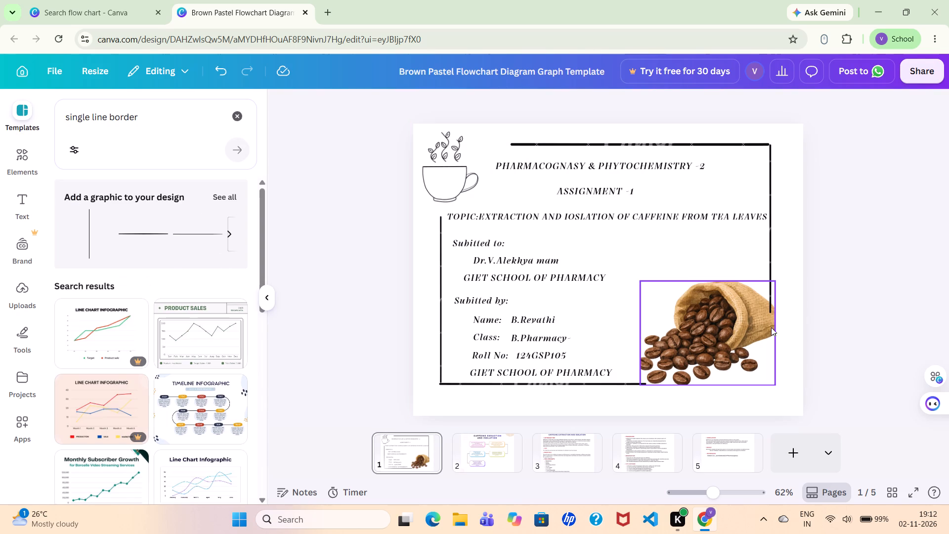
pyautogui.click(757, 325)
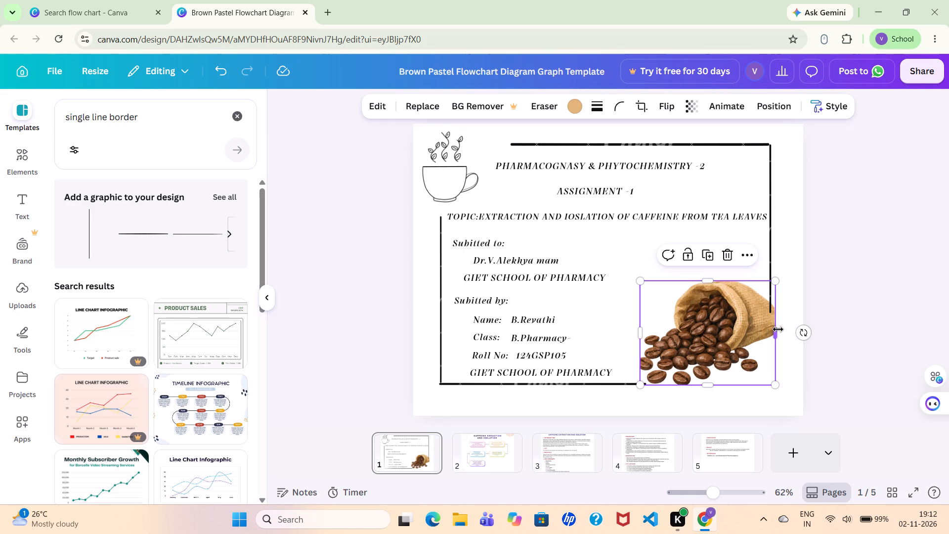
pyautogui.moveTo(777, 329); pyautogui.dragTo(766, 332)
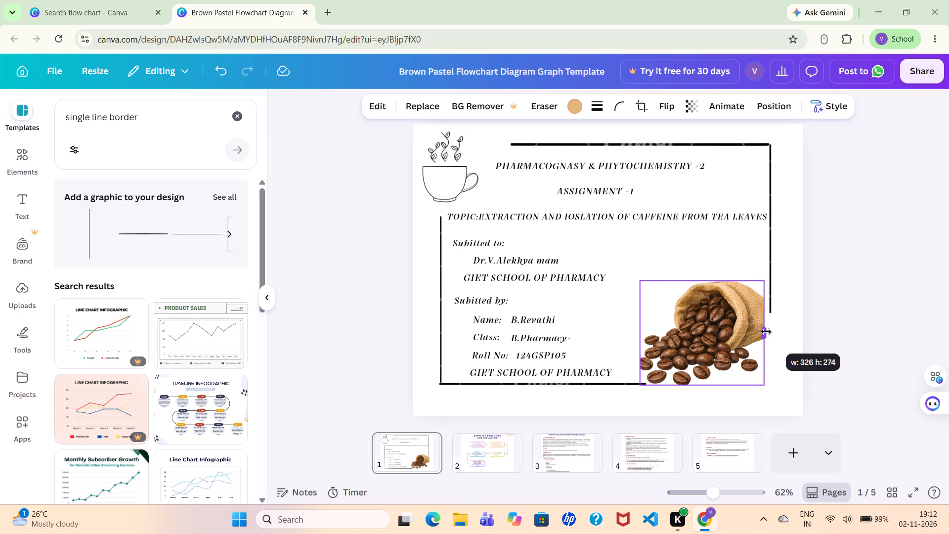
pyautogui.moveTo(766, 332); pyautogui.dragTo(773, 330)
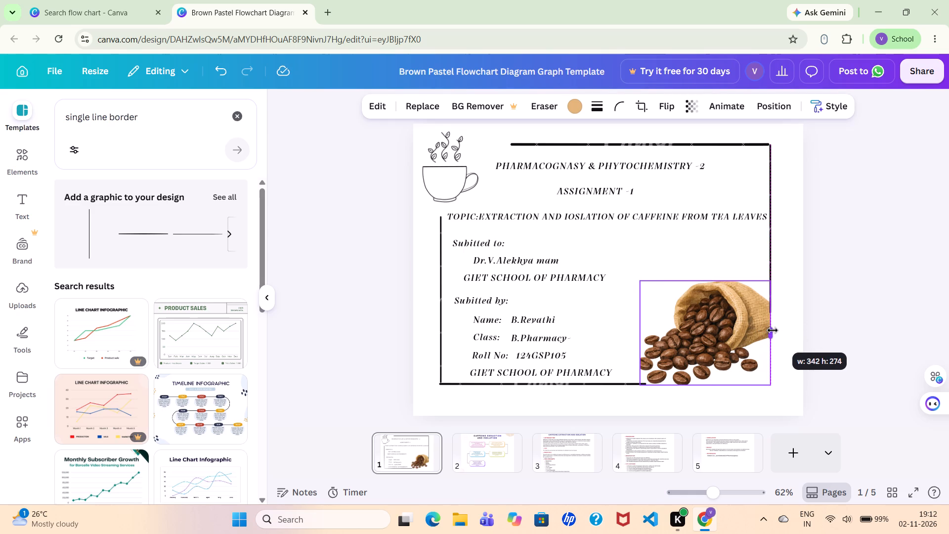
pyautogui.moveTo(773, 330); pyautogui.dragTo(772, 330)
pyautogui.click(789, 318)
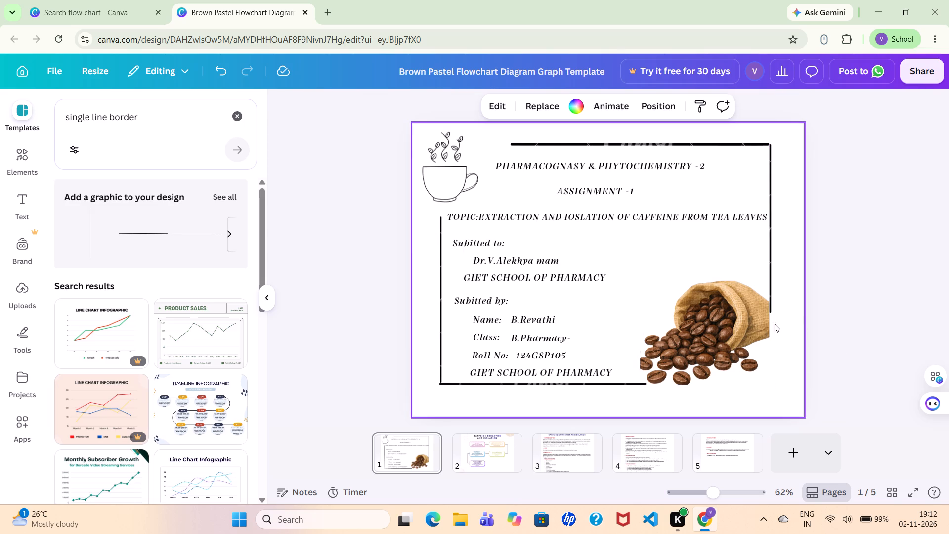
# Lengthen the vertical line downward so it ends about halfway down the coffee sack image.
pyautogui.click(770, 311)
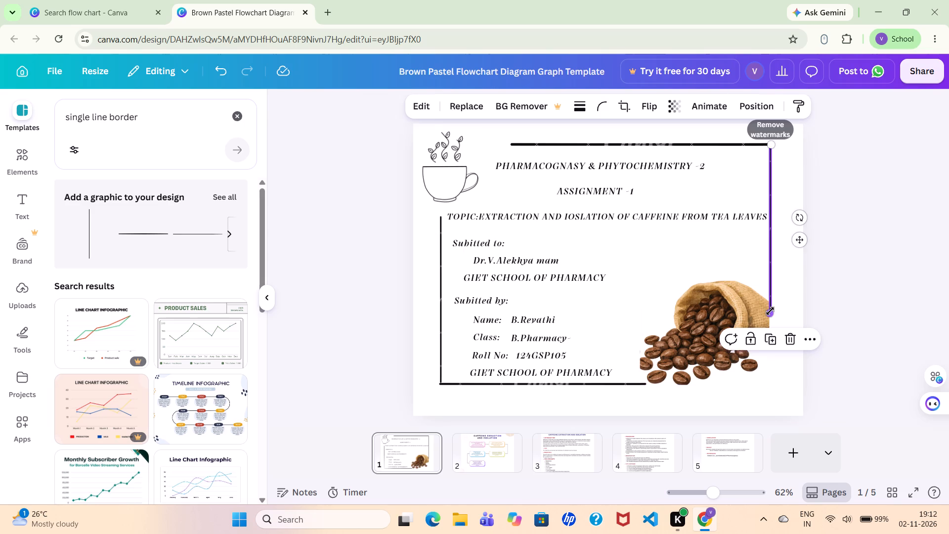
pyautogui.moveTo(770, 311); pyautogui.dragTo(771, 315)
pyautogui.moveTo(771, 315); pyautogui.dragTo(773, 328)
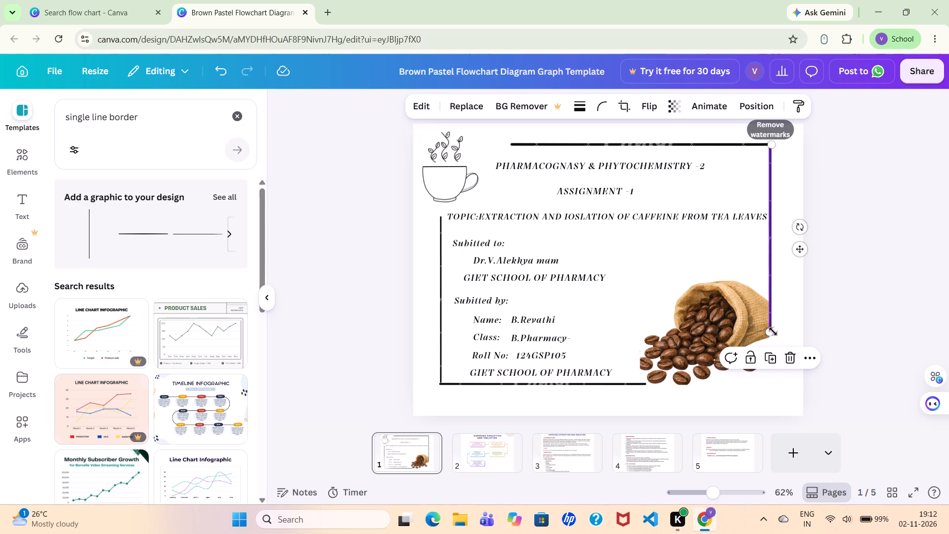
pyautogui.click(693, 266)
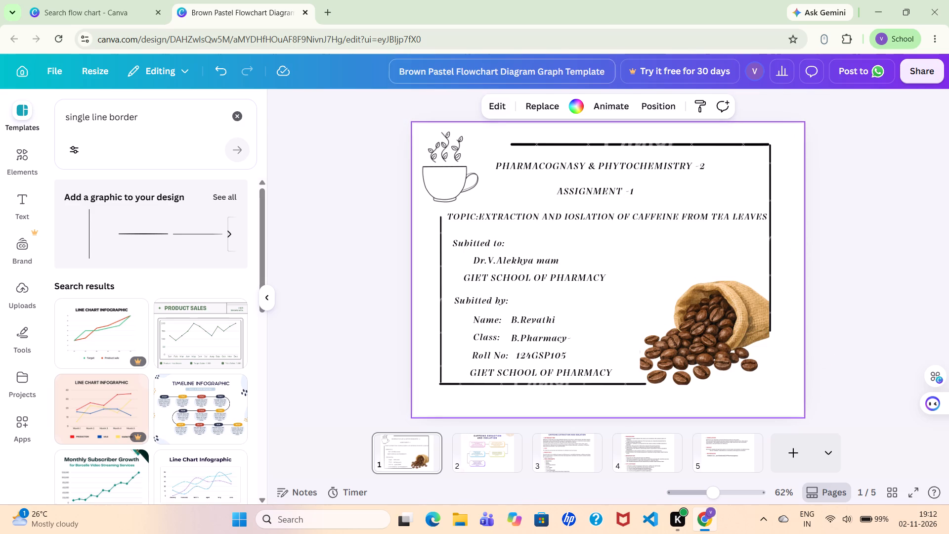
# Clear the "single line border" search text.
pyautogui.click(237, 114)
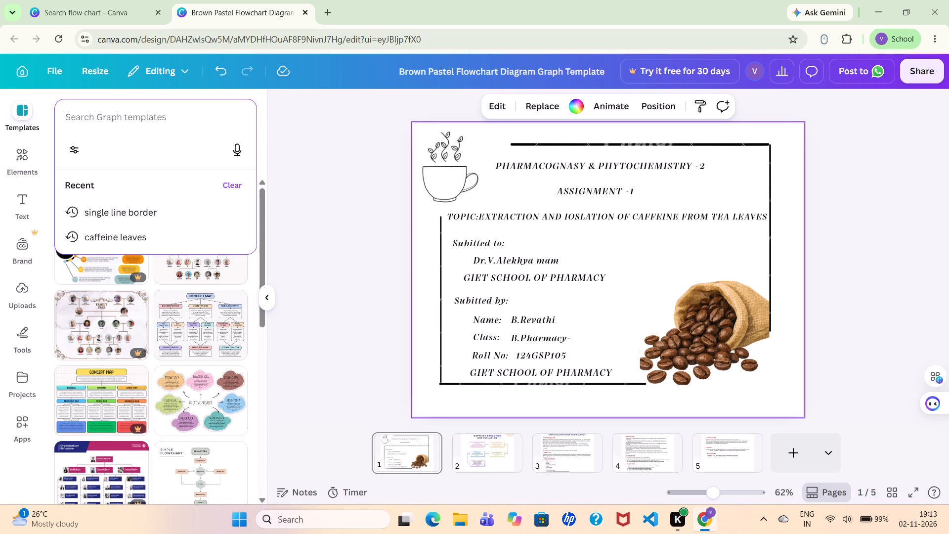
# Search the templates for "border design".
pyautogui.write('borde')
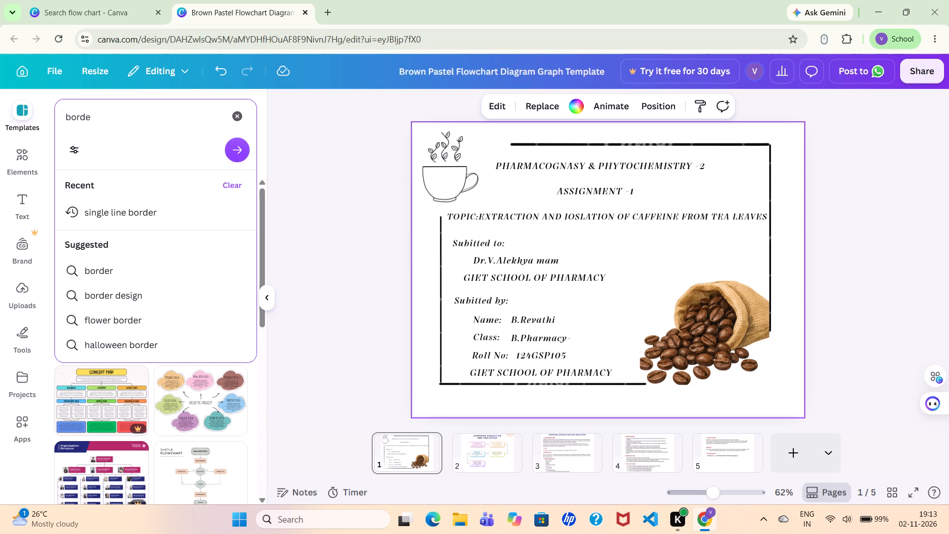
pyautogui.press('r')
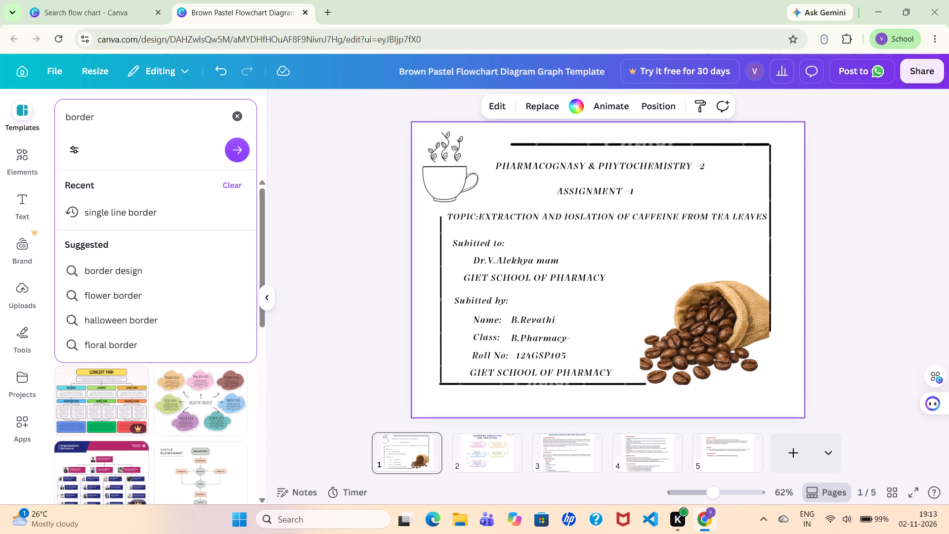
pyautogui.press('space')
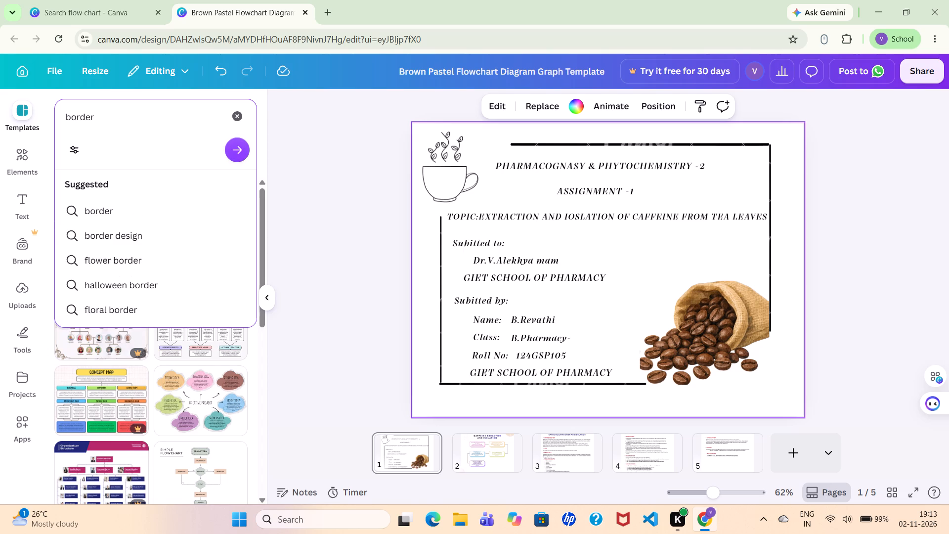
pyautogui.click(165, 234)
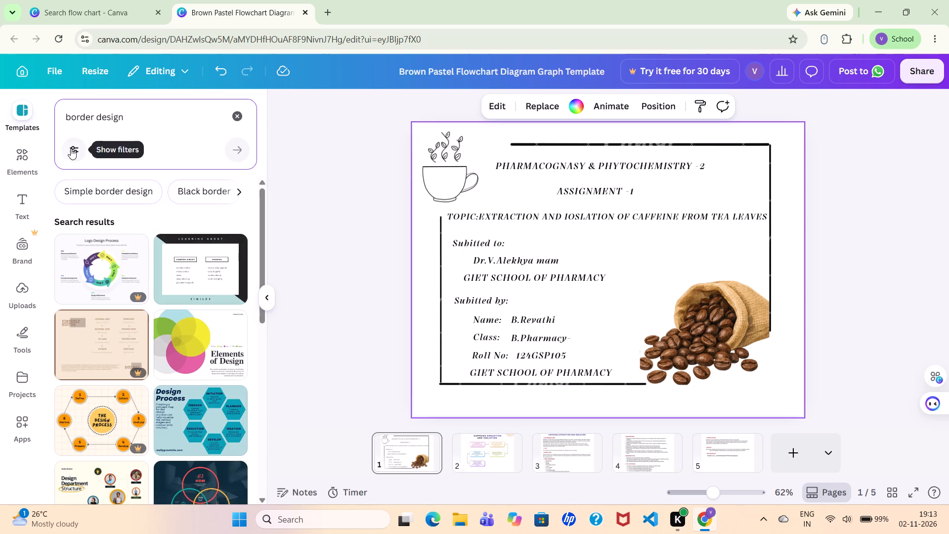
# Extend the template search to "border designs for cover sheet".
pyautogui.click(121, 123)
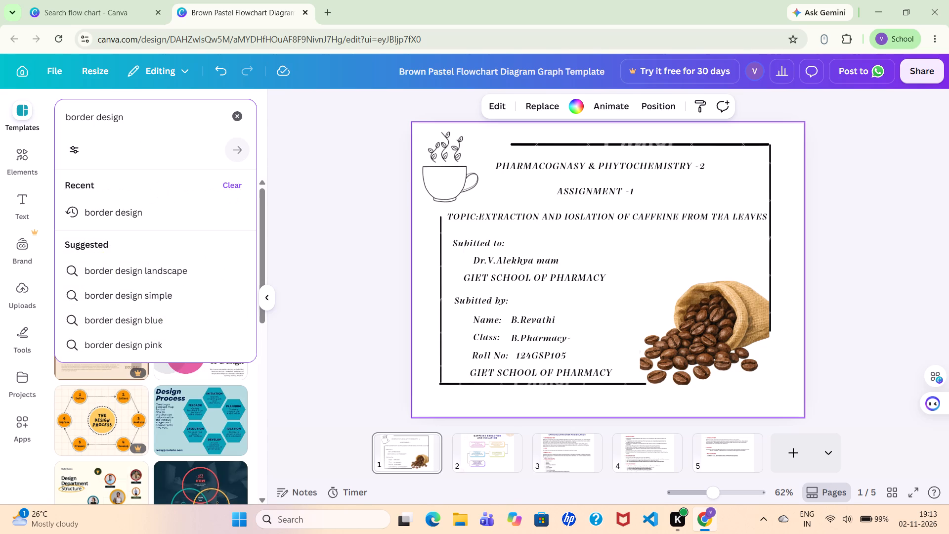
pyautogui.press('Right')
pyautogui.write('s for')
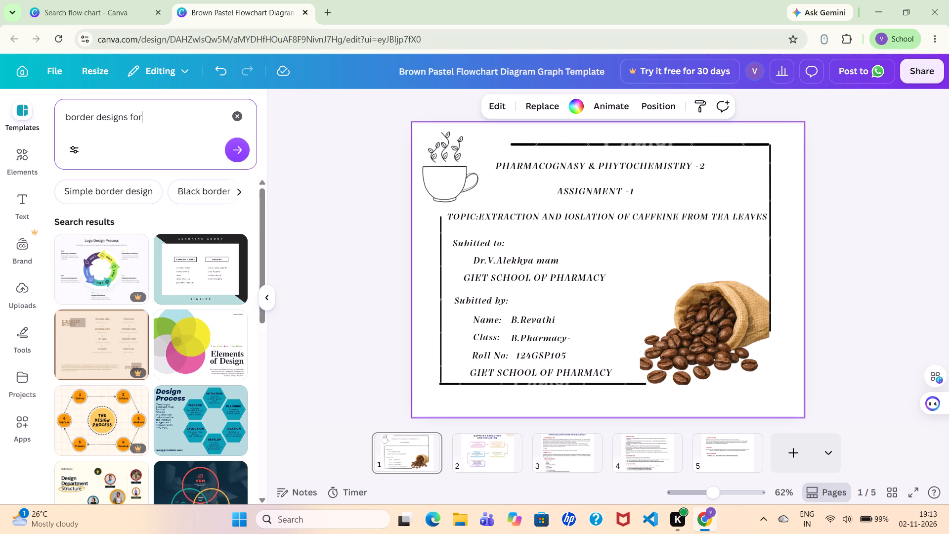
pyautogui.press('space')
pyautogui.write('cover sheet')
pyautogui.press('space')
pyautogui.click(232, 151)
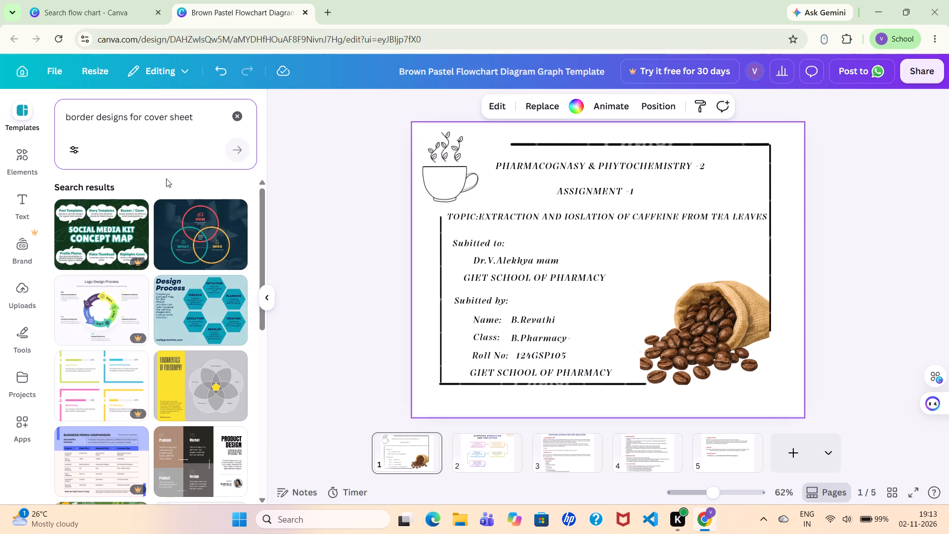
pyautogui.click(240, 152)
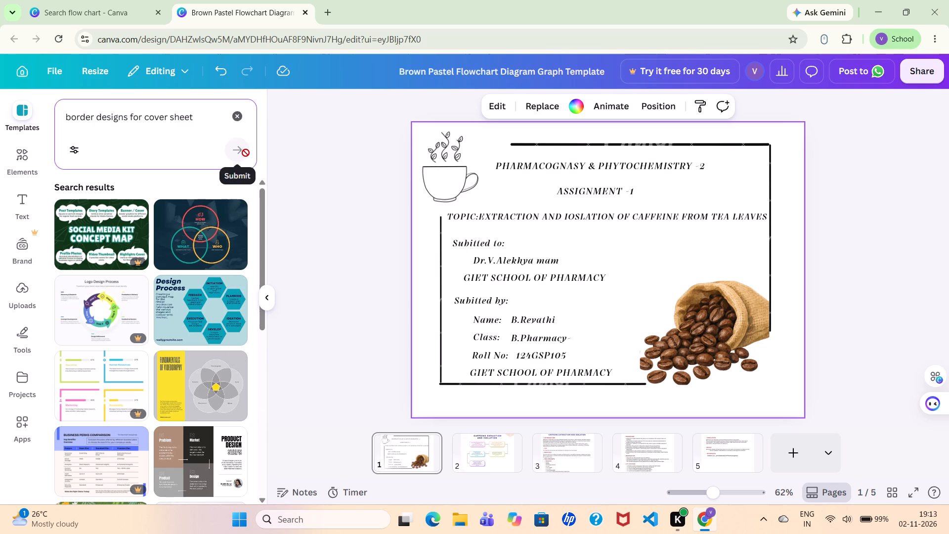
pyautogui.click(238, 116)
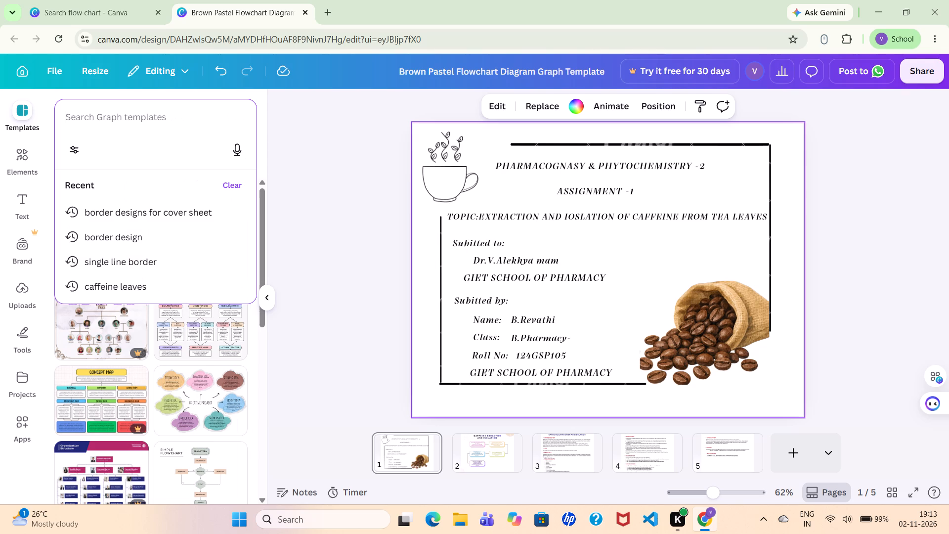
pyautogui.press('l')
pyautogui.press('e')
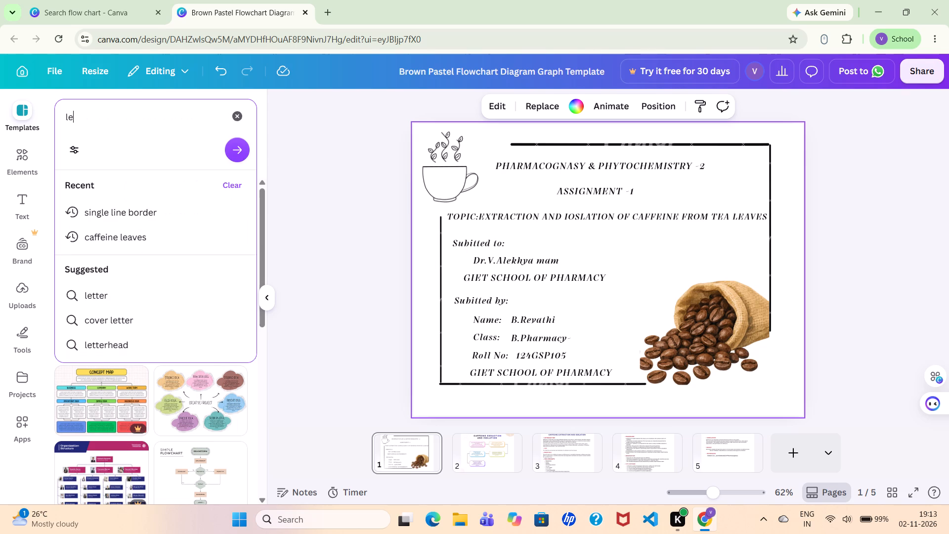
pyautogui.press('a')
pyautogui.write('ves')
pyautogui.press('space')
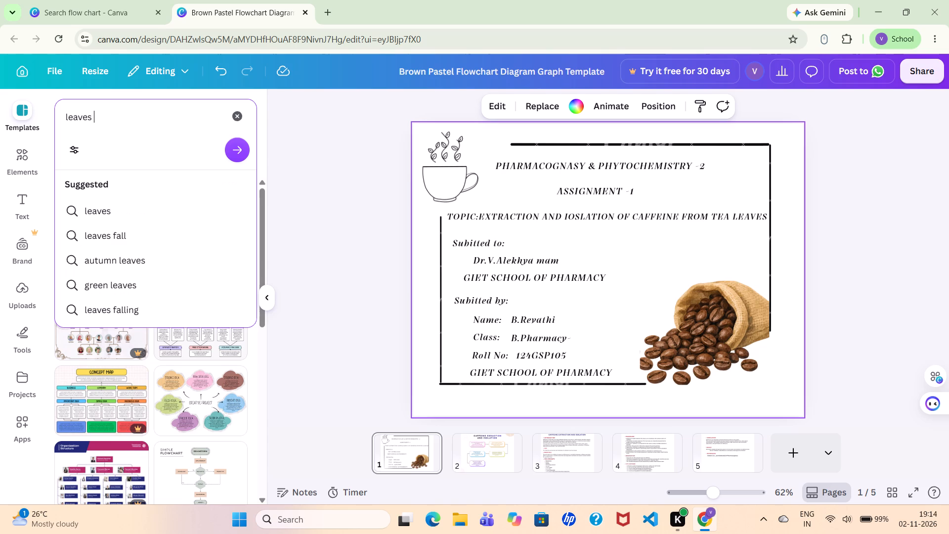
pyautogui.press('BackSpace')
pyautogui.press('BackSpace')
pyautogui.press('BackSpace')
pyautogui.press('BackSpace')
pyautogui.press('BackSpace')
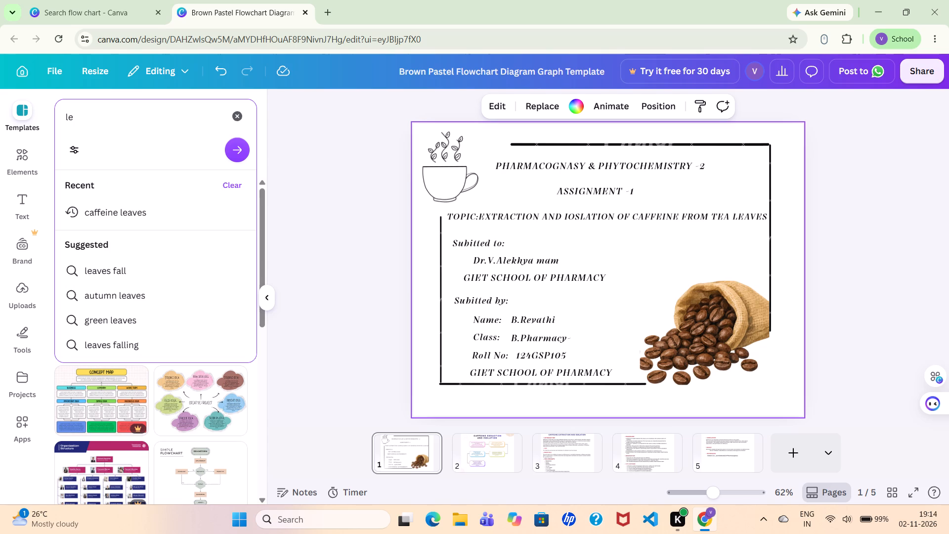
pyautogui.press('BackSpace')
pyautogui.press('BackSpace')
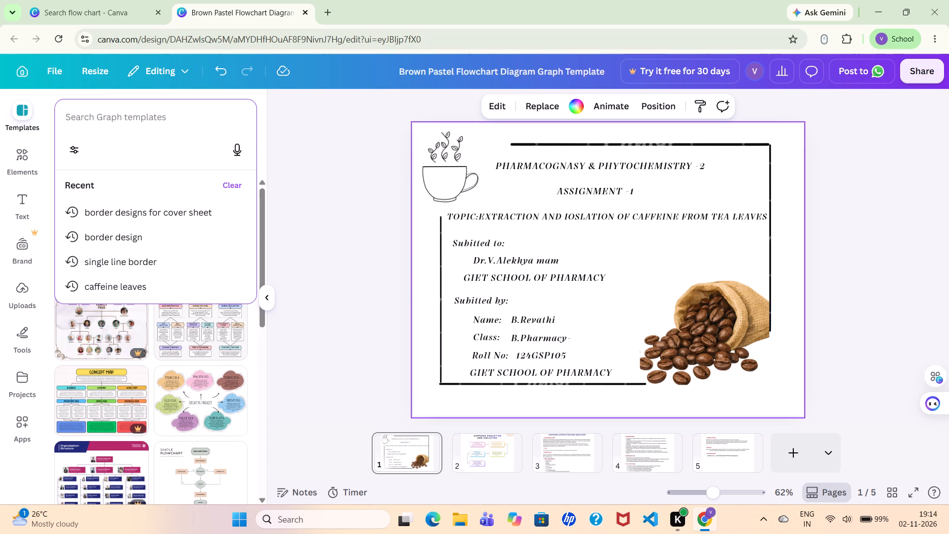
# Search the templates for "assignment cover page".
pyautogui.write('ass')
pyautogui.write('ignment')
pyautogui.press('space')
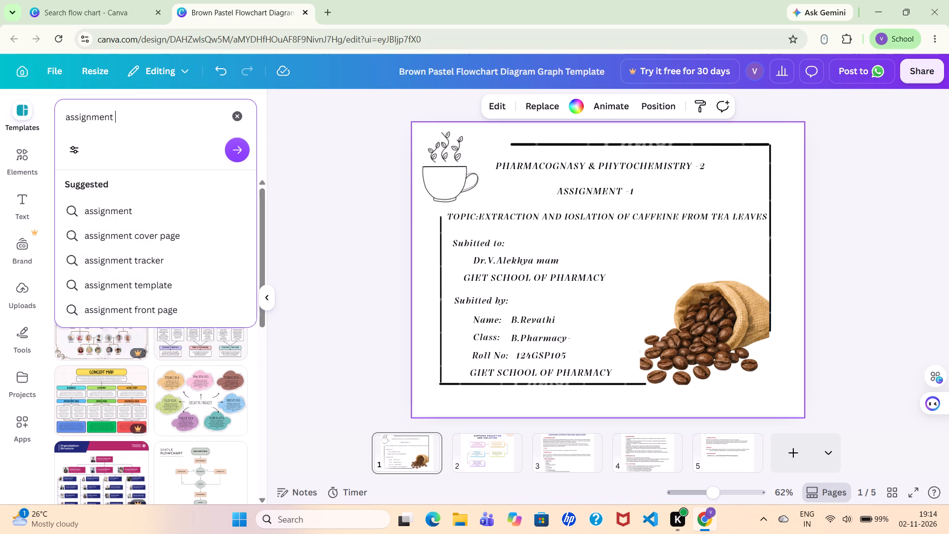
pyautogui.write('desin')
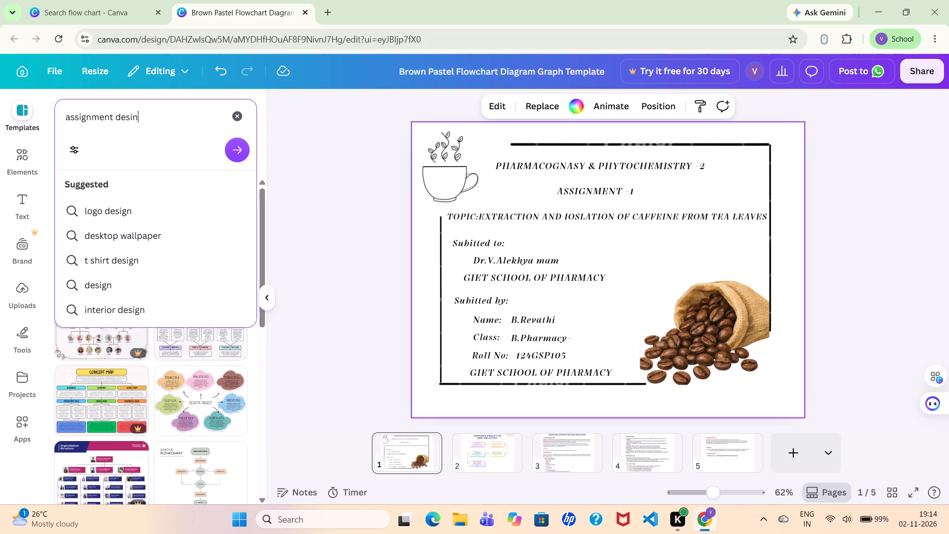
pyautogui.write('gd')
pyautogui.press('space')
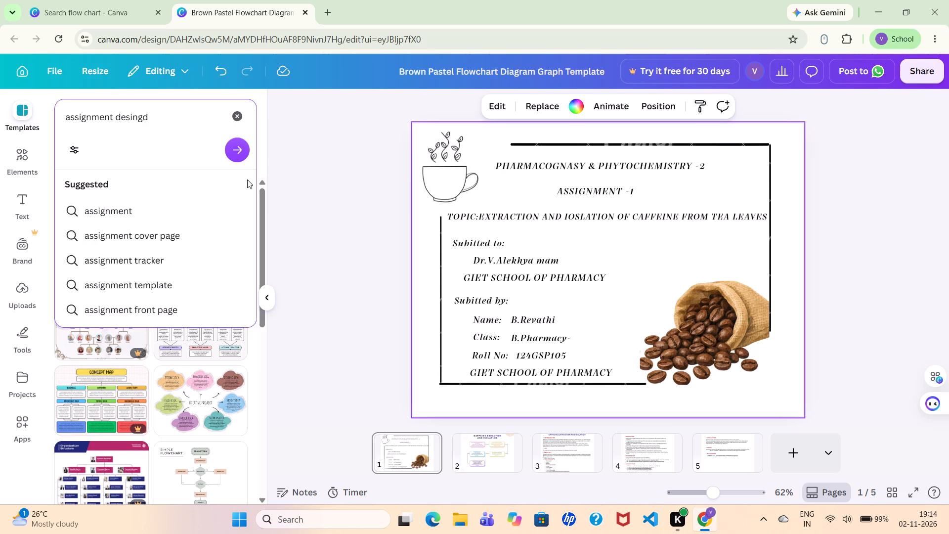
pyautogui.click(208, 235)
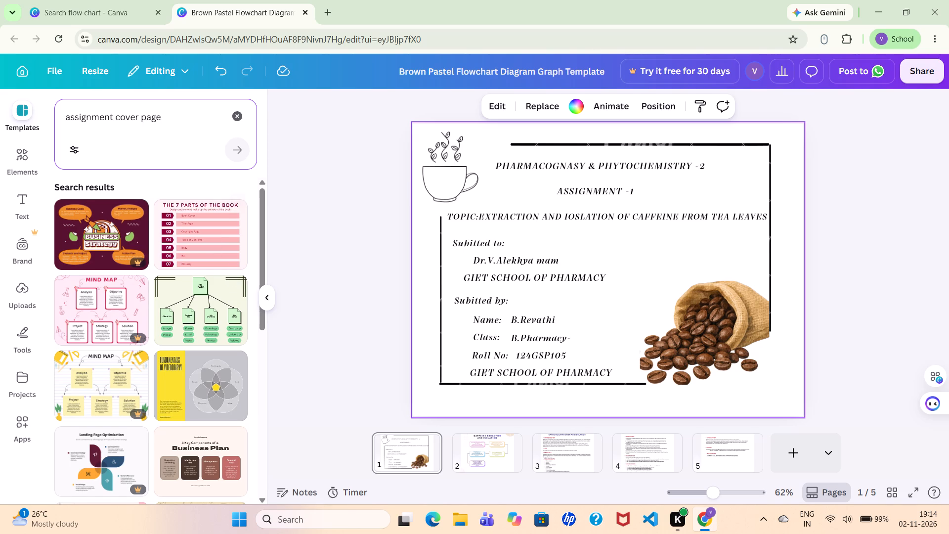
pyautogui.click(234, 156)
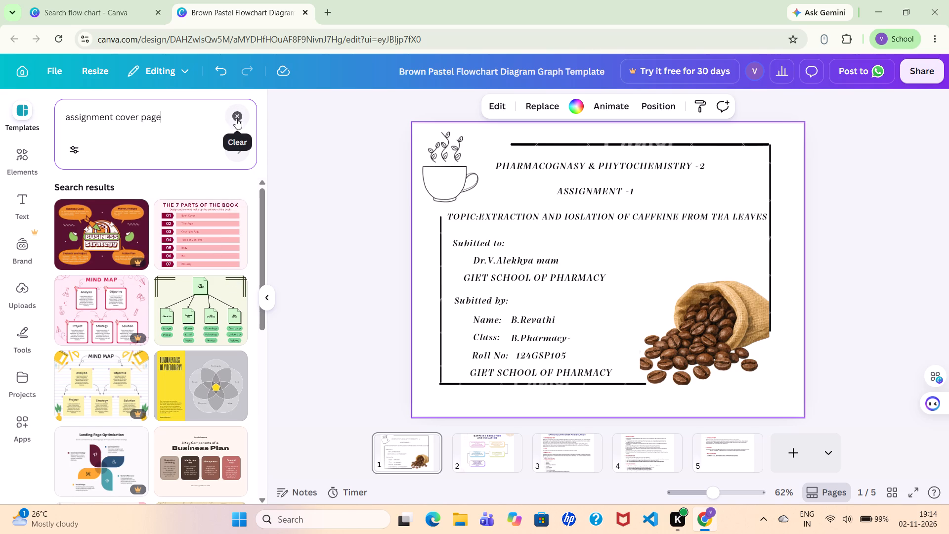
# Search for "leaves" and add the square green foliage photo to the title page.
pyautogui.click(236, 116)
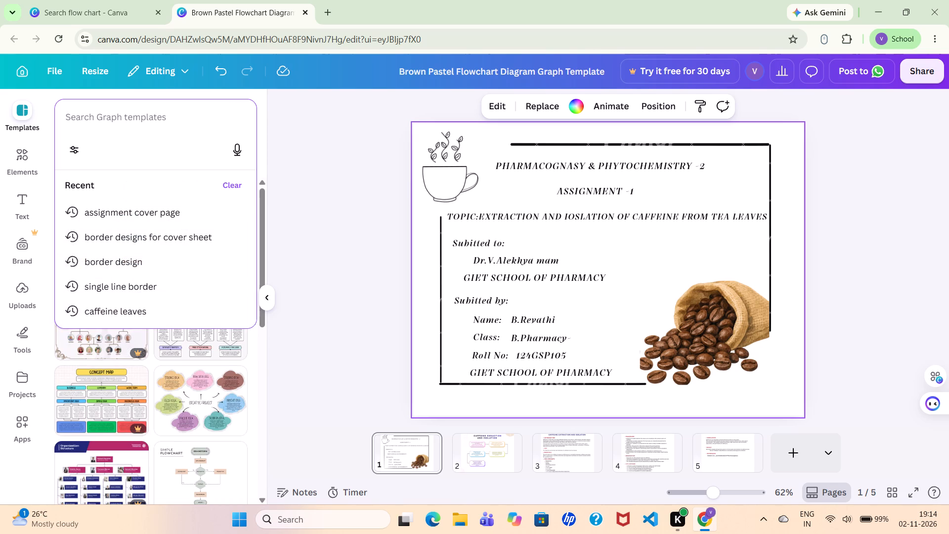
pyautogui.write('leaves')
pyautogui.press('space')
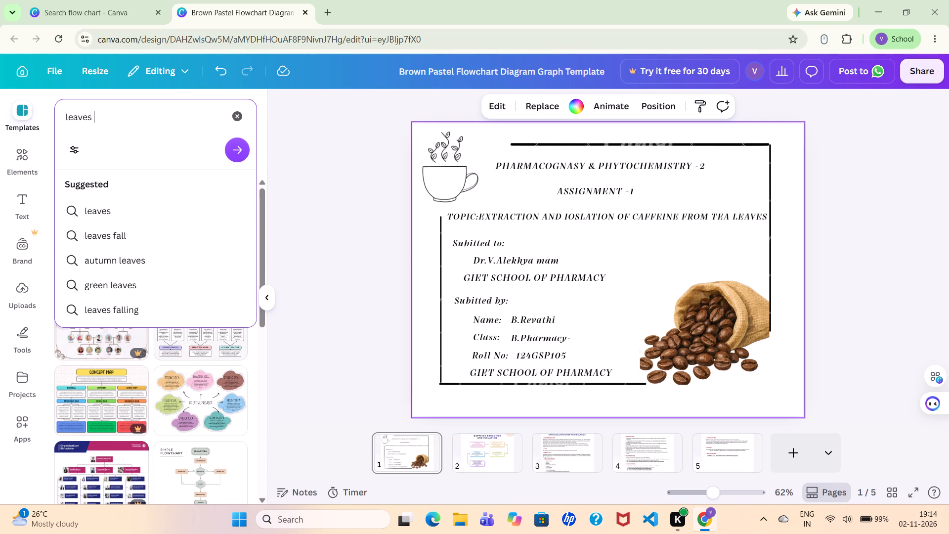
pyautogui.click(184, 211)
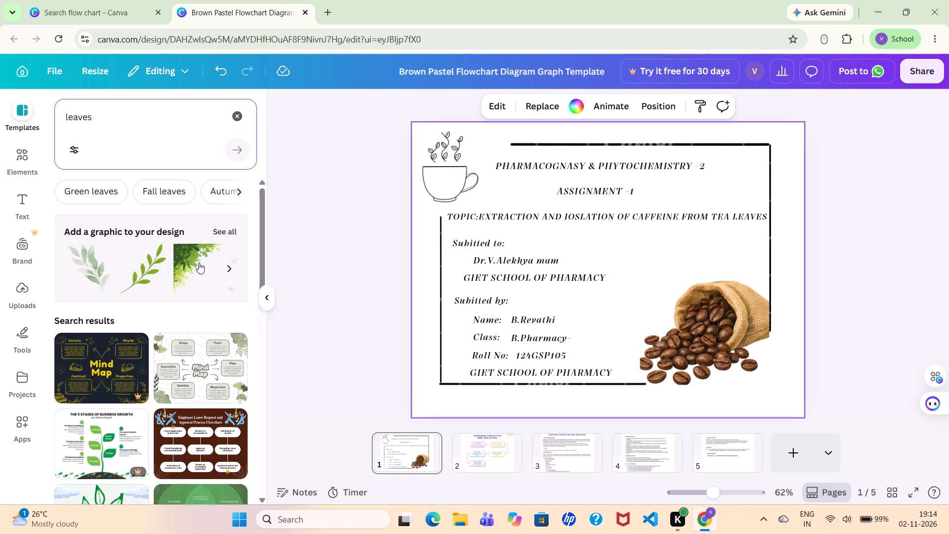
pyautogui.moveTo(200, 266); pyautogui.dragTo(212, 259)
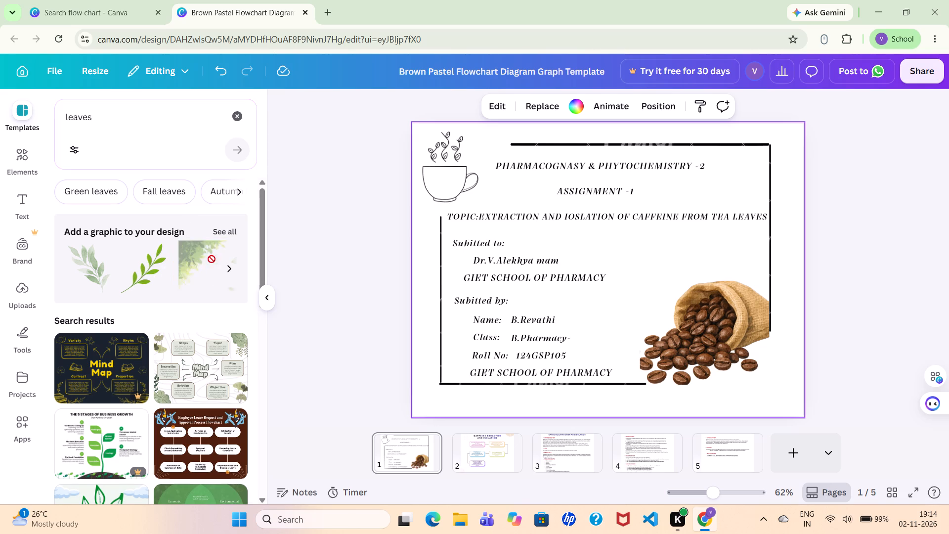
pyautogui.moveTo(212, 259); pyautogui.dragTo(551, 205)
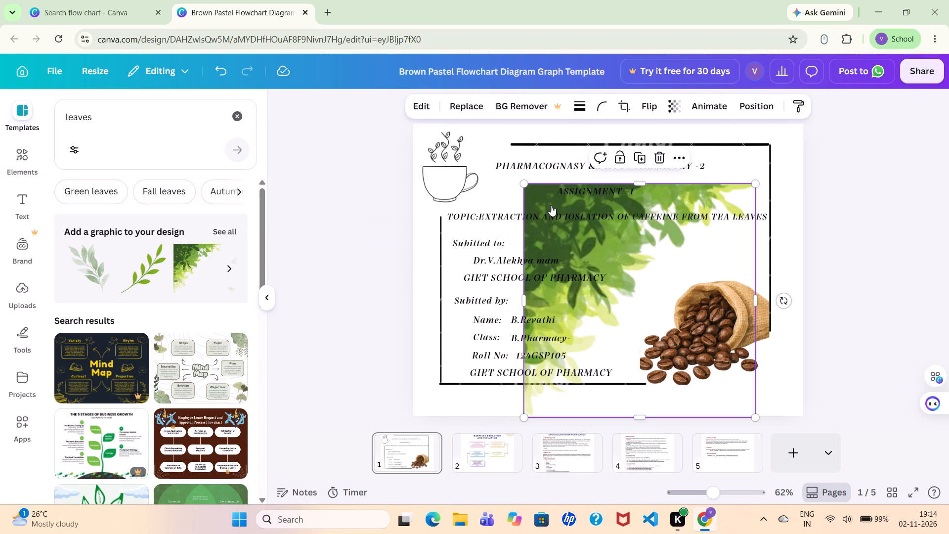
# Shrink the foliage photo proportionally so it spans only from the assignment line to the first school name line.
pyautogui.click(756, 412)
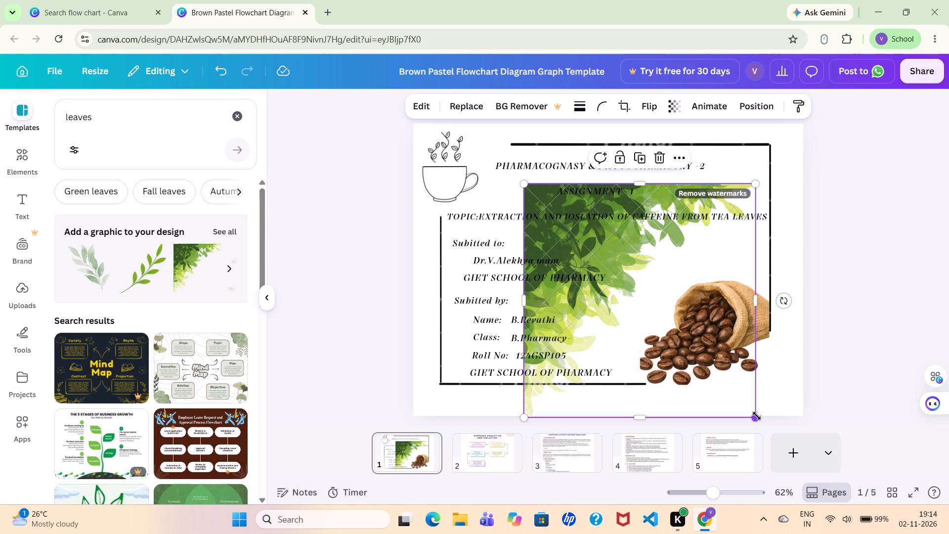
pyautogui.moveTo(755, 418); pyautogui.dragTo(622, 321)
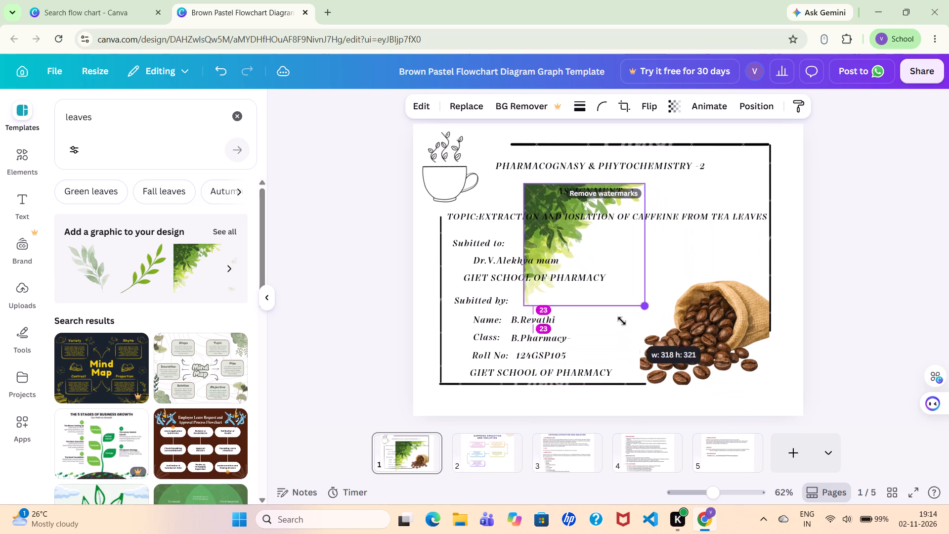
pyautogui.moveTo(622, 321); pyautogui.dragTo(592, 305)
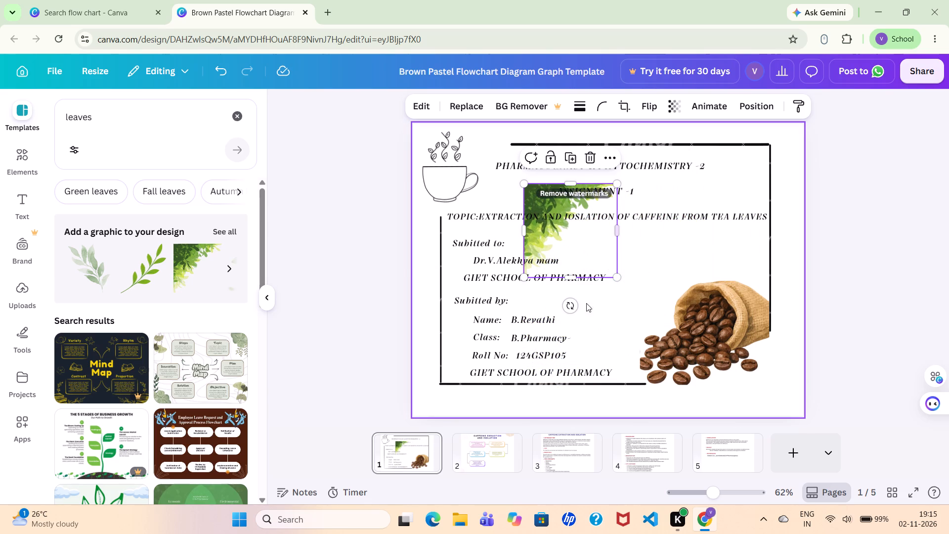
# Rotate the foliage photo slightly past a clockwise quarter turn so its leaves fill the upper-right corner of the photo.
pyautogui.click(570, 304)
pyautogui.click(570, 304)
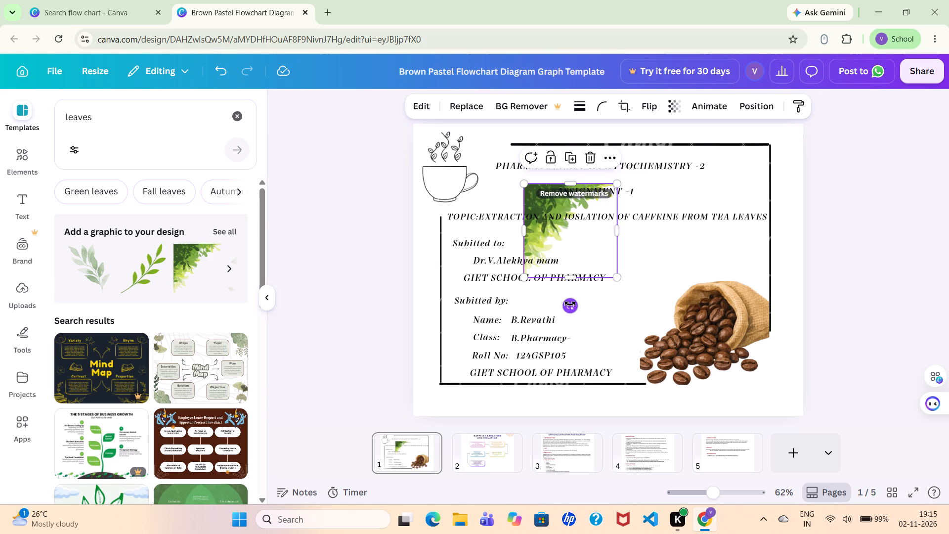
pyautogui.moveTo(570, 305); pyautogui.dragTo(467, 250)
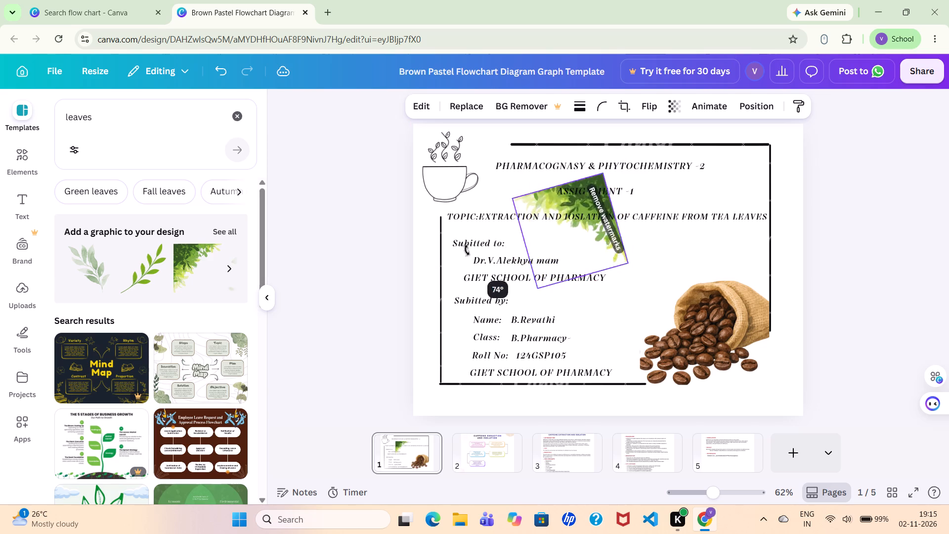
pyautogui.moveTo(467, 250); pyautogui.dragTo(473, 223)
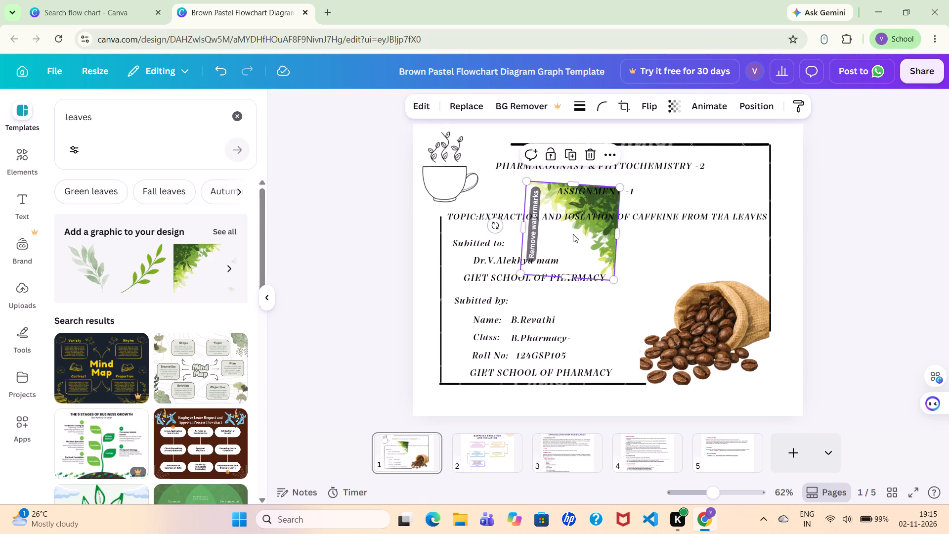
pyautogui.click(665, 253)
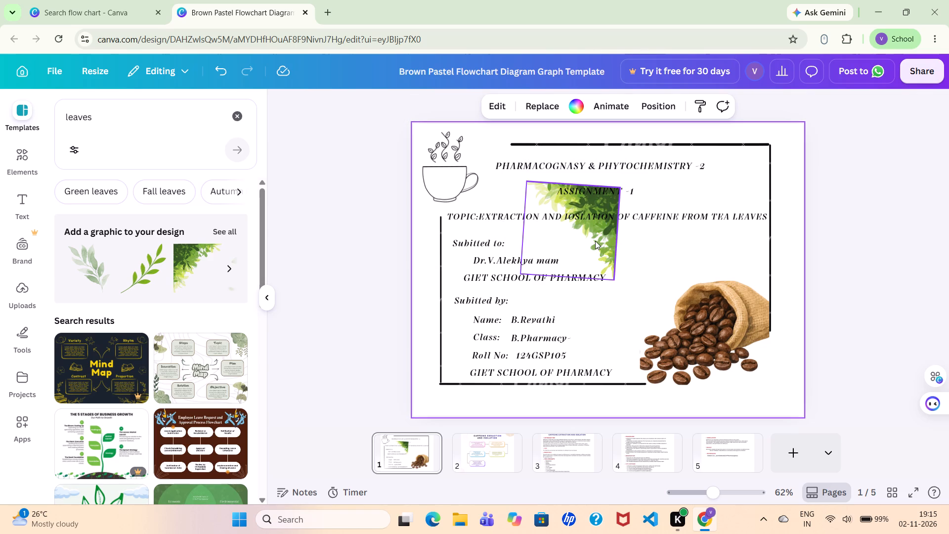
# Shrink the foliage photo proportionally so it spans only from the subject heading line to the "Subitted to:" line.
pyautogui.moveTo(596, 241); pyautogui.dragTo(747, 204)
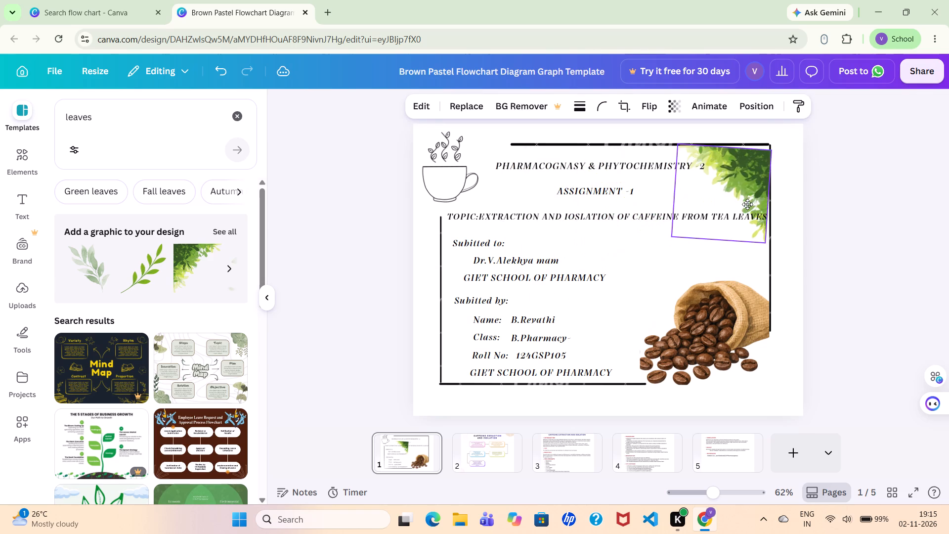
pyautogui.moveTo(747, 204); pyautogui.dragTo(692, 225)
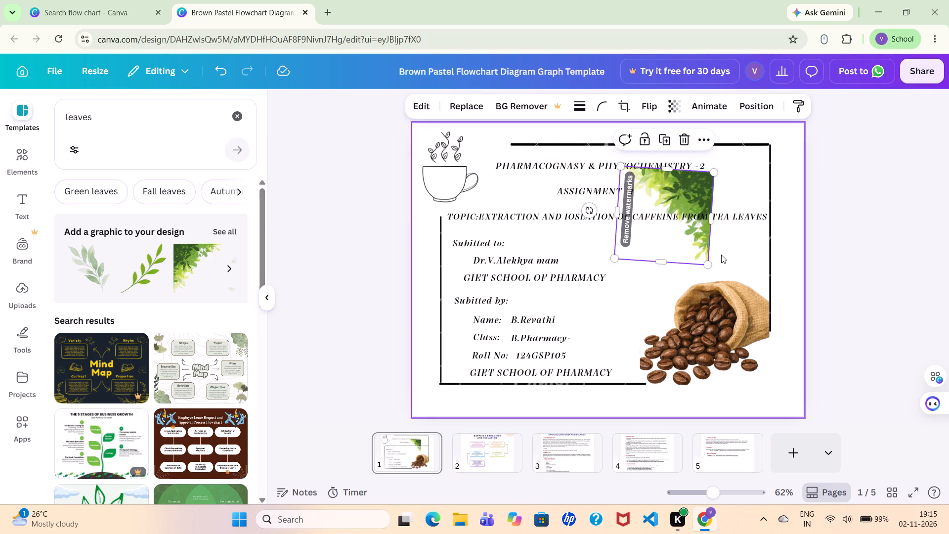
pyautogui.moveTo(707, 261); pyautogui.dragTo(703, 247)
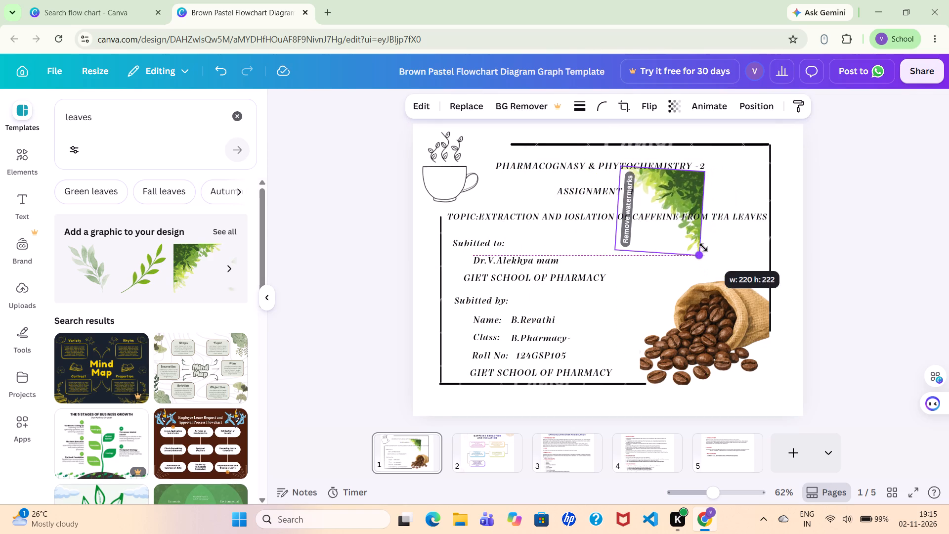
pyautogui.moveTo(703, 247); pyautogui.dragTo(694, 239)
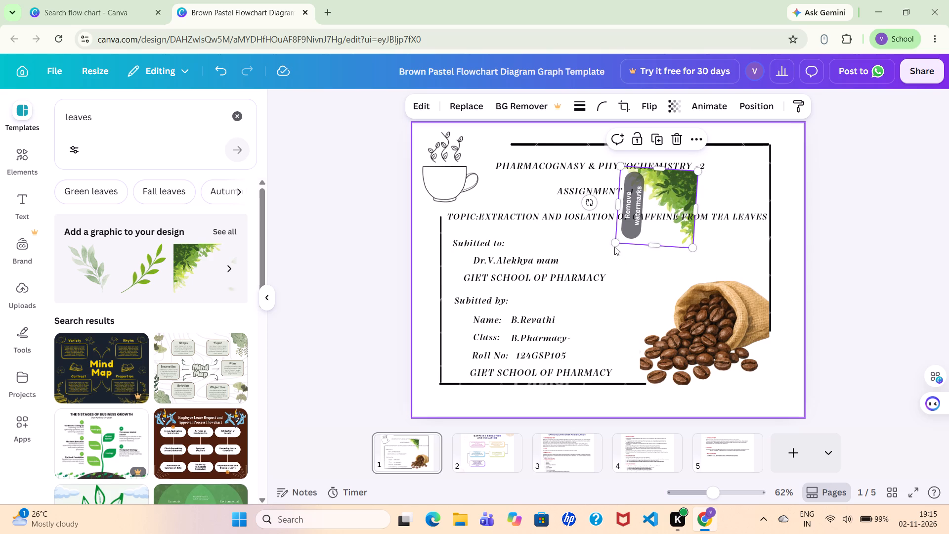
pyautogui.click(617, 243)
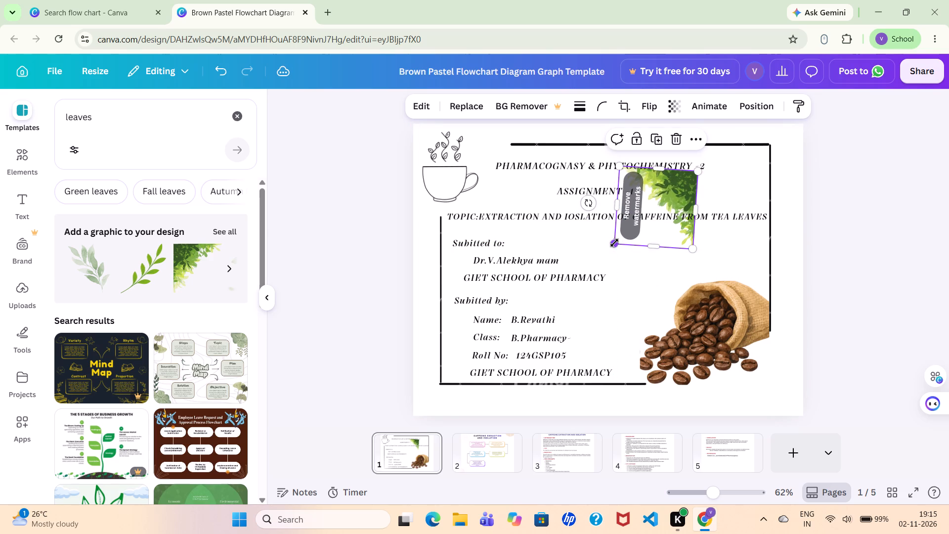
# Rotate the foliage photo slightly counterclockwise to reduce its tilt so its edges sit closer to upright.
pyautogui.click(585, 206)
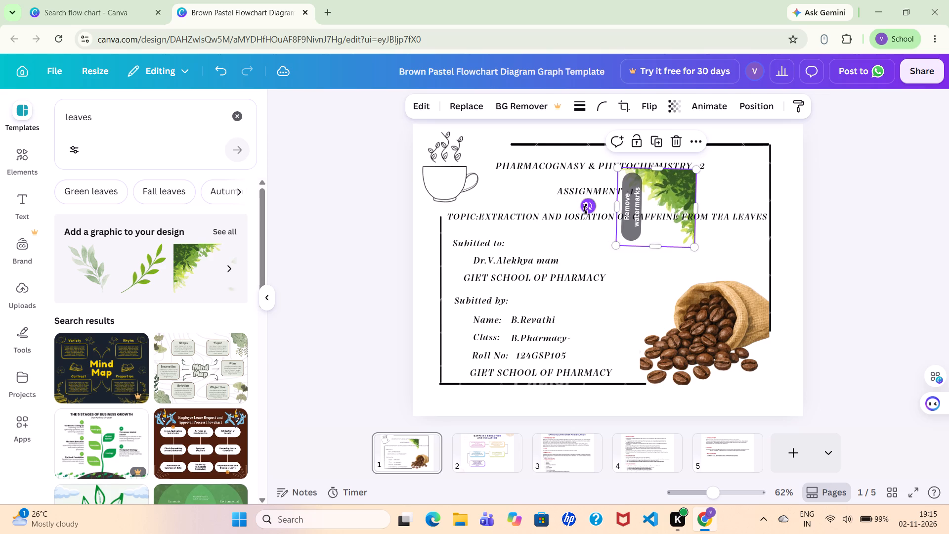
pyautogui.click(630, 257)
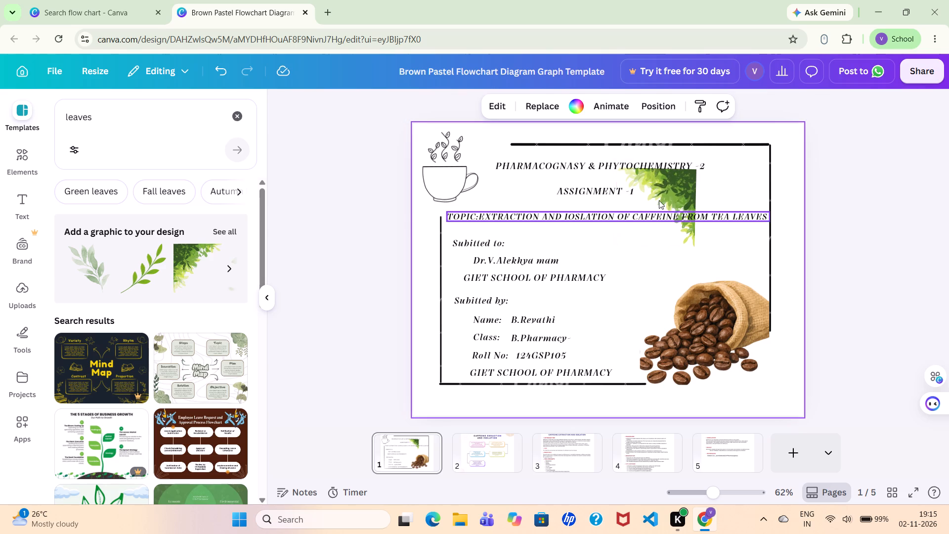
# Move the foliage photo into the upper-right corner of the line border so its leaves meet both border lines.
pyautogui.moveTo(672, 186); pyautogui.dragTo(721, 167)
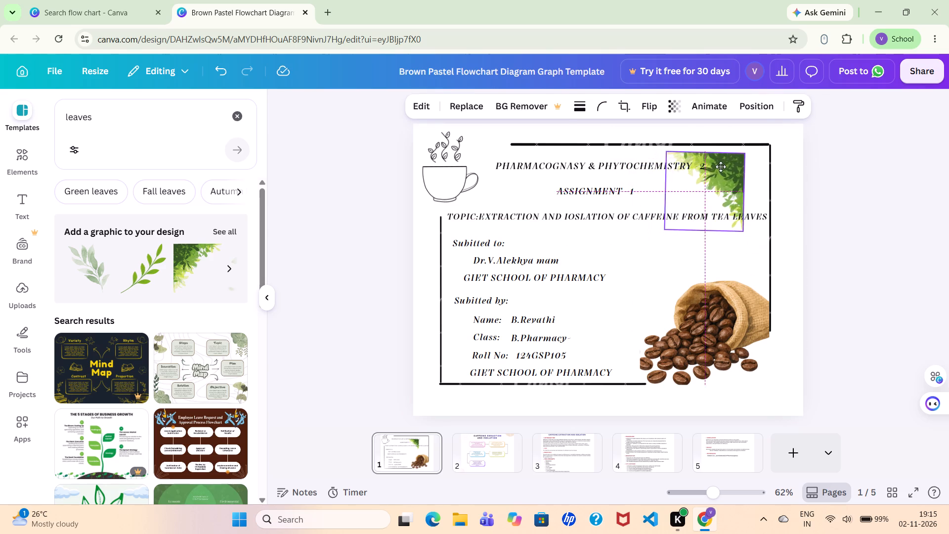
pyautogui.moveTo(721, 167); pyautogui.dragTo(742, 164)
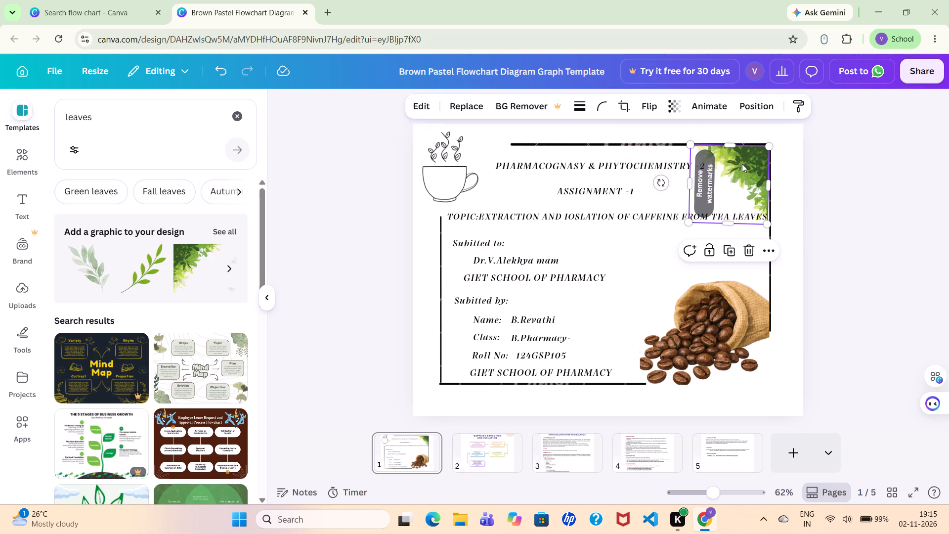
pyautogui.click(655, 279)
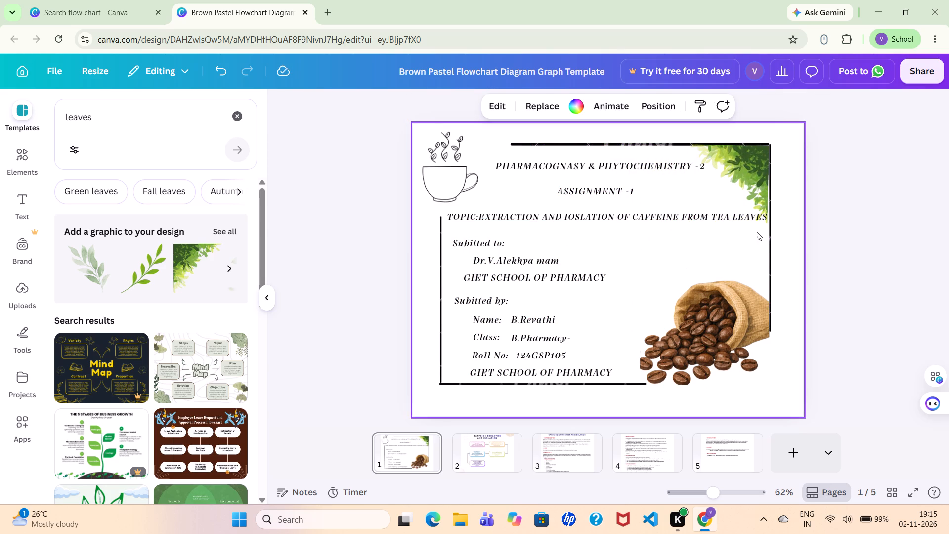
# Adjust the rotation of the foliage photo in the border's upper-right corner.
pyautogui.click(739, 189)
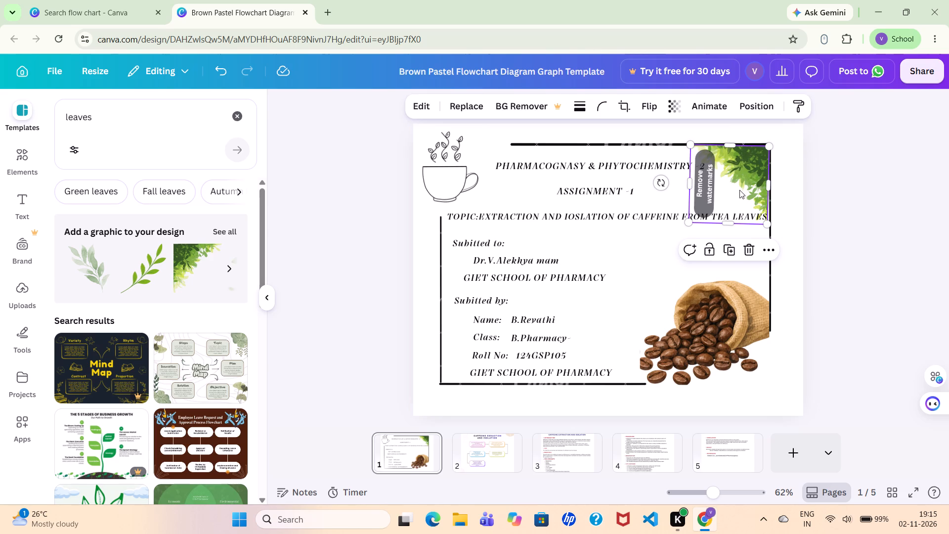
pyautogui.click(660, 181)
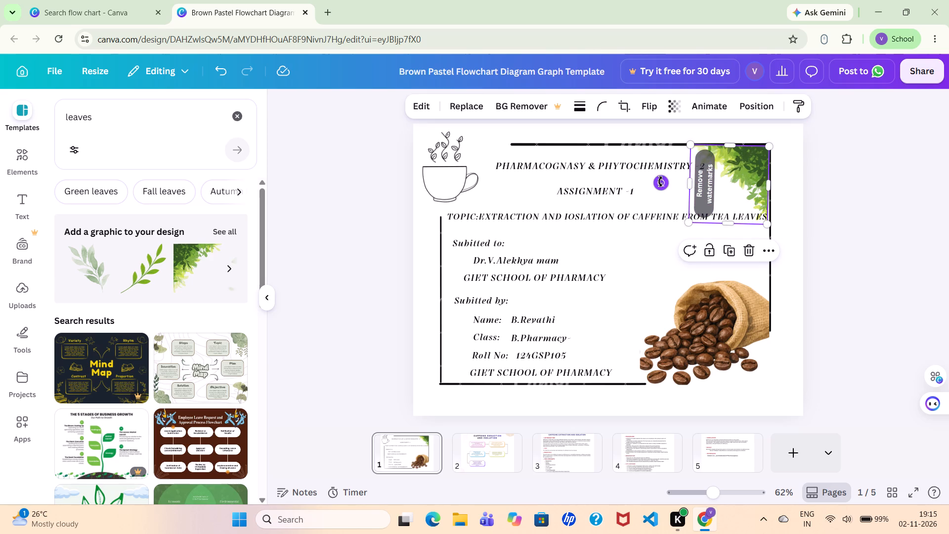
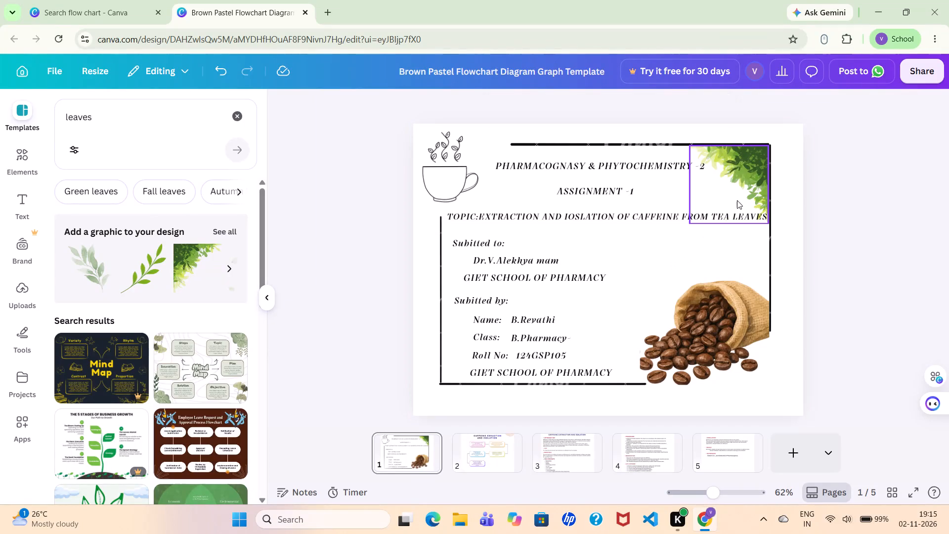
# Nudge the foliage photo sideways so its edges sit flush in the upper-right corner of the line border.
pyautogui.click(740, 182)
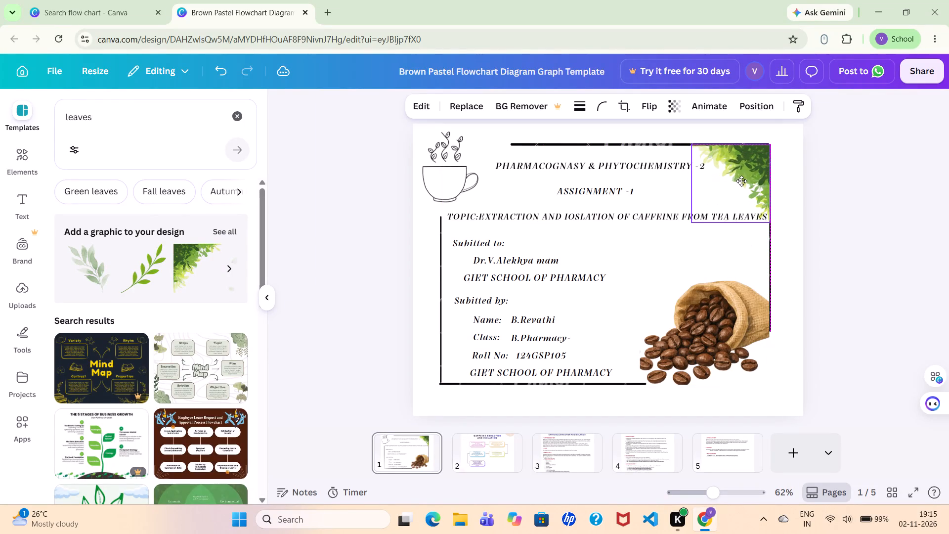
pyautogui.click(668, 270)
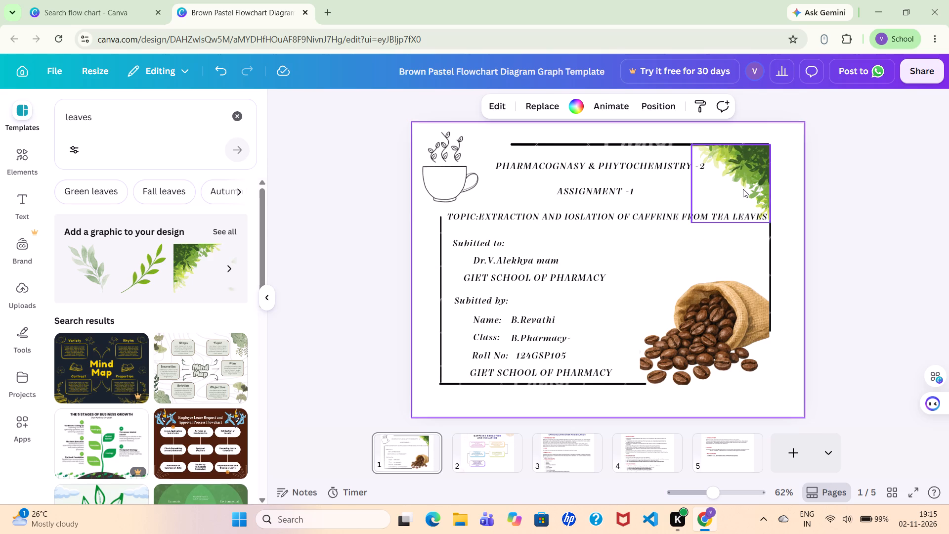
pyautogui.moveTo(743, 189); pyautogui.dragTo(738, 190)
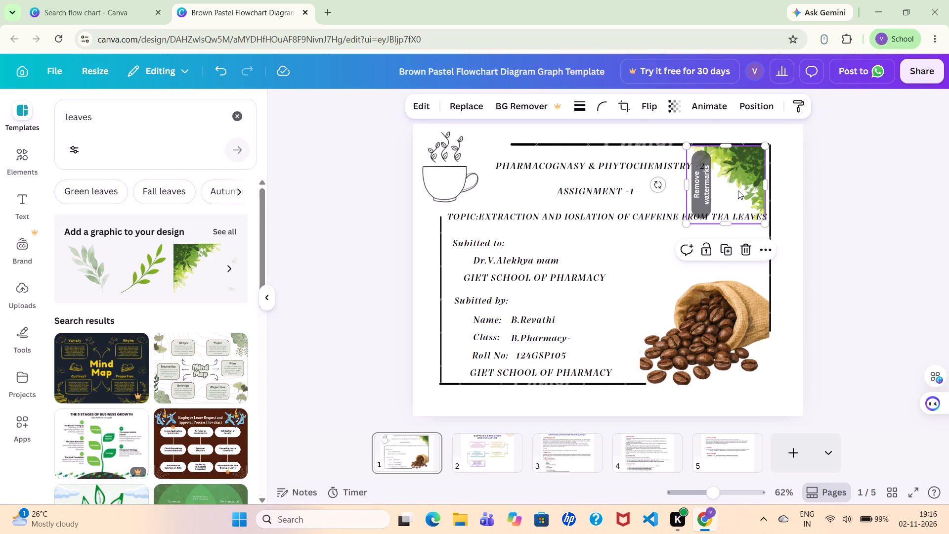
pyautogui.moveTo(743, 190); pyautogui.dragTo(750, 189)
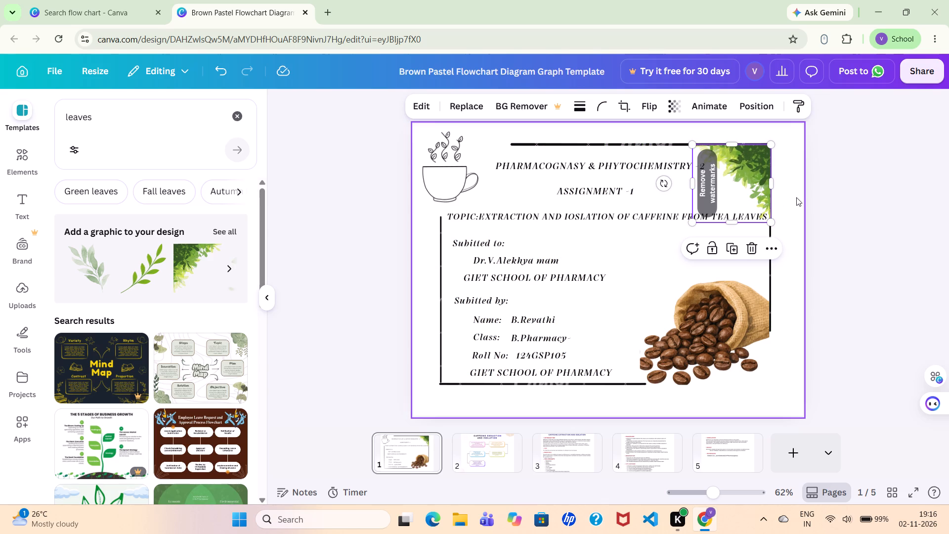
pyautogui.click(789, 198)
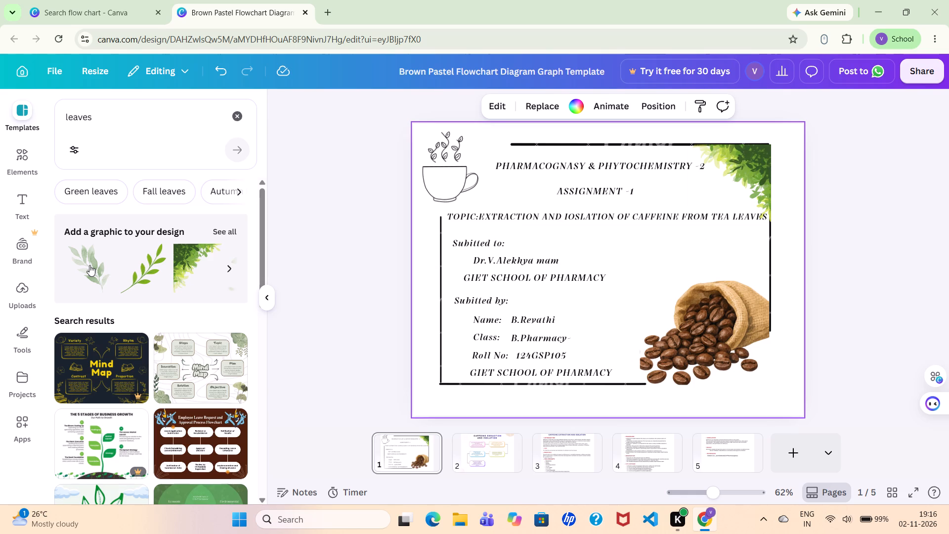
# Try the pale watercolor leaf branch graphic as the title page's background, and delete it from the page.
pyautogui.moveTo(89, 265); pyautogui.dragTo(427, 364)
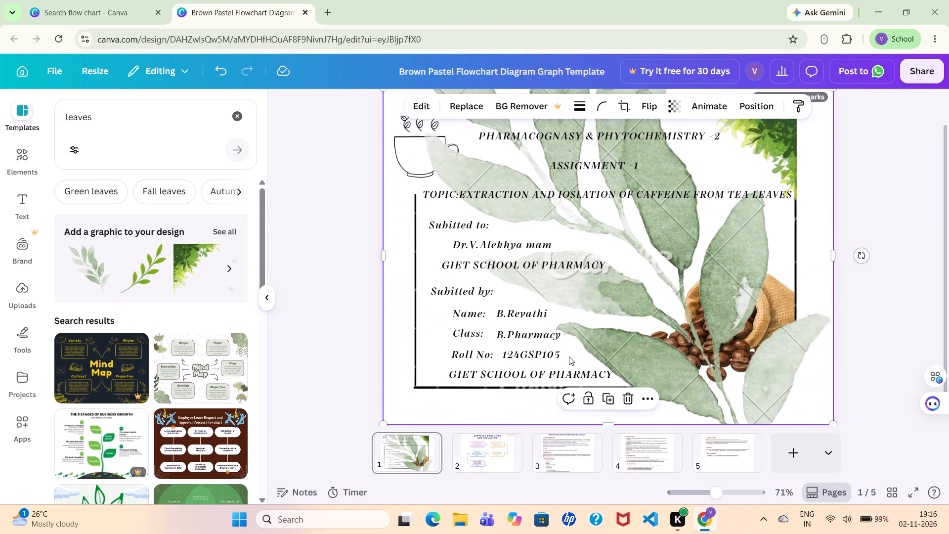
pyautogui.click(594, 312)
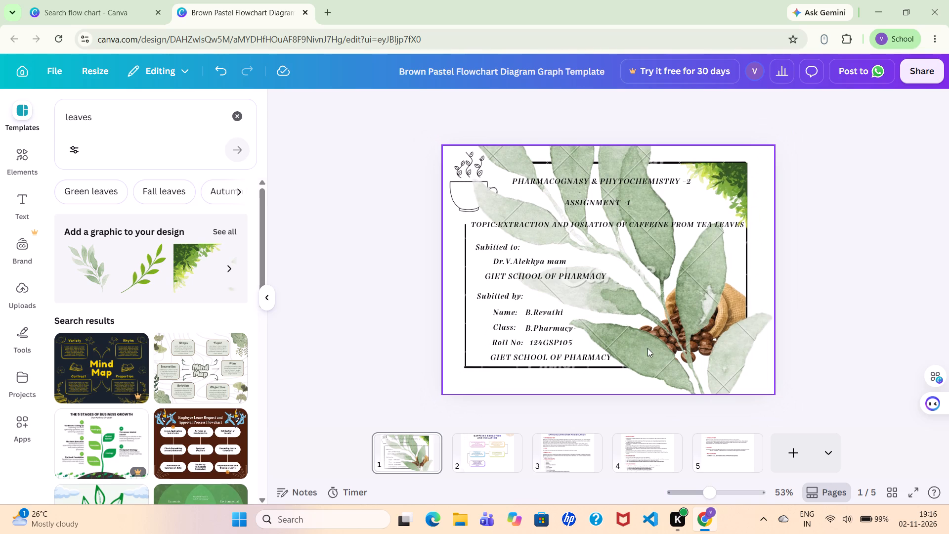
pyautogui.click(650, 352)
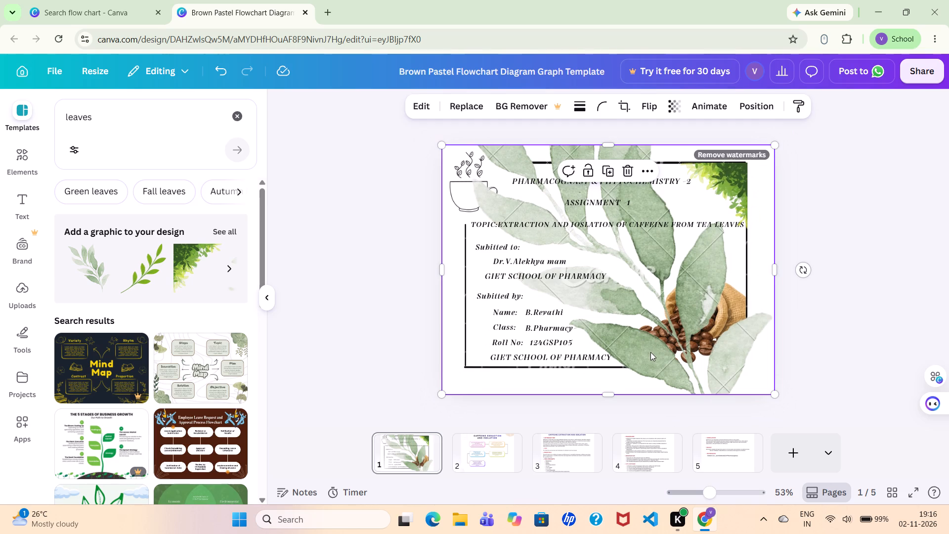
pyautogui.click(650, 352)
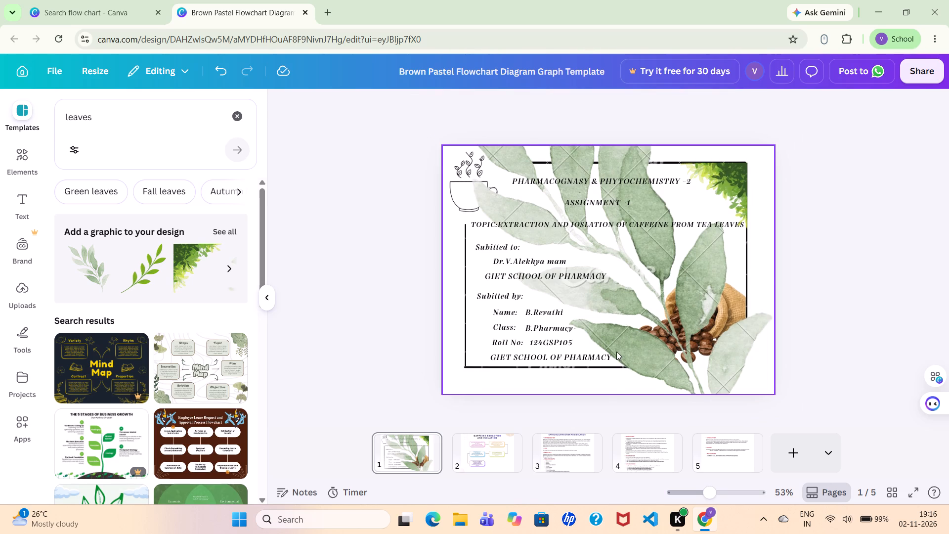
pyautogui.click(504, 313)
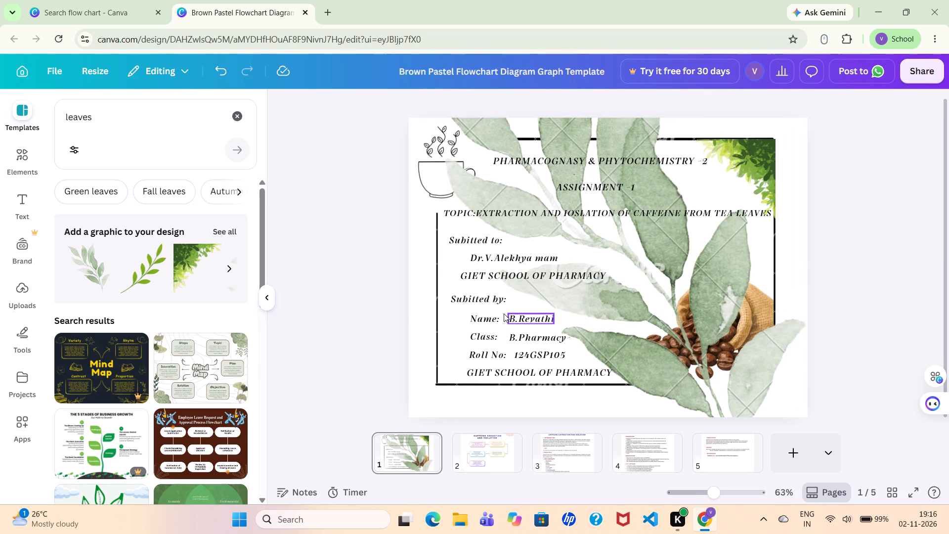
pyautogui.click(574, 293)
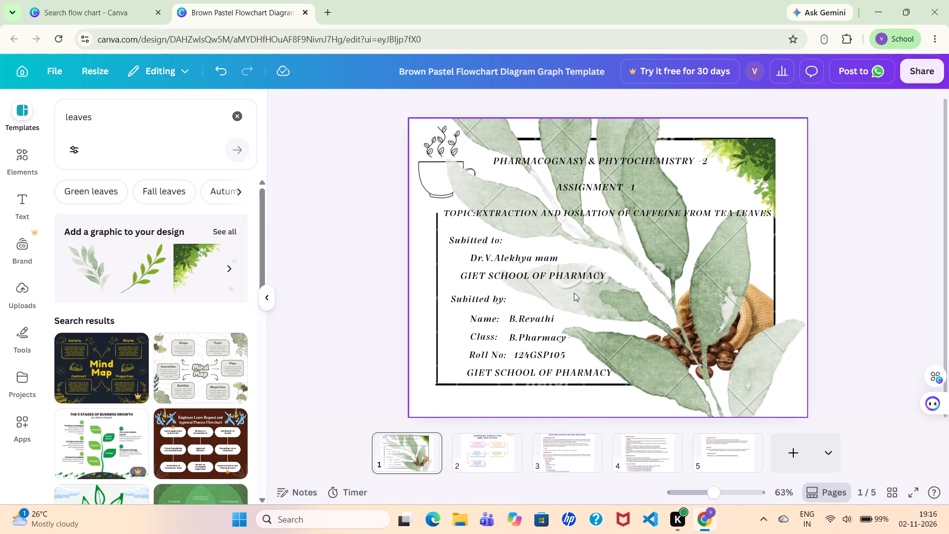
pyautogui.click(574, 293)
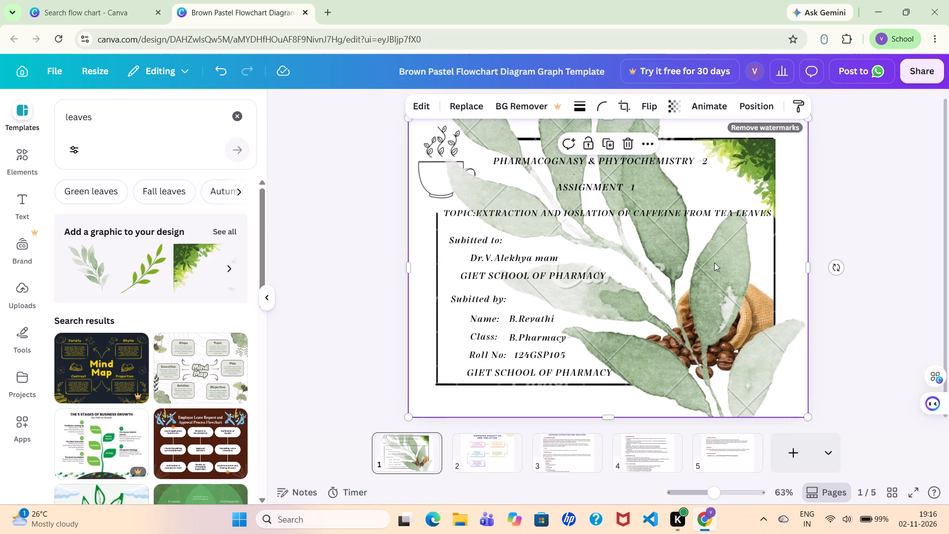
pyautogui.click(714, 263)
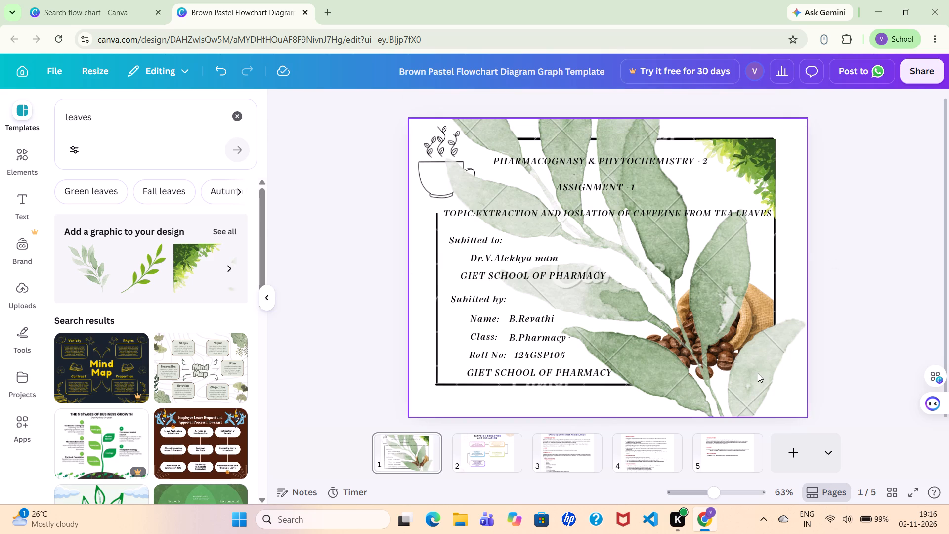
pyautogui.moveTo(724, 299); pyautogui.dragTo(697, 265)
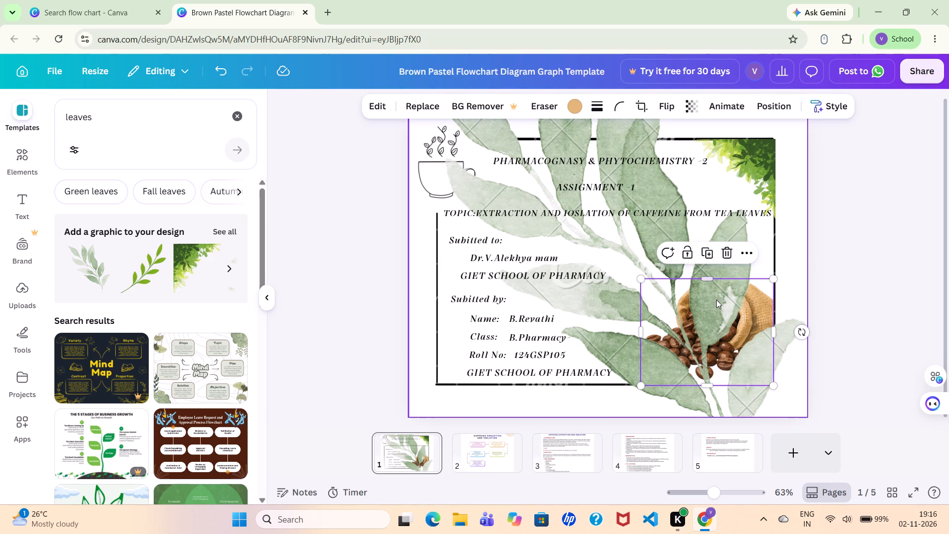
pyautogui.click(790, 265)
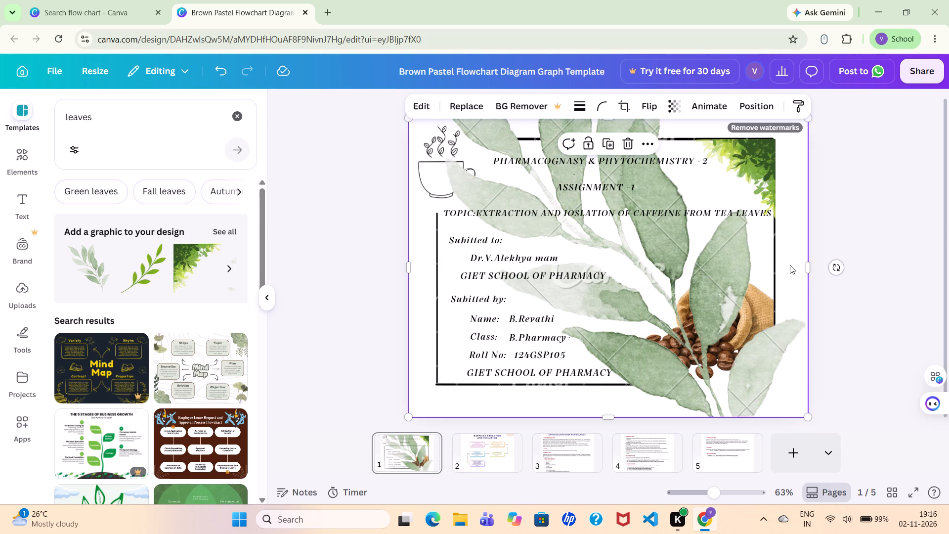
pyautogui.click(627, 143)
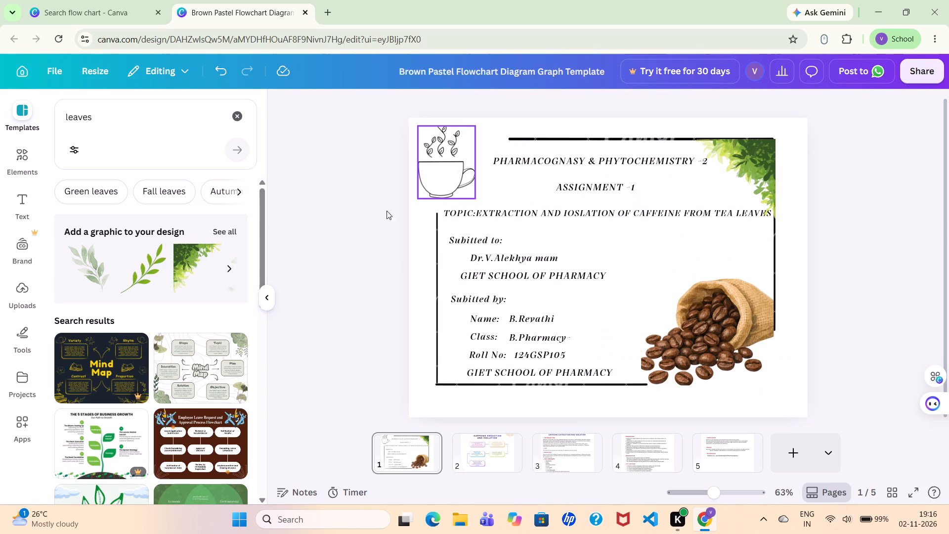
# Add the pale watercolor leaf branch as a graphic, shrink it proportionally, and place it over the border's lower-left corner.
pyautogui.click(91, 259)
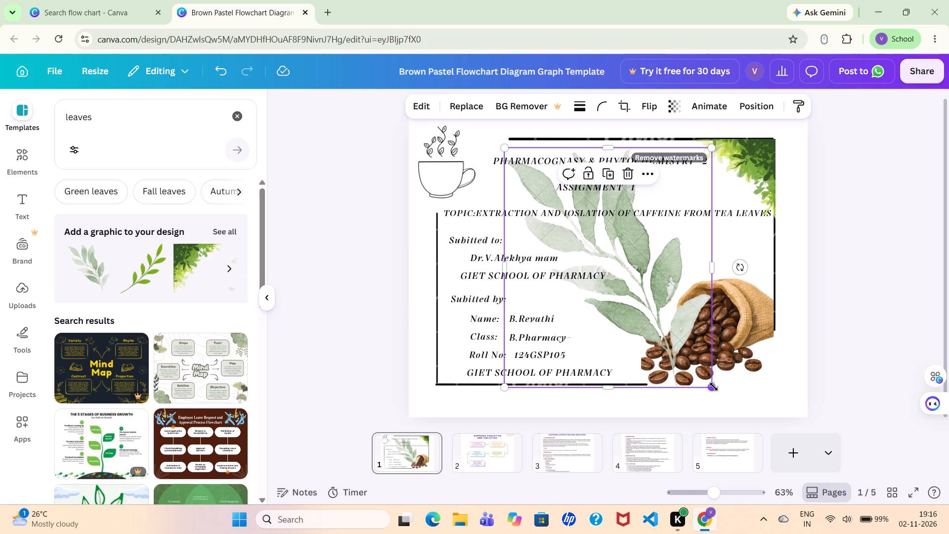
pyautogui.moveTo(714, 387); pyautogui.dragTo(616, 320)
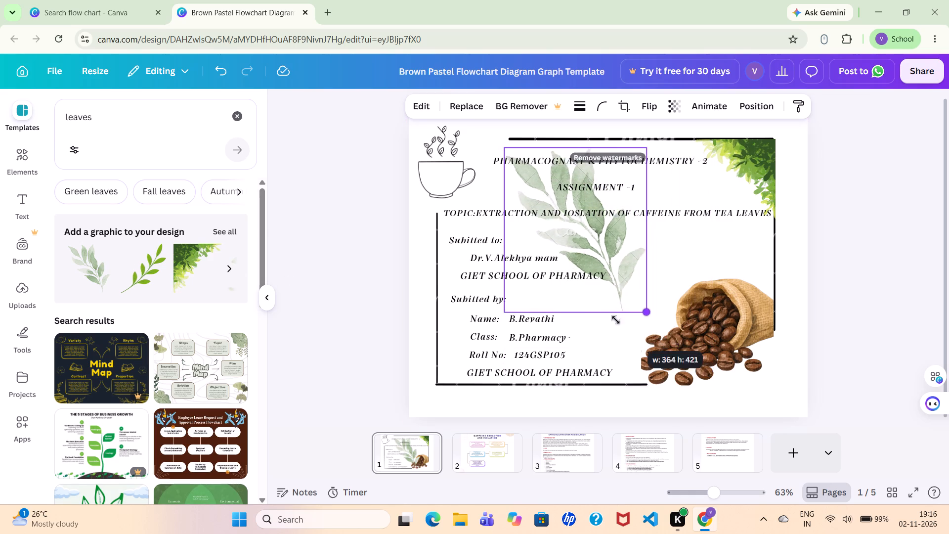
pyautogui.moveTo(616, 320); pyautogui.dragTo(548, 257)
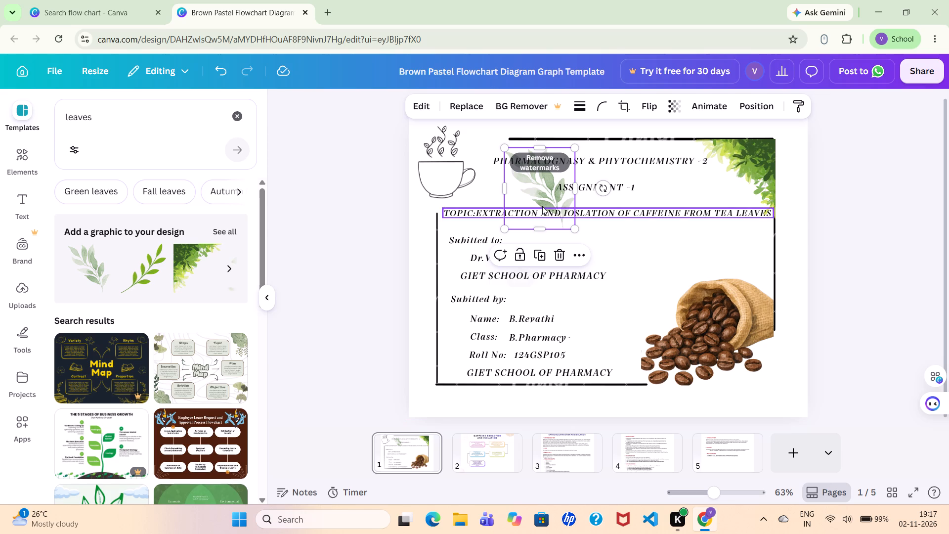
pyautogui.moveTo(529, 193); pyautogui.dragTo(478, 297)
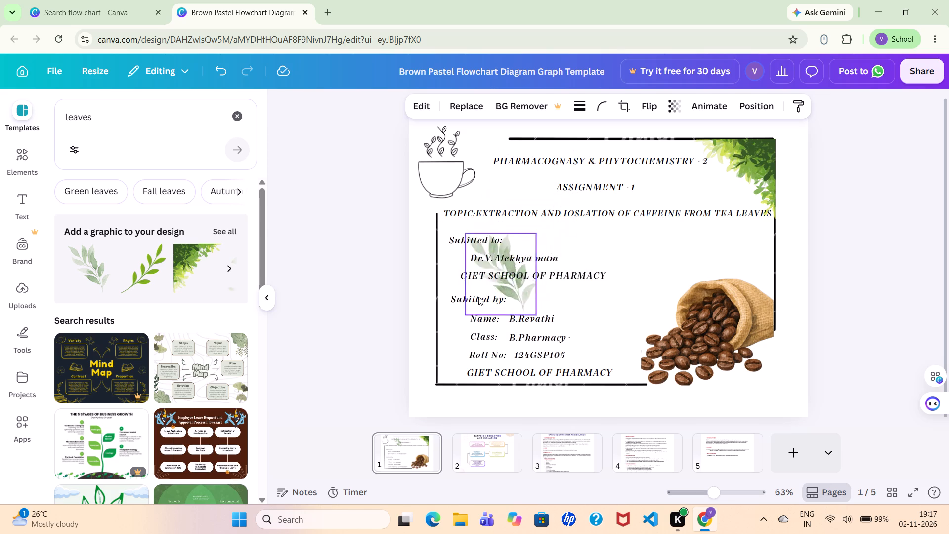
pyautogui.moveTo(478, 297); pyautogui.dragTo(426, 362)
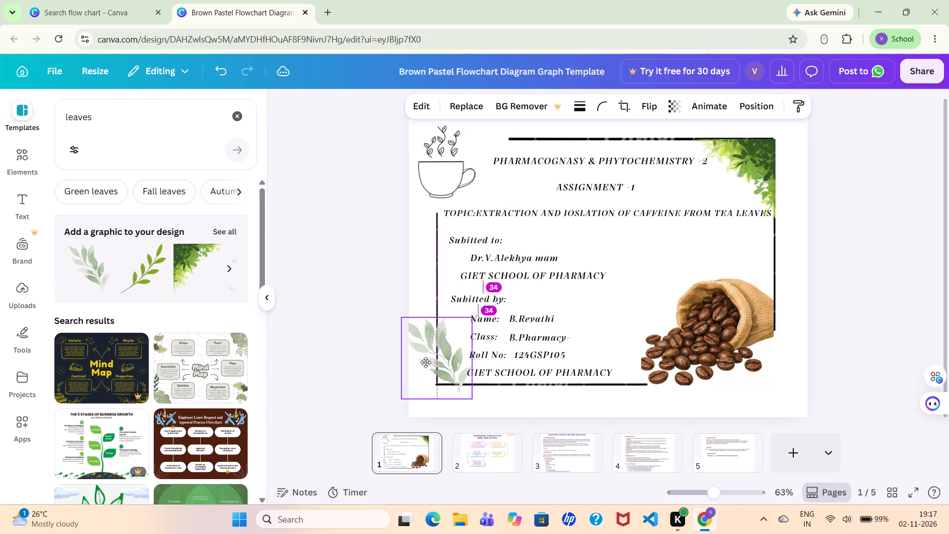
pyautogui.moveTo(426, 362); pyautogui.dragTo(423, 369)
pyautogui.click(586, 317)
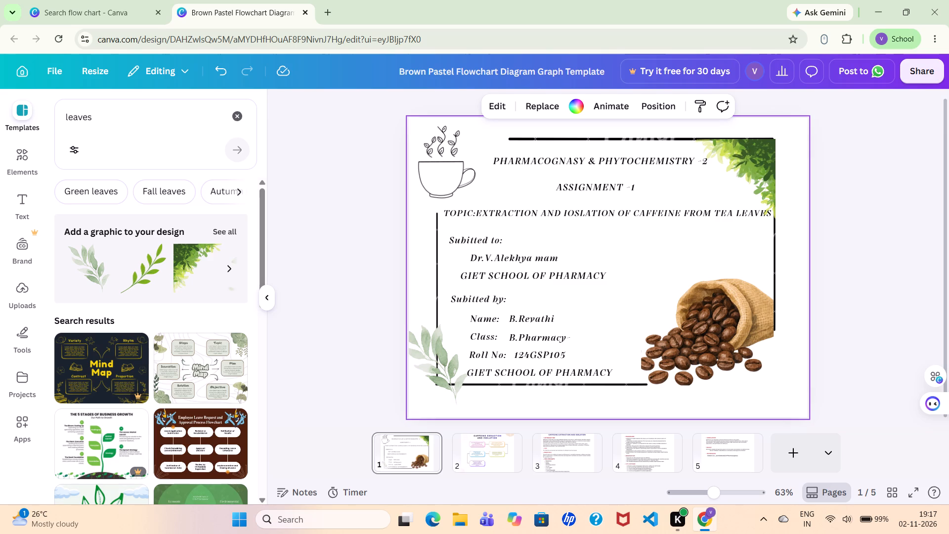
# Replace the leaves search with a search for "transparent leaves background".
pyautogui.click(237, 115)
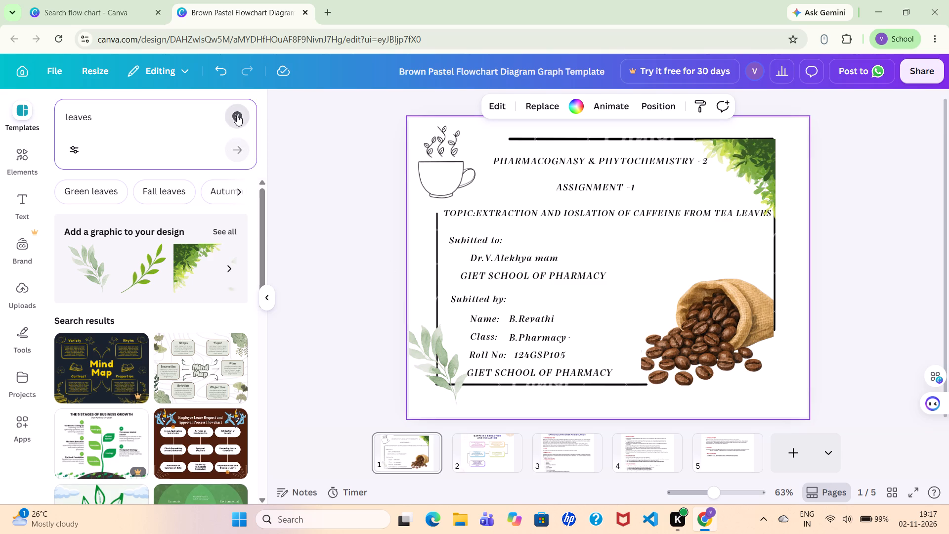
pyautogui.write('transparent')
pyautogui.press('space')
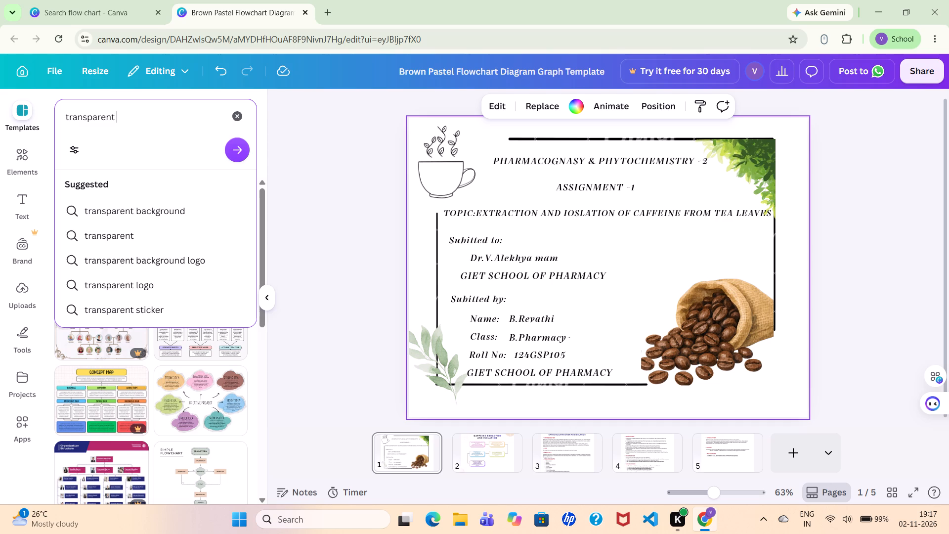
pyautogui.write('le')
pyautogui.write('aves')
pyautogui.press('space')
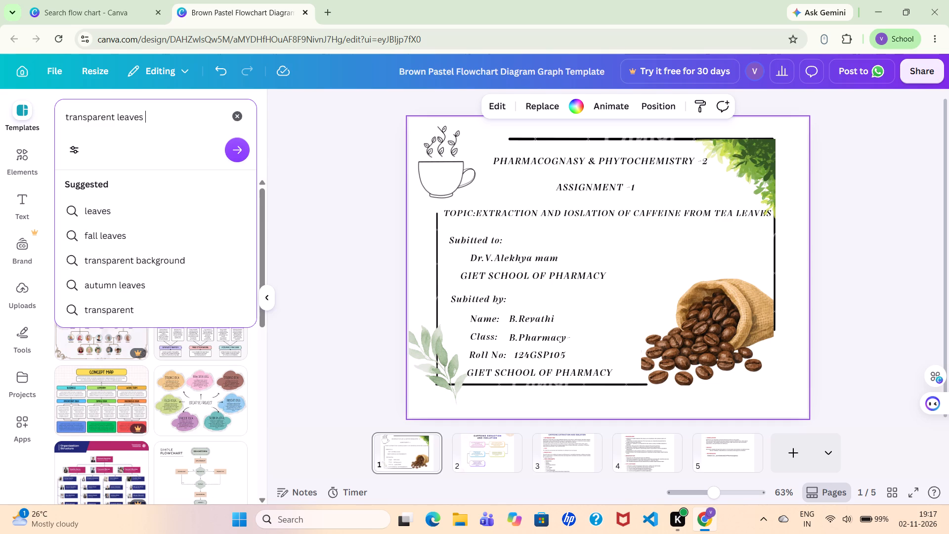
pyautogui.write('back')
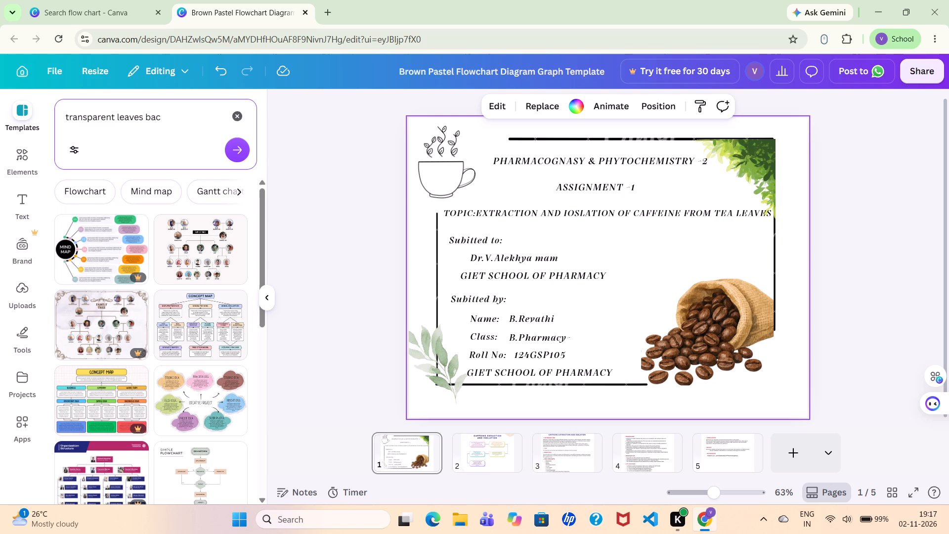
pyautogui.write('gri')
pyautogui.press('BackSpace')
pyautogui.write('ound')
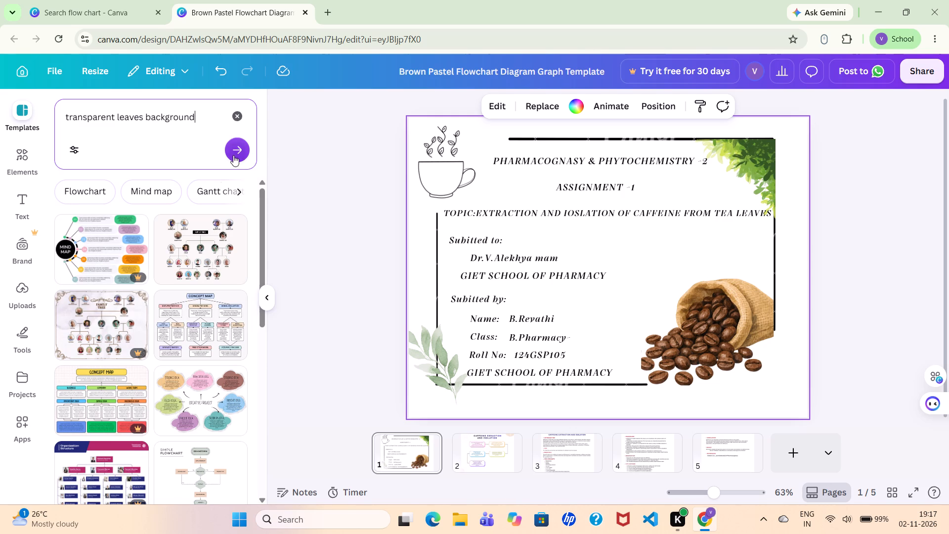
pyautogui.click(237, 145)
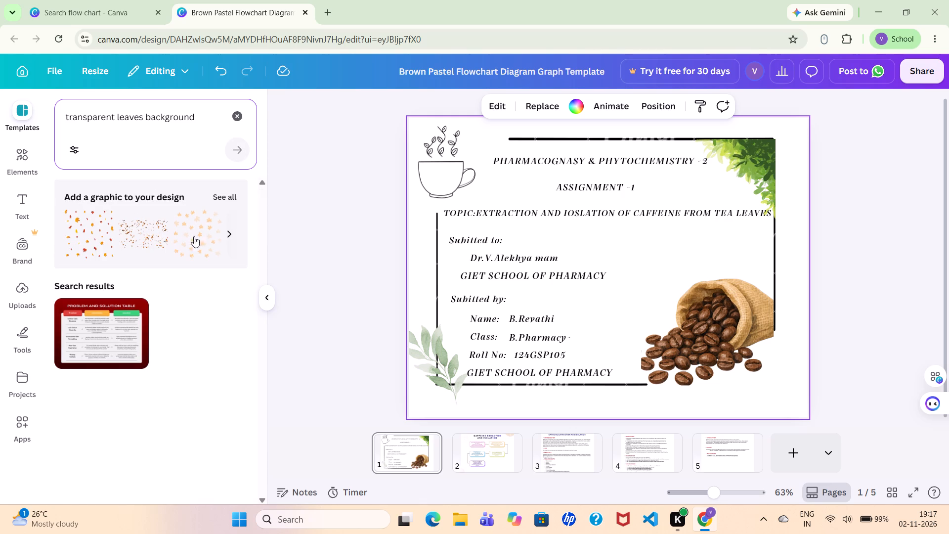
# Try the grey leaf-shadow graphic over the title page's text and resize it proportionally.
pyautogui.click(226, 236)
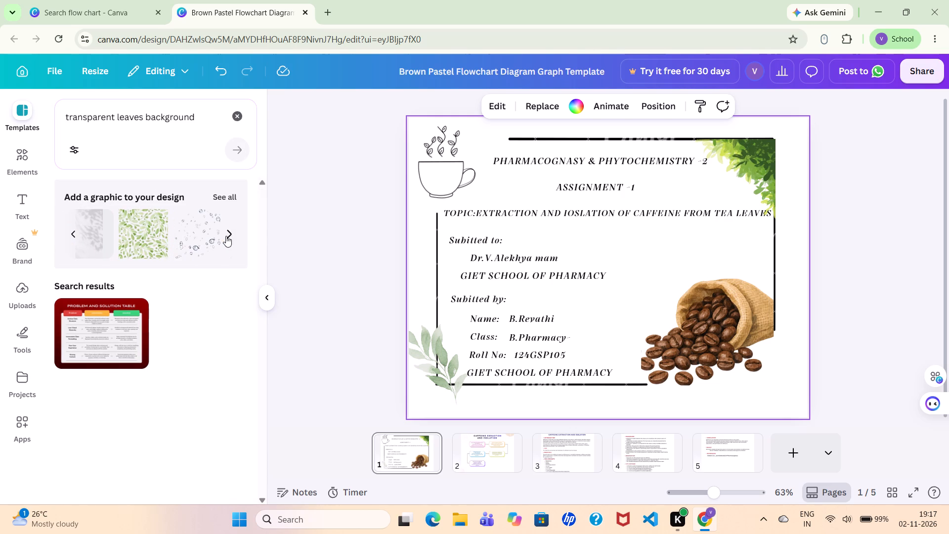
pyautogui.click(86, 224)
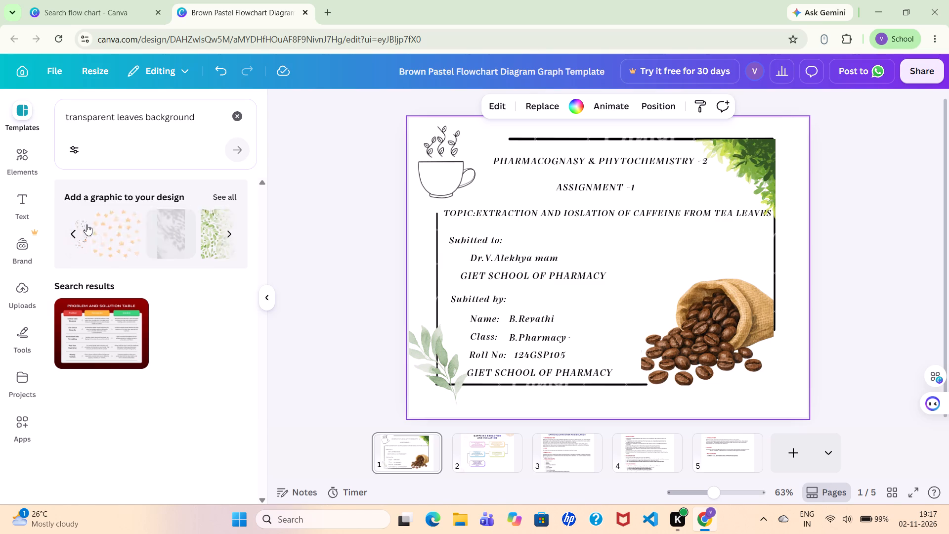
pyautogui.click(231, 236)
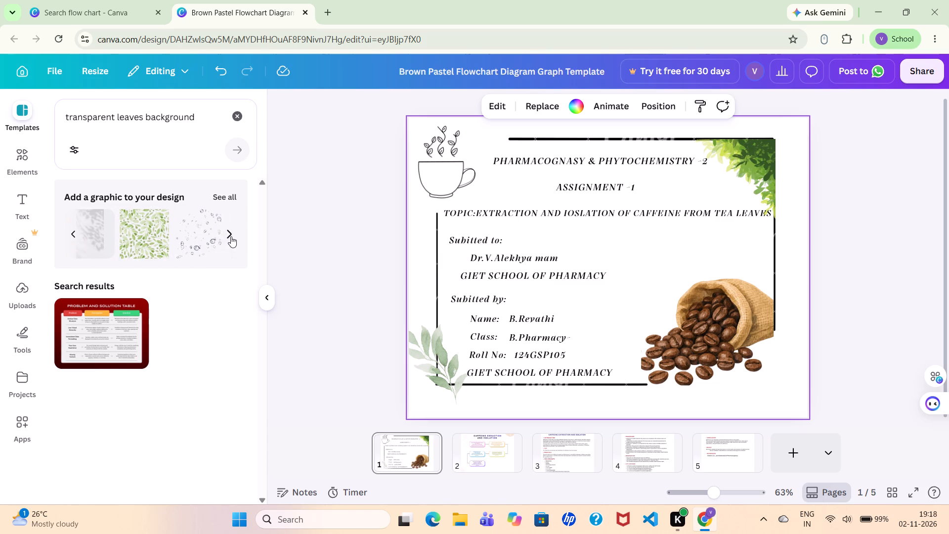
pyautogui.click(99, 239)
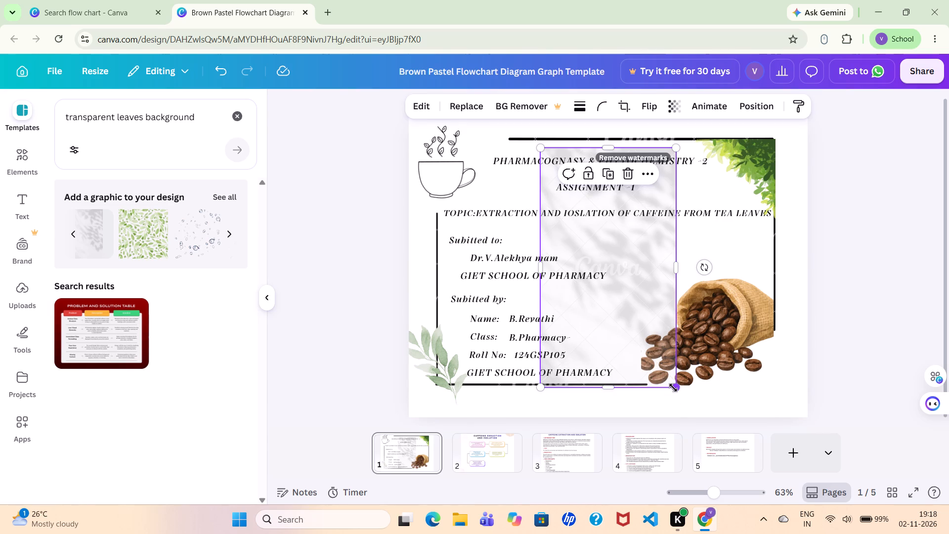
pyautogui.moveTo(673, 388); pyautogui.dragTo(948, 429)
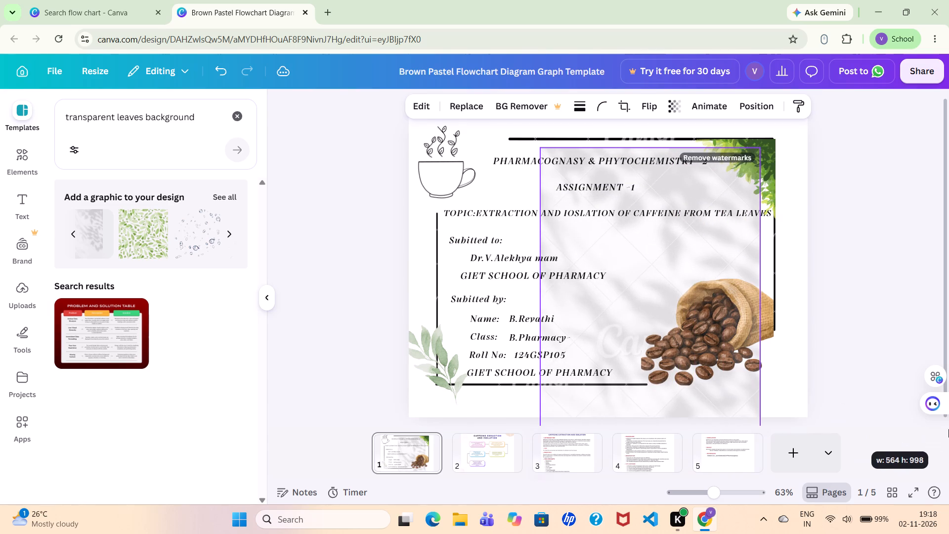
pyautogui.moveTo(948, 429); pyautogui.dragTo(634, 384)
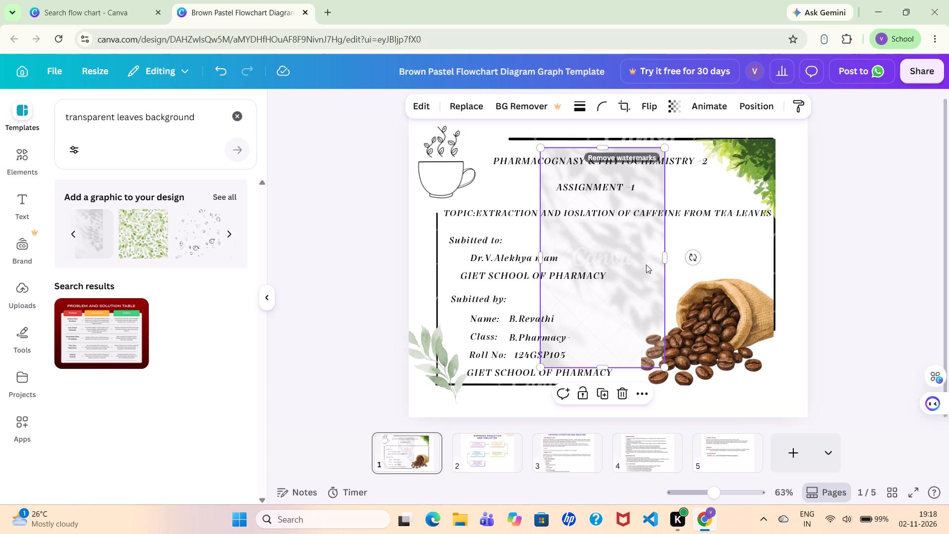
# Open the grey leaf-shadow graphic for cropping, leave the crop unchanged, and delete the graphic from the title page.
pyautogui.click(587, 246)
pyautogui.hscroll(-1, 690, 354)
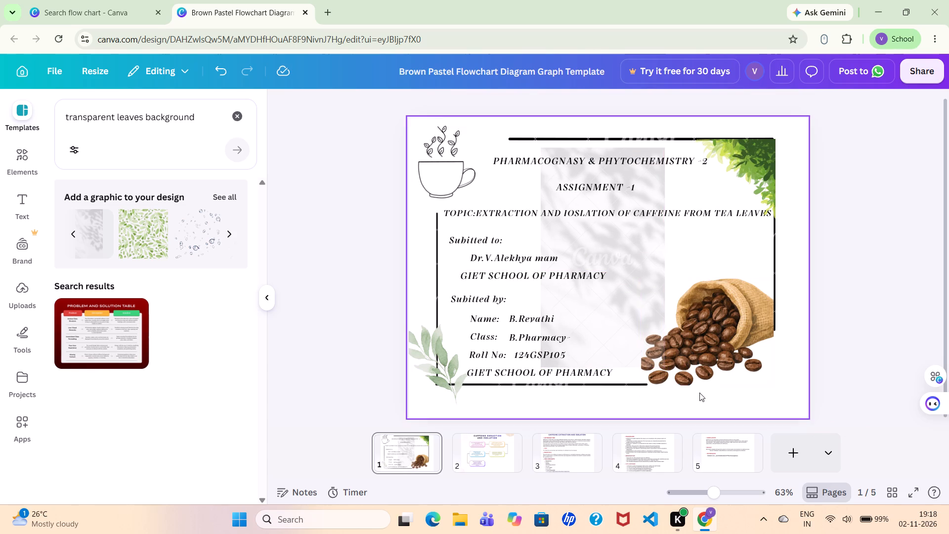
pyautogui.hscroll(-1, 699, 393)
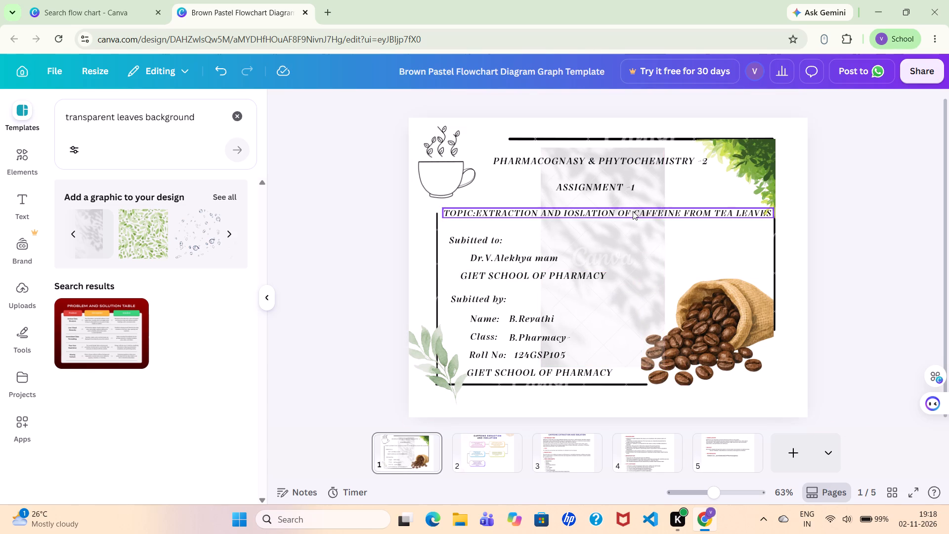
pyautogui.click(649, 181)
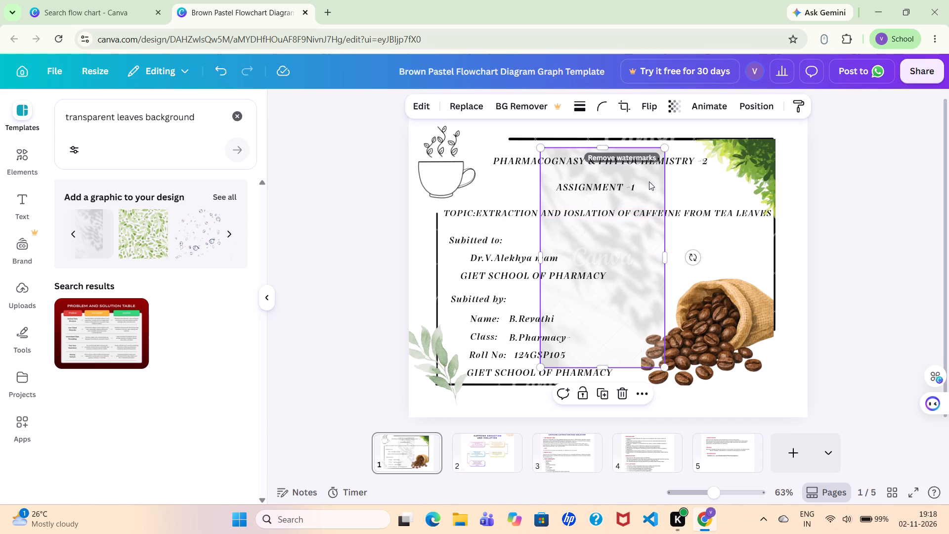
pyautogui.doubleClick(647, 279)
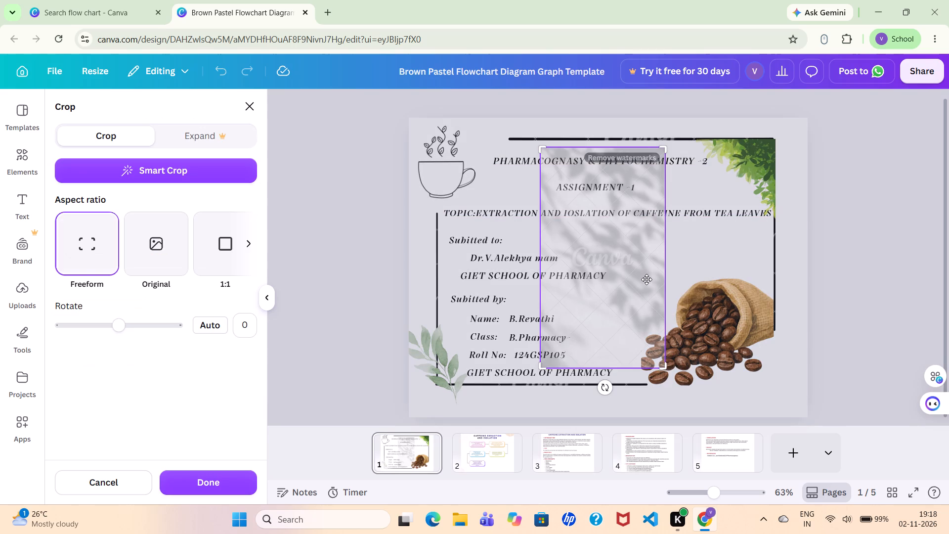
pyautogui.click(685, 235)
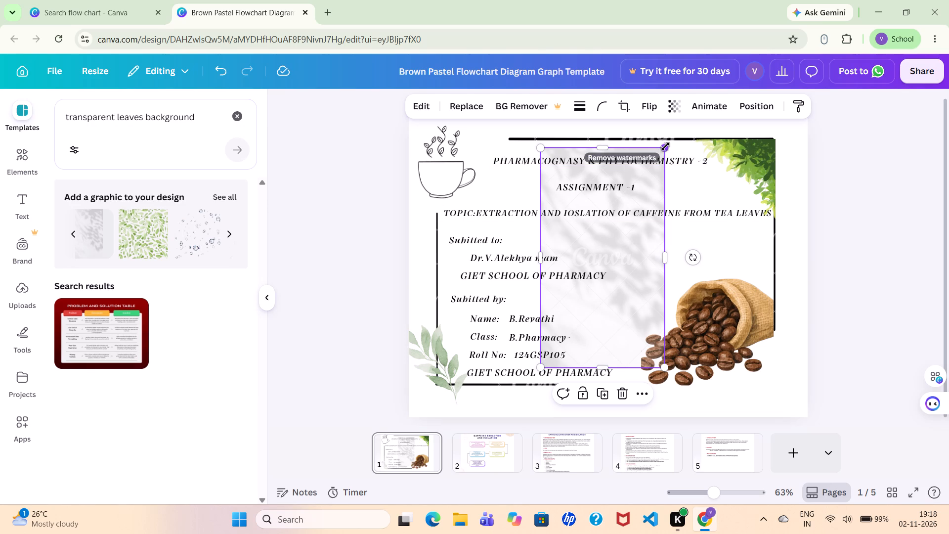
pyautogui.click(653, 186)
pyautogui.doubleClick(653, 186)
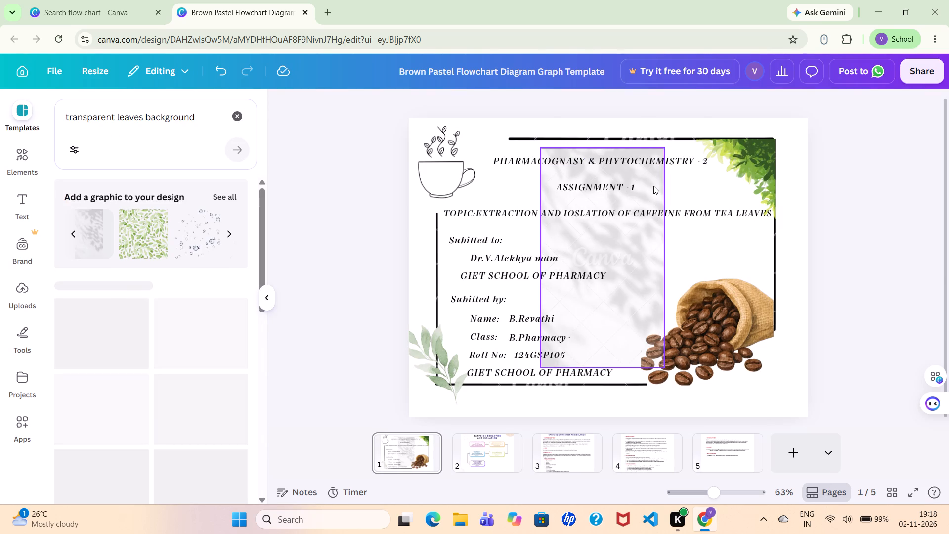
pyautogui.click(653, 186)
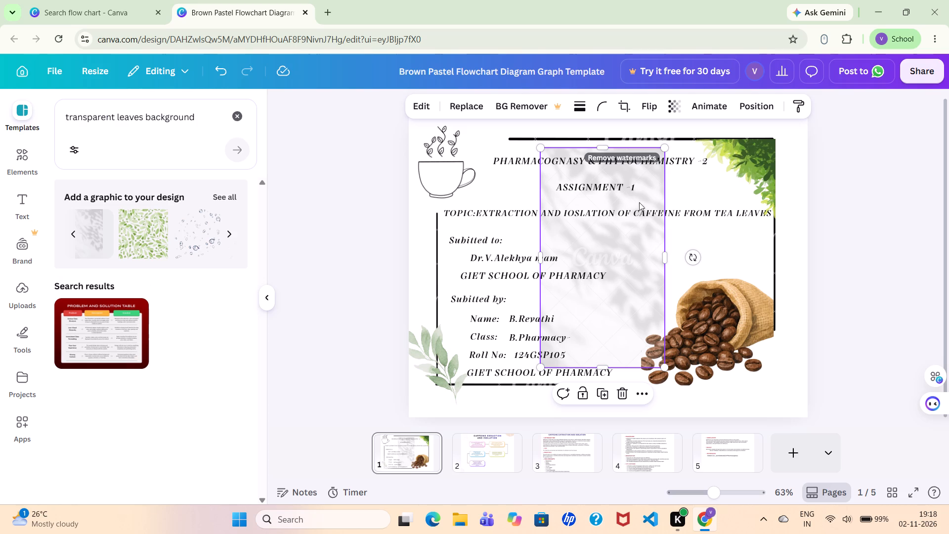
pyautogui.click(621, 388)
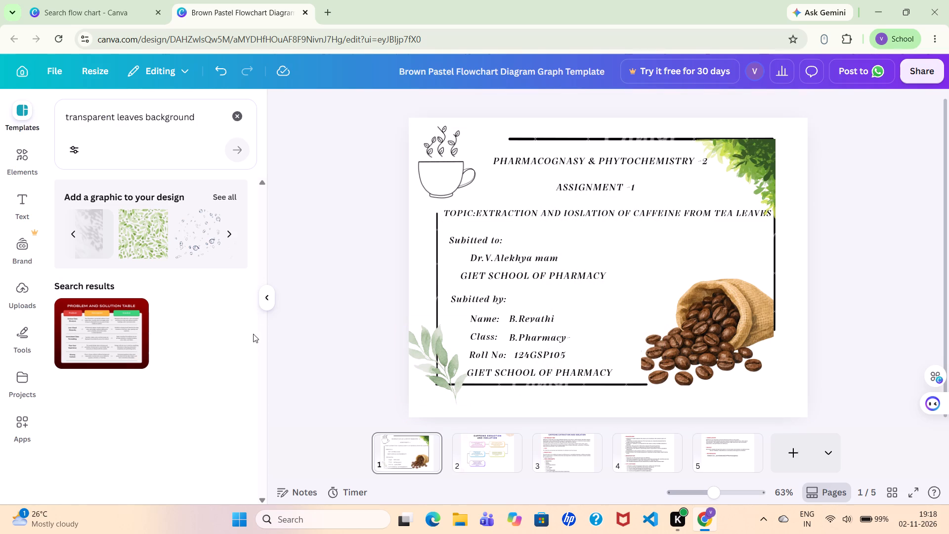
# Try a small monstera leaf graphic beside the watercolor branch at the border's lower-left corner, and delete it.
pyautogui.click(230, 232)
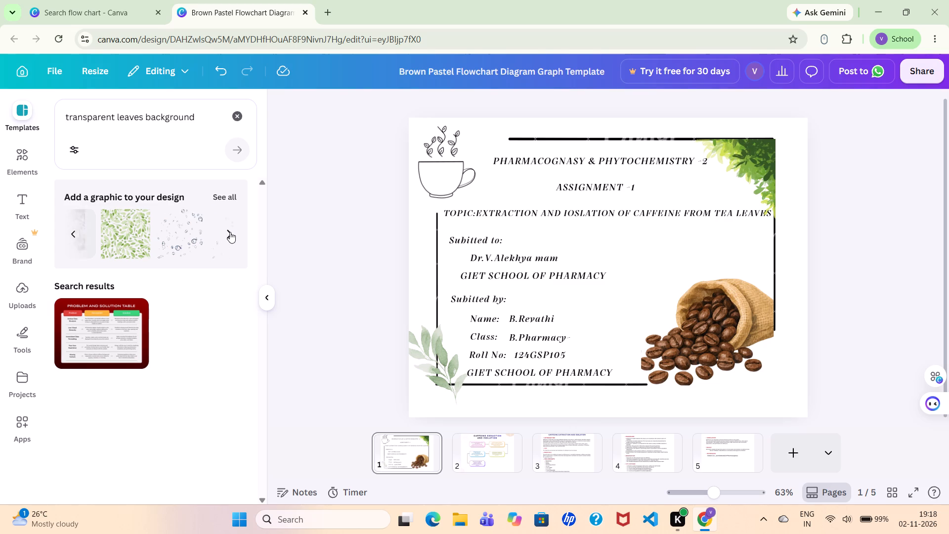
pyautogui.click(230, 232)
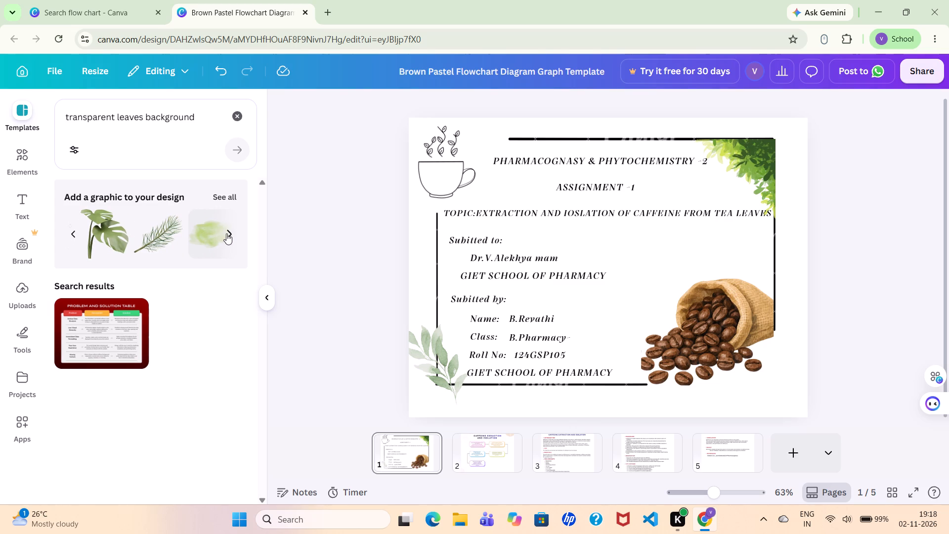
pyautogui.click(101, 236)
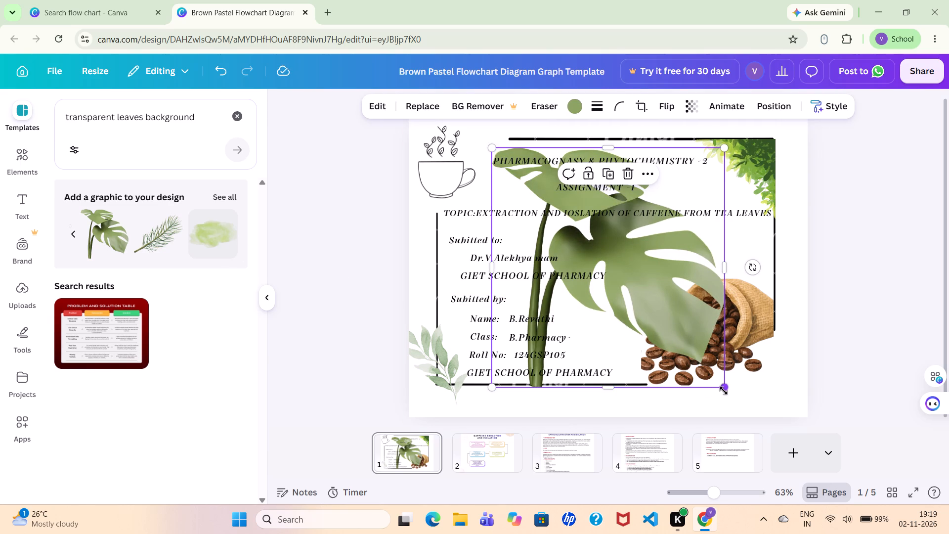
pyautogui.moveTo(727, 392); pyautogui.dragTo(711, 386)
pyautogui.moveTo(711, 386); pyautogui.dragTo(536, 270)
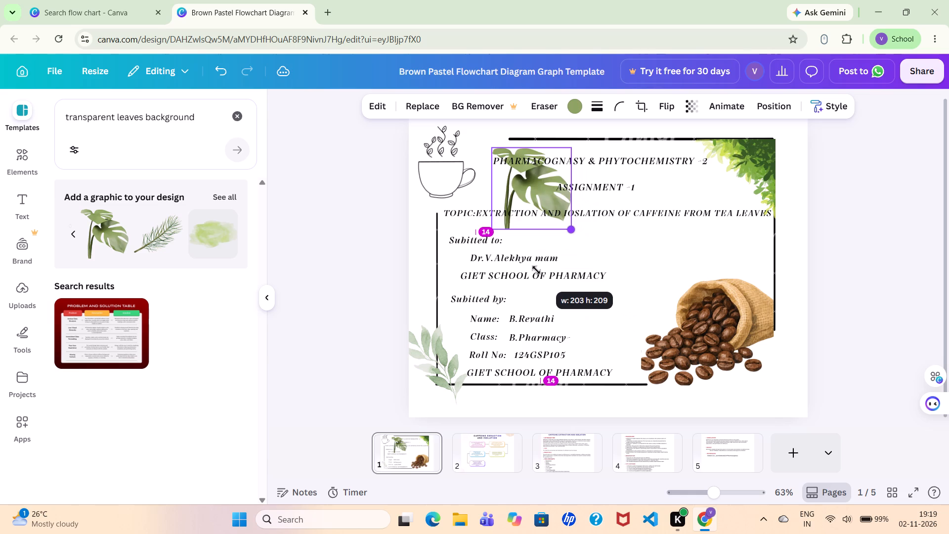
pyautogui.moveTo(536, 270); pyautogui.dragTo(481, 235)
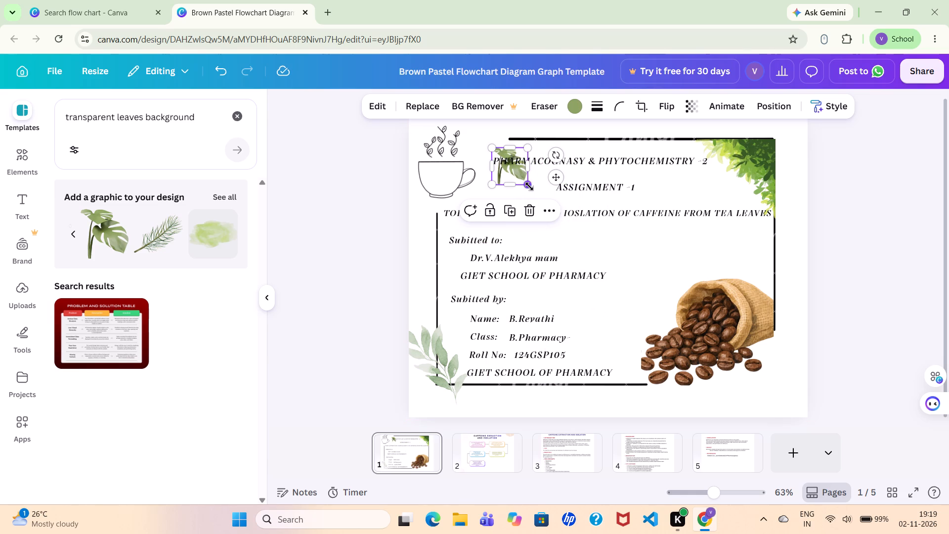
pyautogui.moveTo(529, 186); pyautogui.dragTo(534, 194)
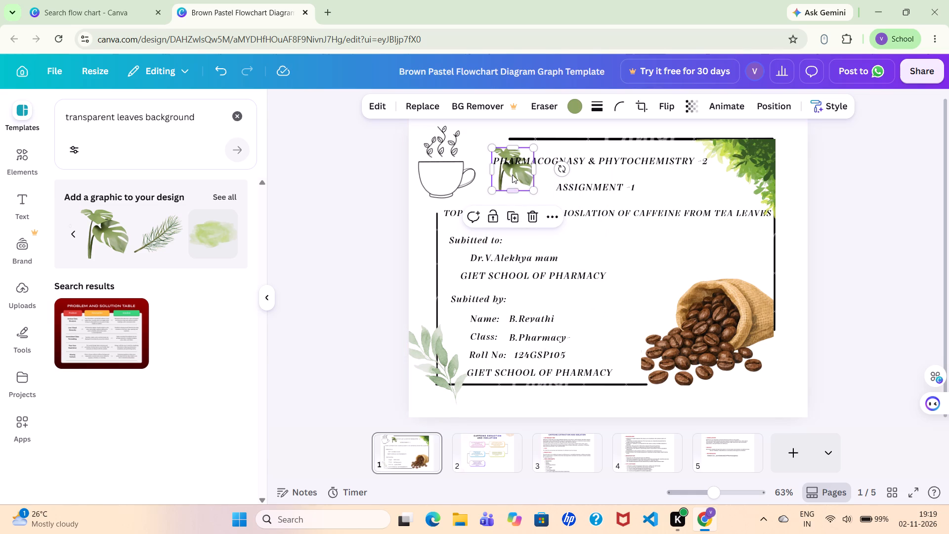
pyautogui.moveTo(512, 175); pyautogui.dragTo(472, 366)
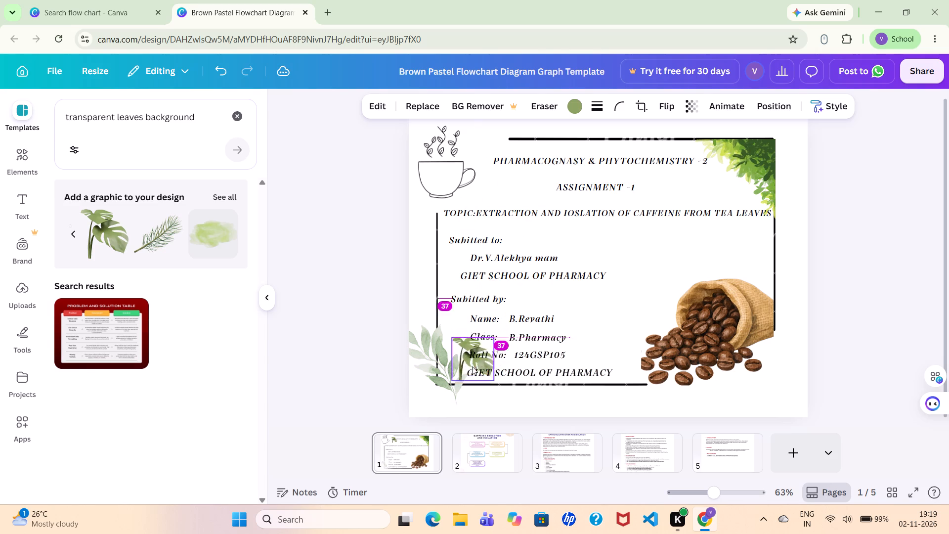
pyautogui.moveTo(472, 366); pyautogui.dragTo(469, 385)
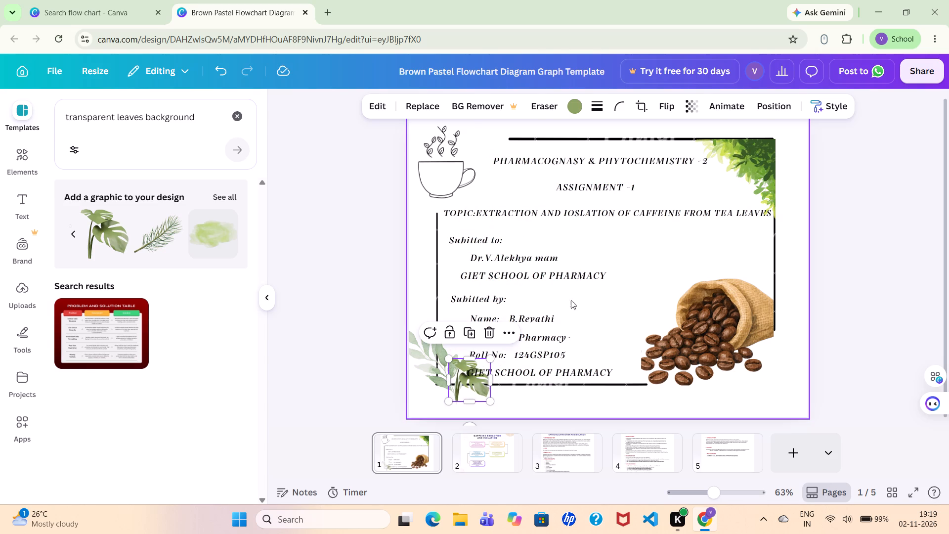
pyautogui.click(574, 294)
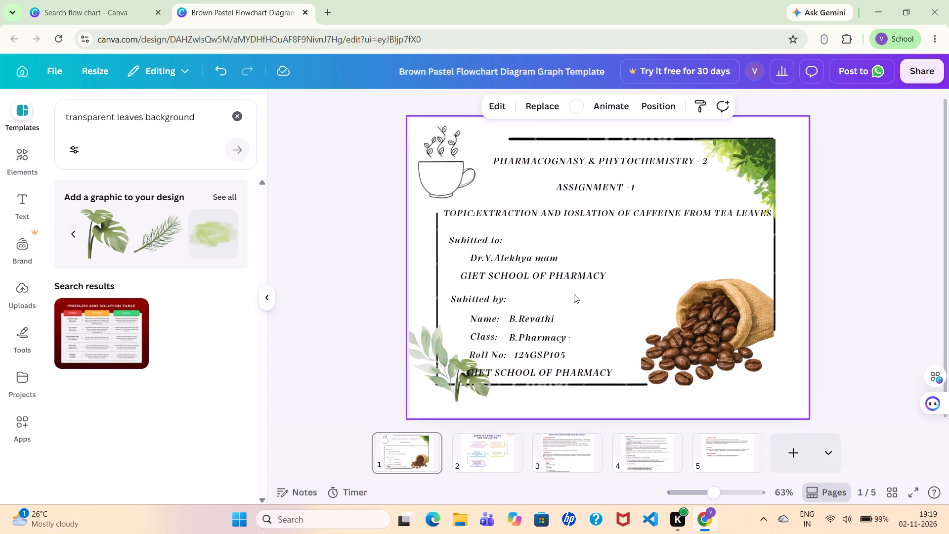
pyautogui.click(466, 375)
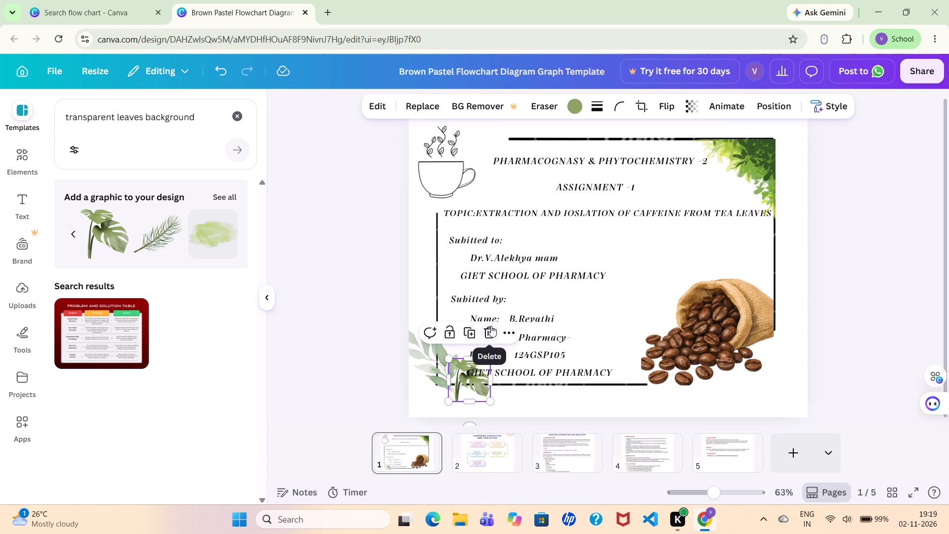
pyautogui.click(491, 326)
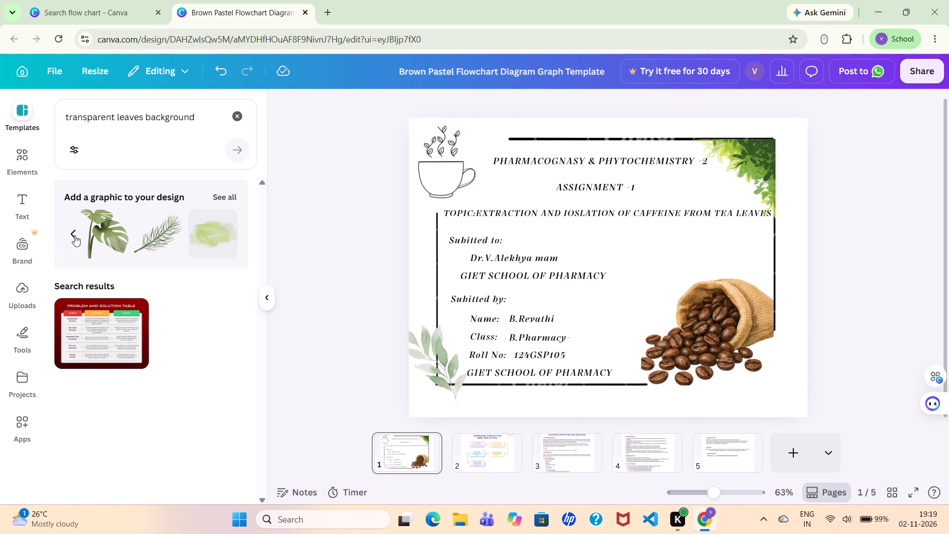
# Add the scattered autumn leaves graphic over the title page and resize it proportionally to span the line border's width.
pyautogui.click(75, 235)
pyautogui.click(75, 235)
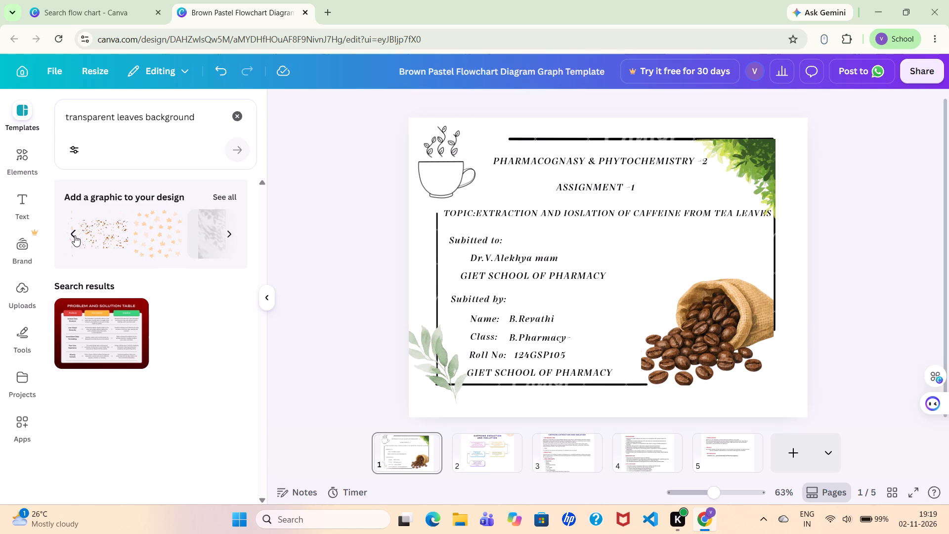
pyautogui.click(101, 235)
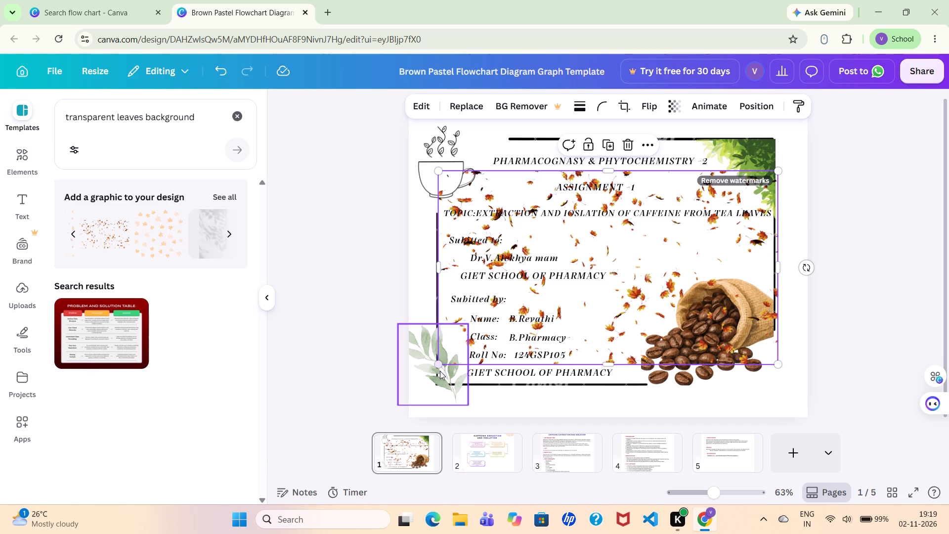
pyautogui.moveTo(438, 363); pyautogui.dragTo(445, 382)
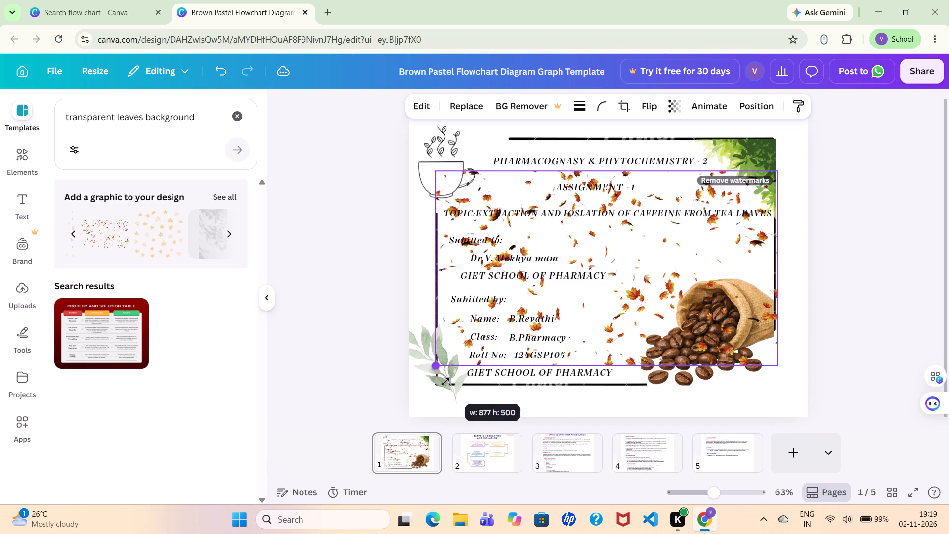
pyautogui.moveTo(445, 382); pyautogui.dragTo(441, 367)
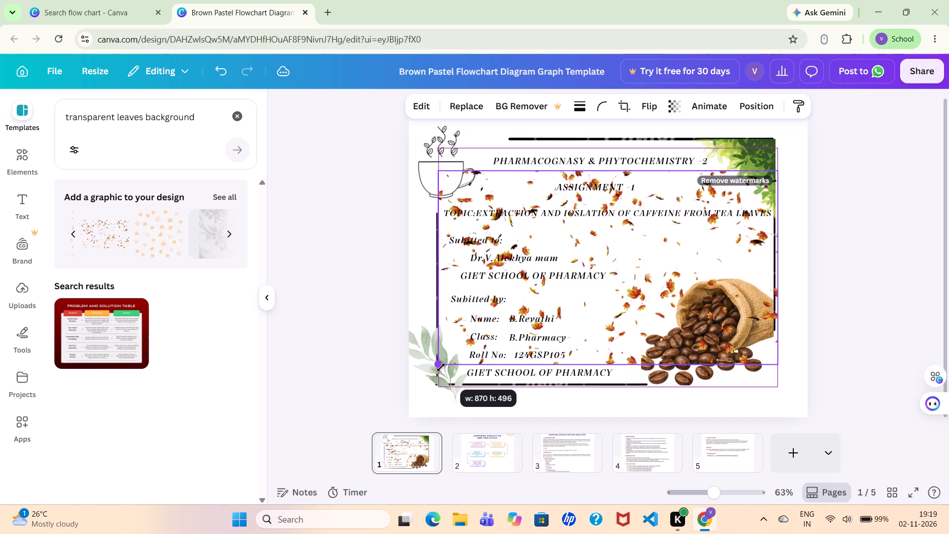
pyautogui.moveTo(441, 367); pyautogui.dragTo(440, 367)
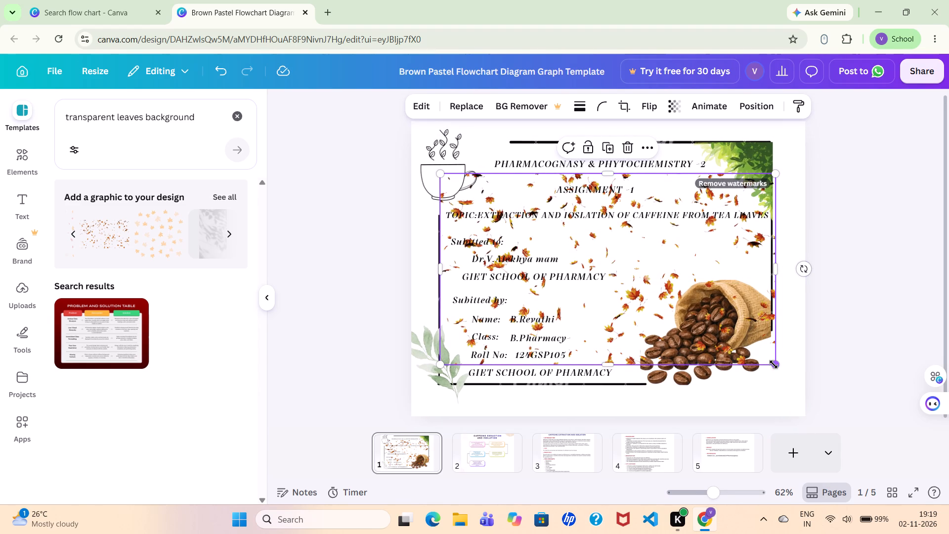
pyautogui.moveTo(774, 364); pyautogui.dragTo(776, 370)
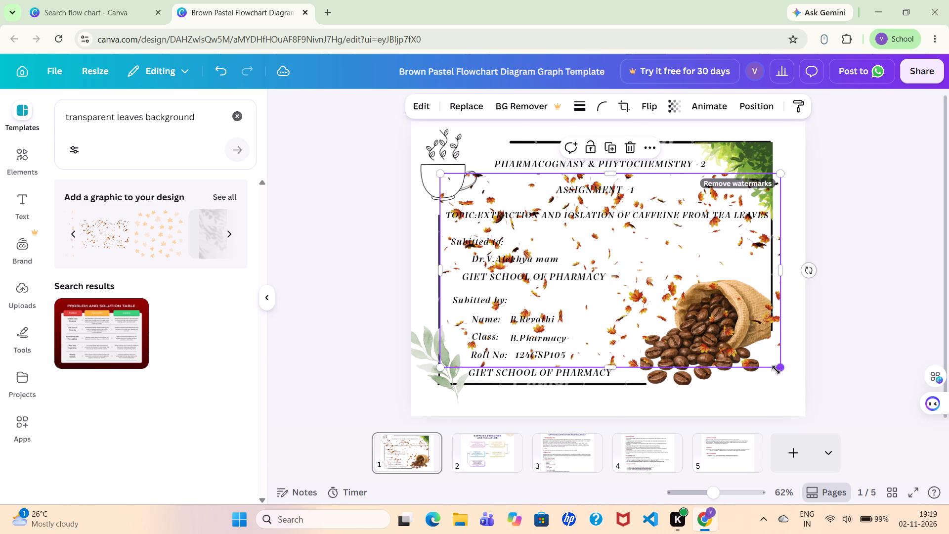
pyautogui.moveTo(776, 370); pyautogui.dragTo(764, 371)
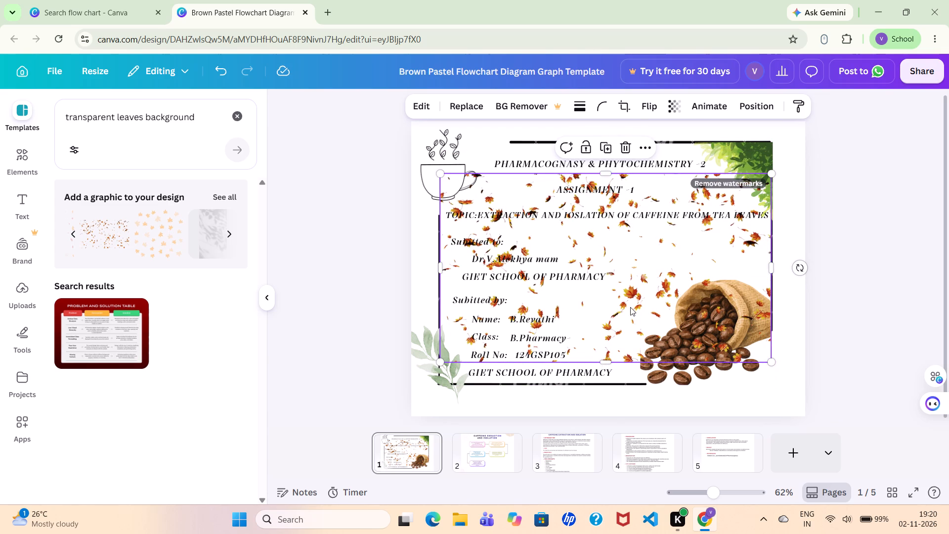
pyautogui.click(601, 314)
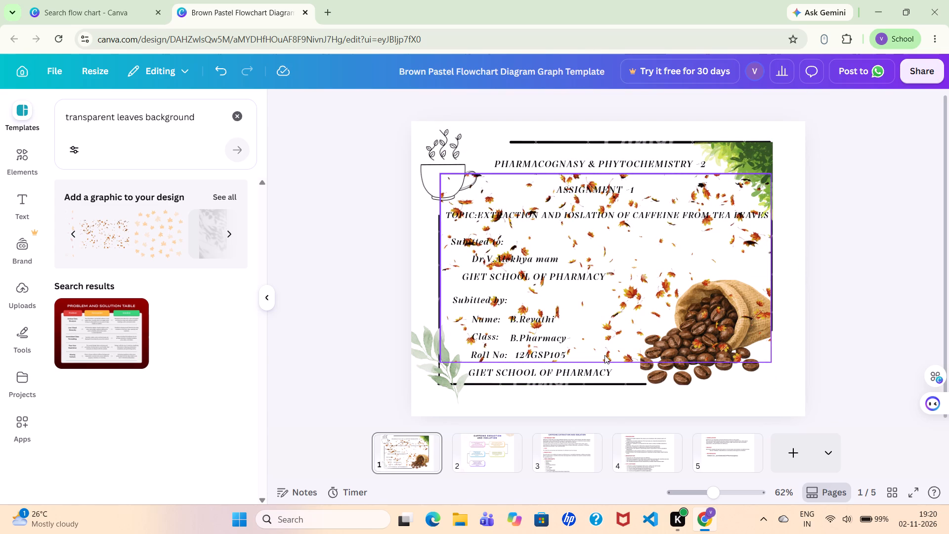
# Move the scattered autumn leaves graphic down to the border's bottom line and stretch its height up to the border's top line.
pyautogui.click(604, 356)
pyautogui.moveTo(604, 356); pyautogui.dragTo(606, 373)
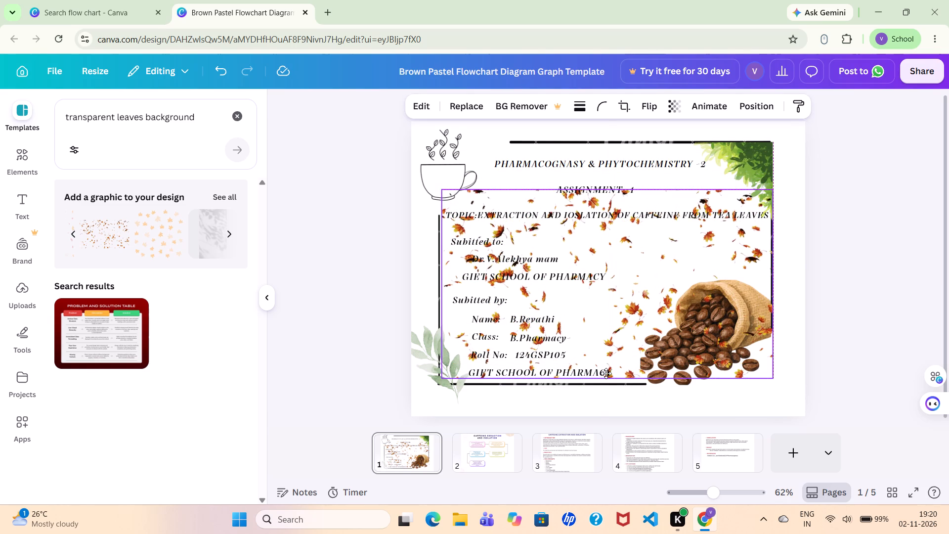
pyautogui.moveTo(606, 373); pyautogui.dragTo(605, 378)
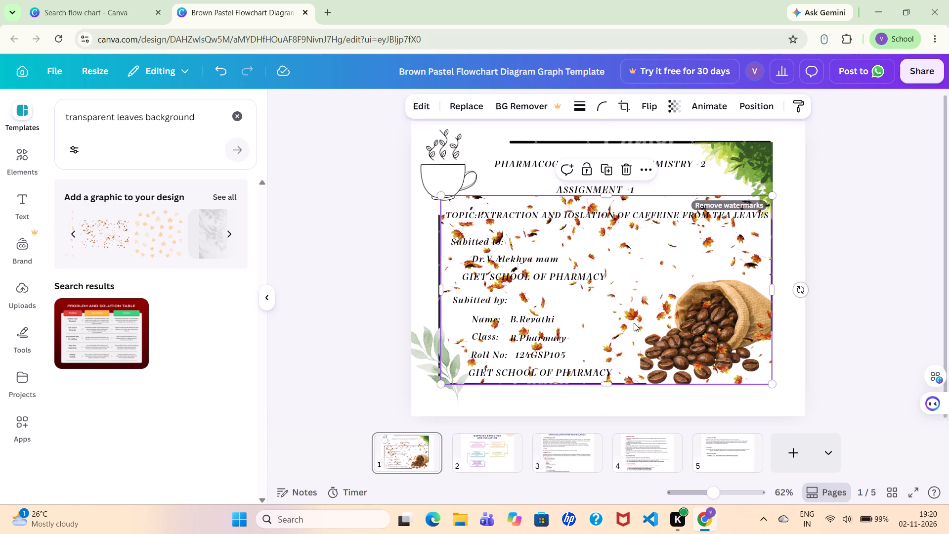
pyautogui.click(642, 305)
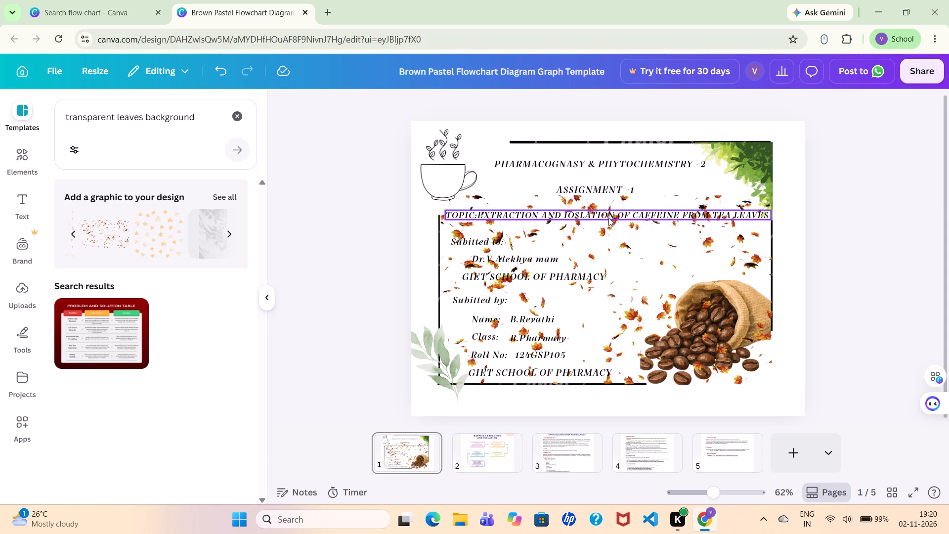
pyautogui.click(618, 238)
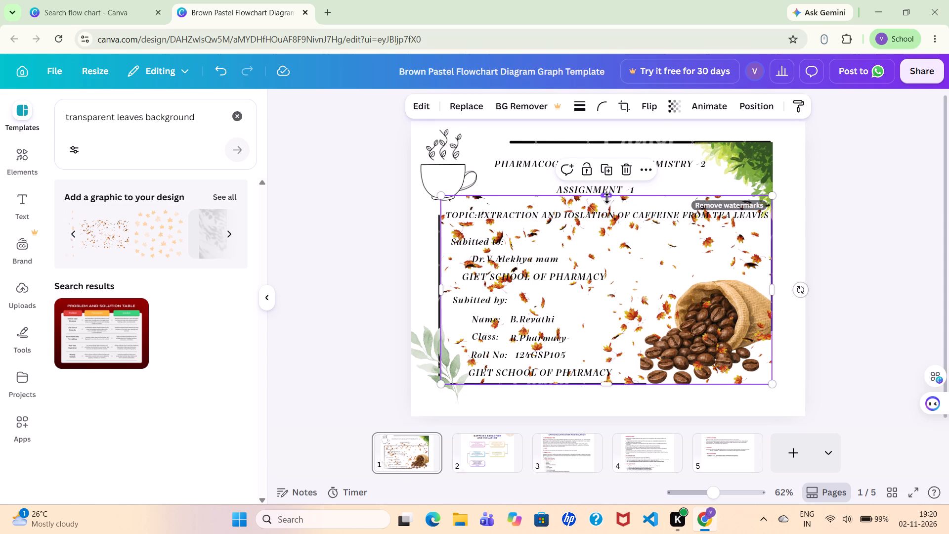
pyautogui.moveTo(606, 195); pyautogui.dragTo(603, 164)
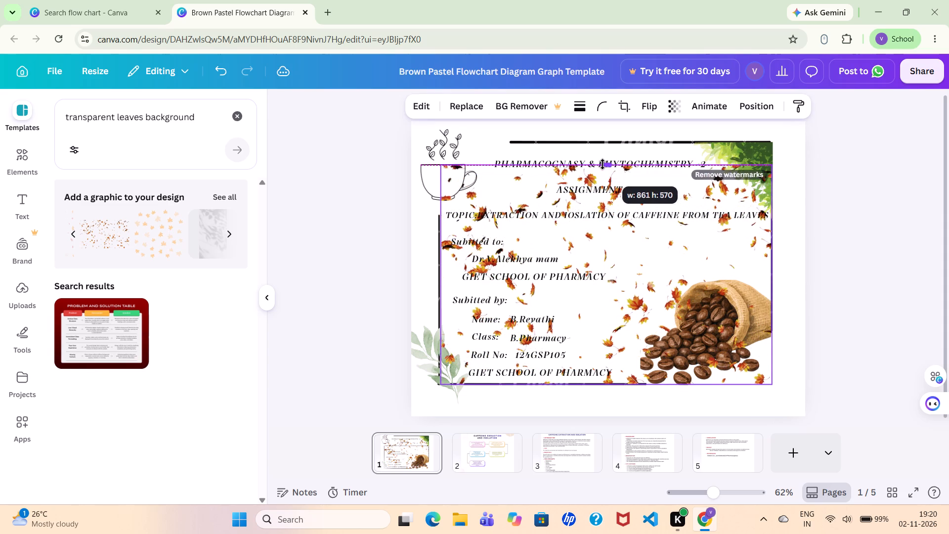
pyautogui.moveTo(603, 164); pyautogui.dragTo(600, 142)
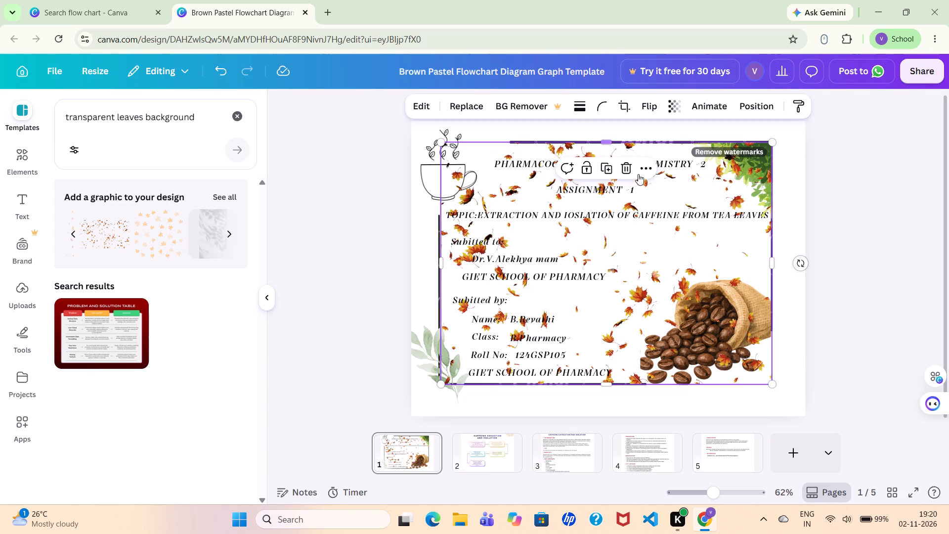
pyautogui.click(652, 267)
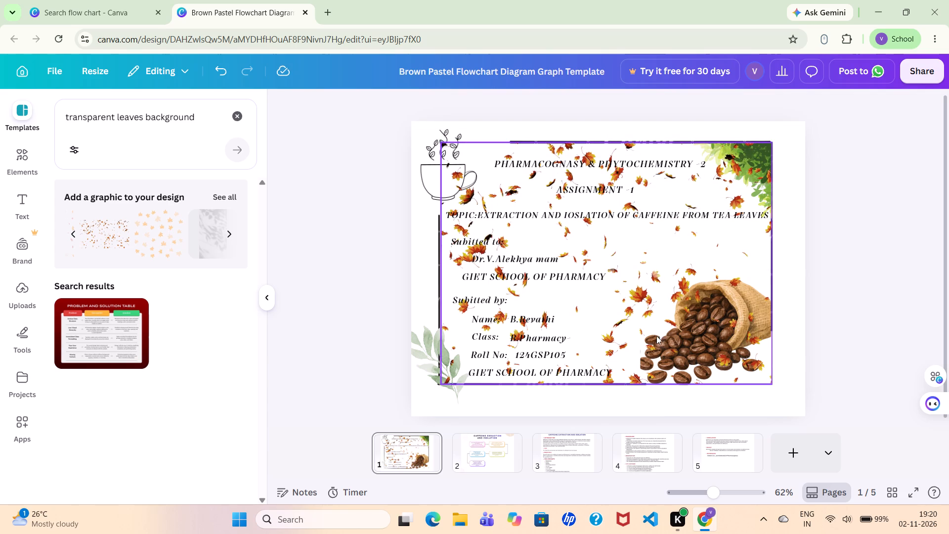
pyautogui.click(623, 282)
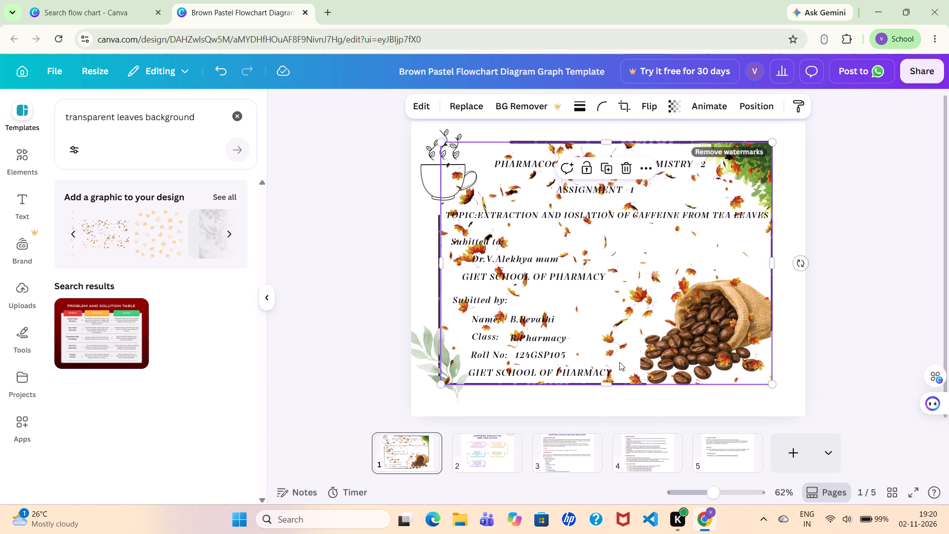
# Shorten the scattered autumn leaves graphic to the upper half of the title page, and delete it.
pyautogui.moveTo(604, 384); pyautogui.dragTo(604, 361)
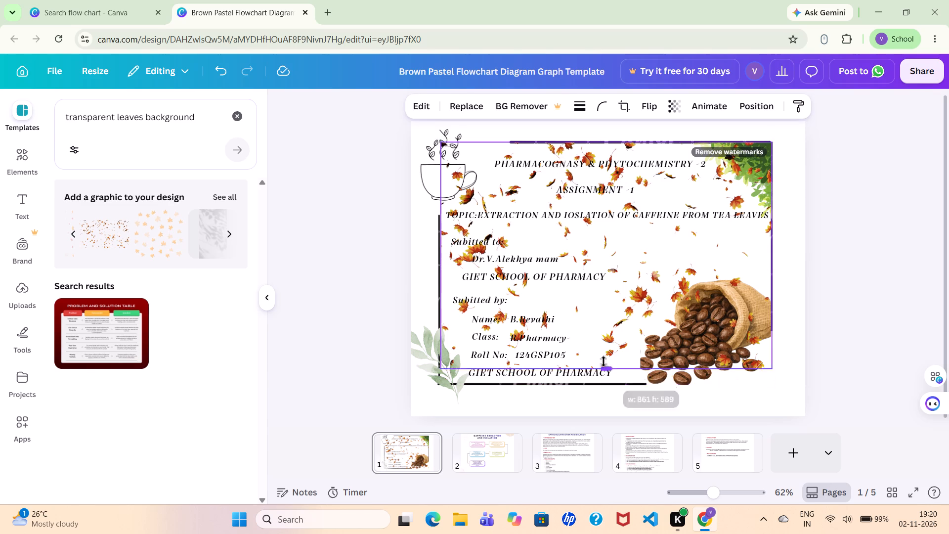
pyautogui.moveTo(604, 361); pyautogui.dragTo(613, 279)
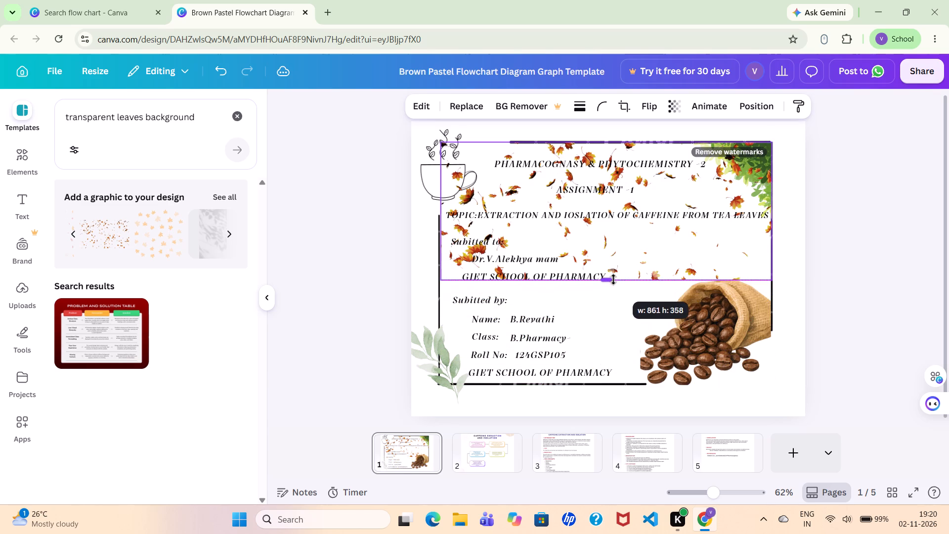
pyautogui.moveTo(613, 279); pyautogui.dragTo(684, 262)
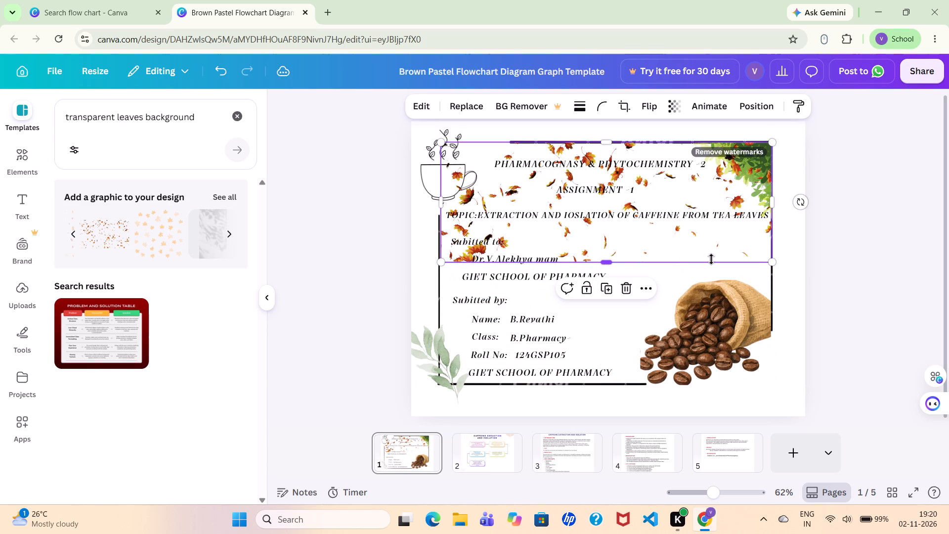
pyautogui.click(629, 285)
pyautogui.click(656, 271)
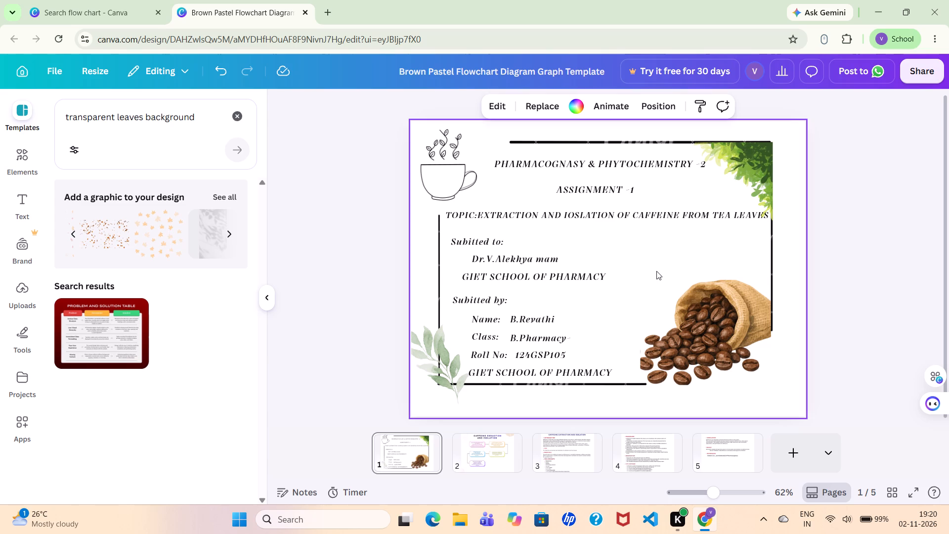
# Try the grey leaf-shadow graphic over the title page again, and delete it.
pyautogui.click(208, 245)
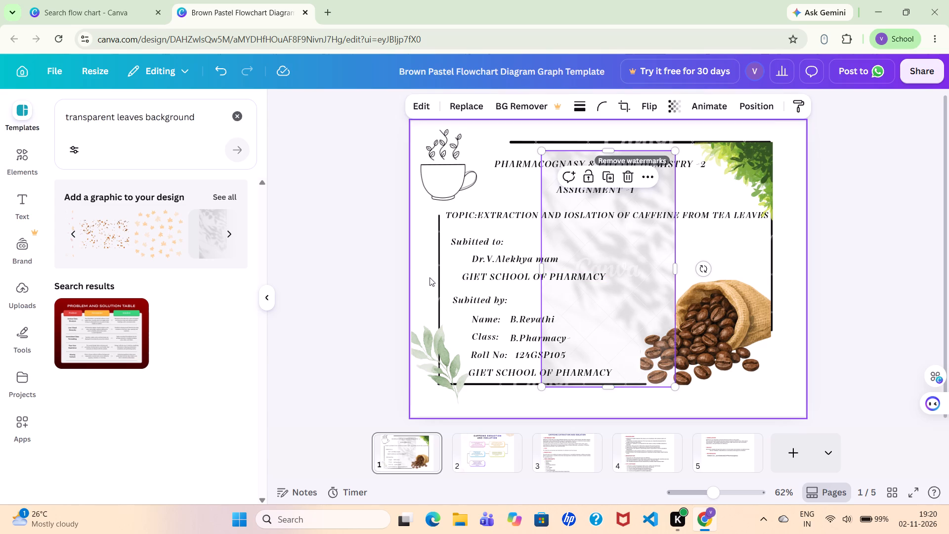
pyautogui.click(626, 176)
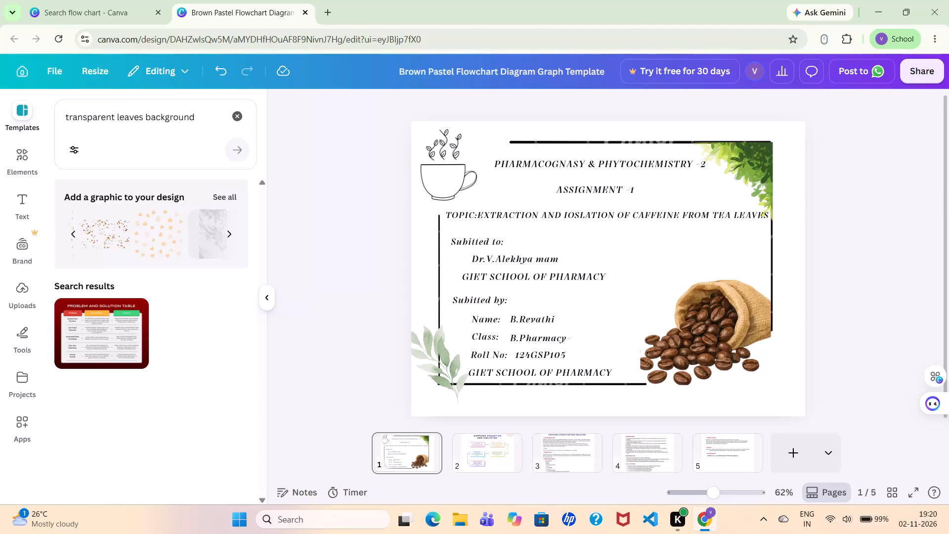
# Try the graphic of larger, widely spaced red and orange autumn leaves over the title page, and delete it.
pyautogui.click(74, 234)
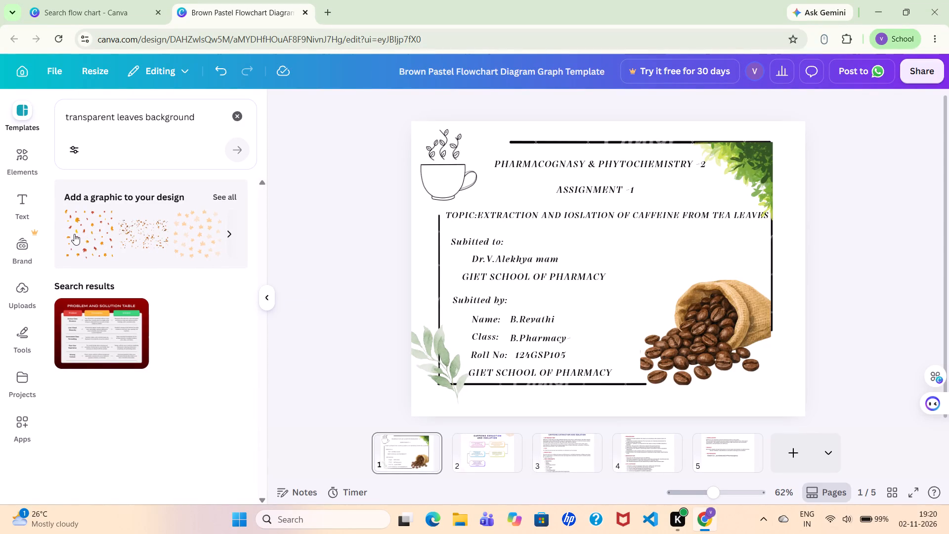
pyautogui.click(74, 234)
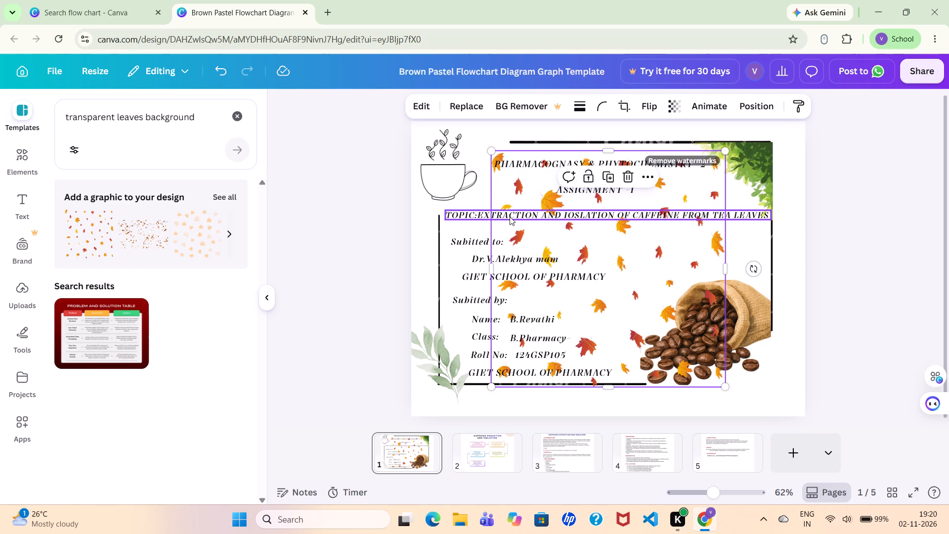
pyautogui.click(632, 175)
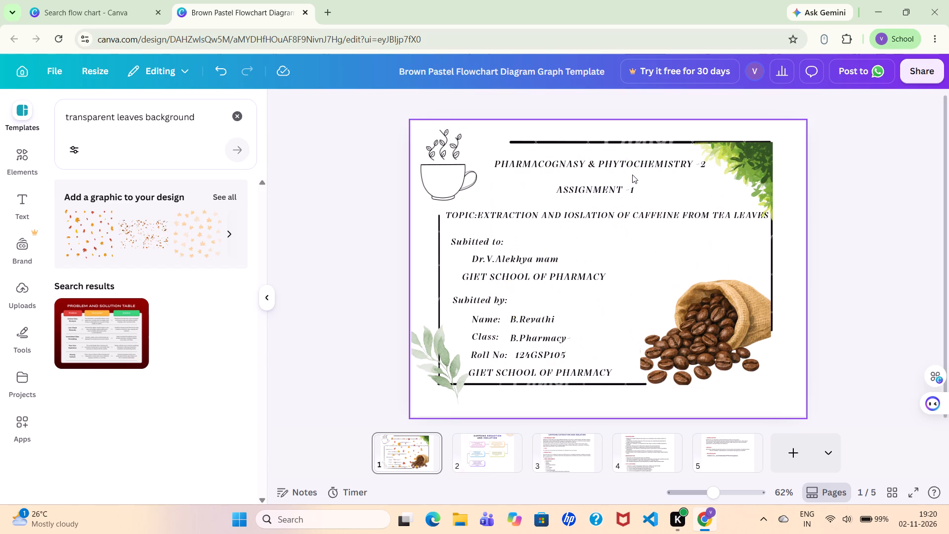
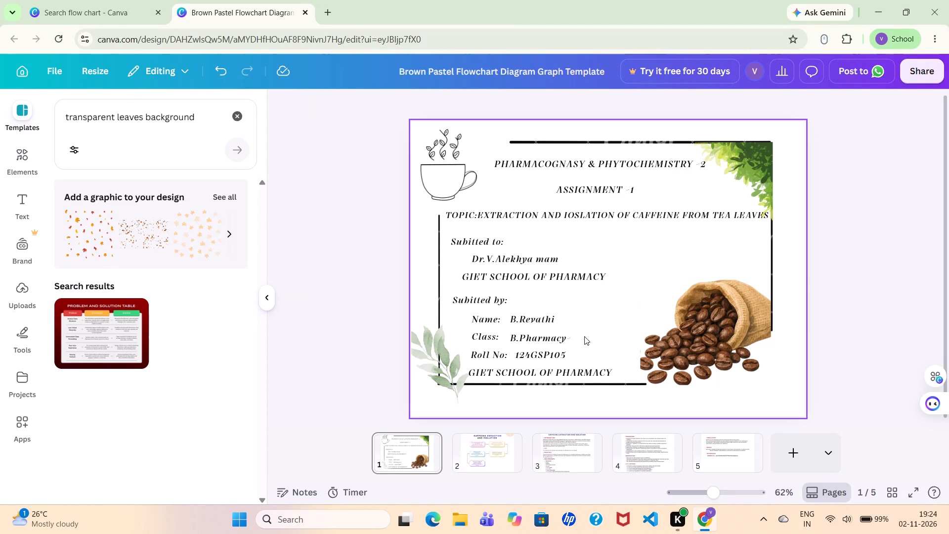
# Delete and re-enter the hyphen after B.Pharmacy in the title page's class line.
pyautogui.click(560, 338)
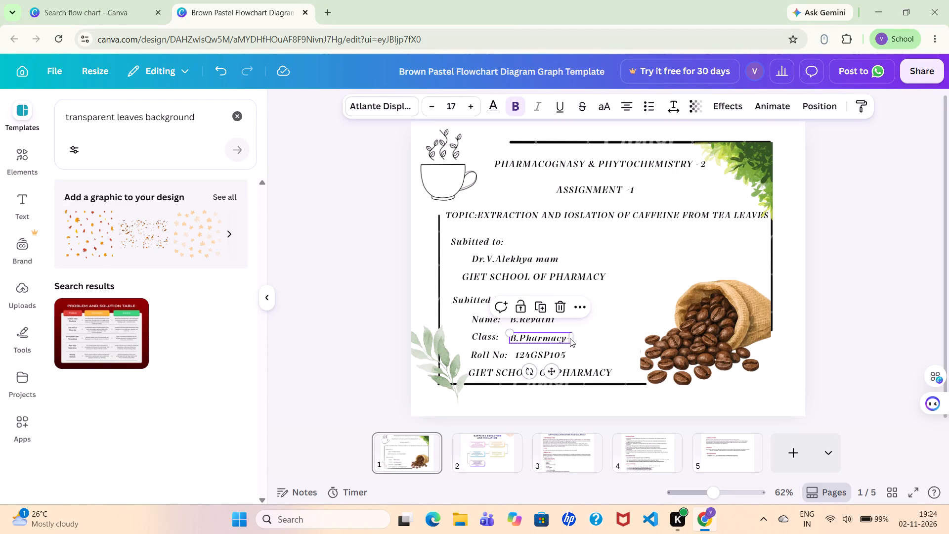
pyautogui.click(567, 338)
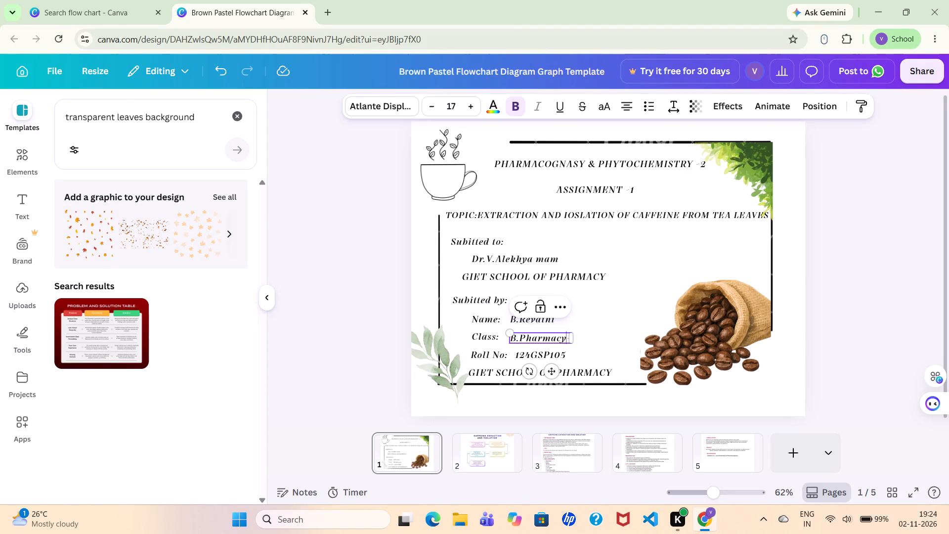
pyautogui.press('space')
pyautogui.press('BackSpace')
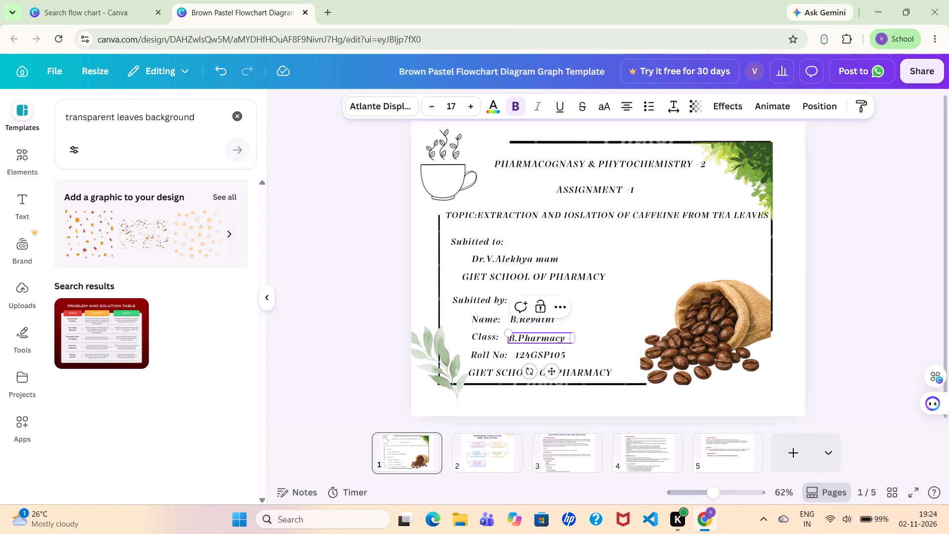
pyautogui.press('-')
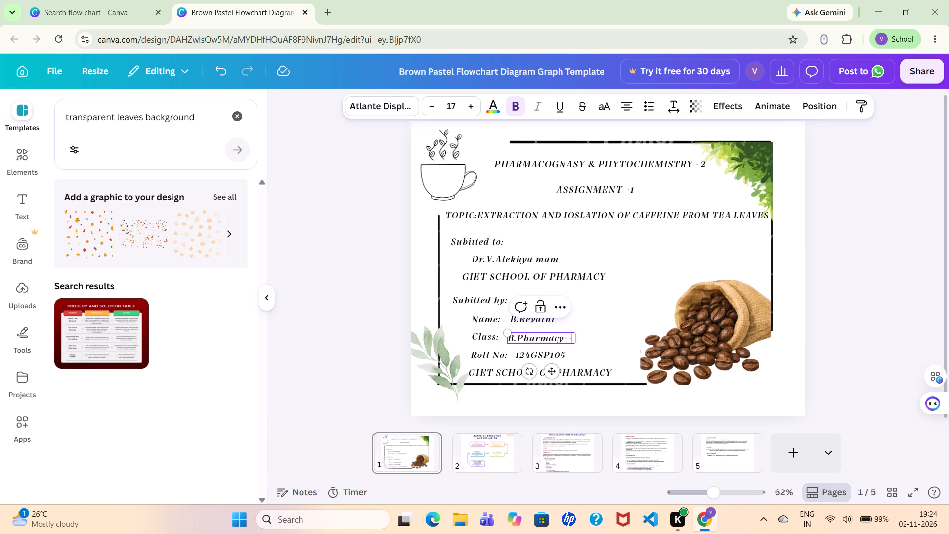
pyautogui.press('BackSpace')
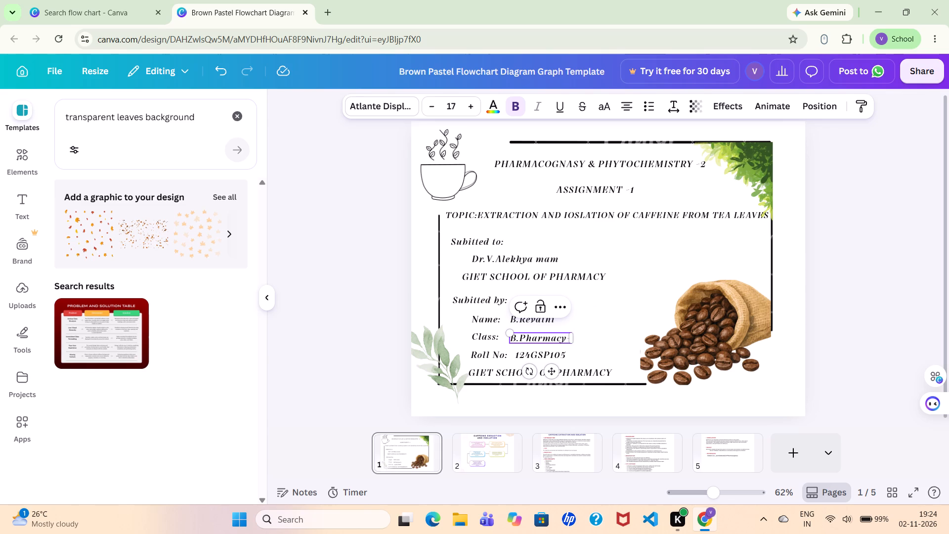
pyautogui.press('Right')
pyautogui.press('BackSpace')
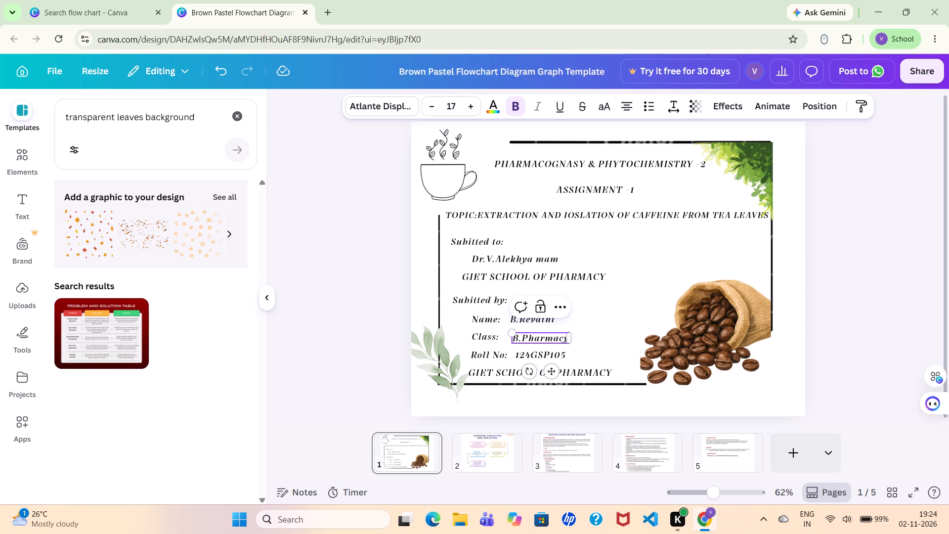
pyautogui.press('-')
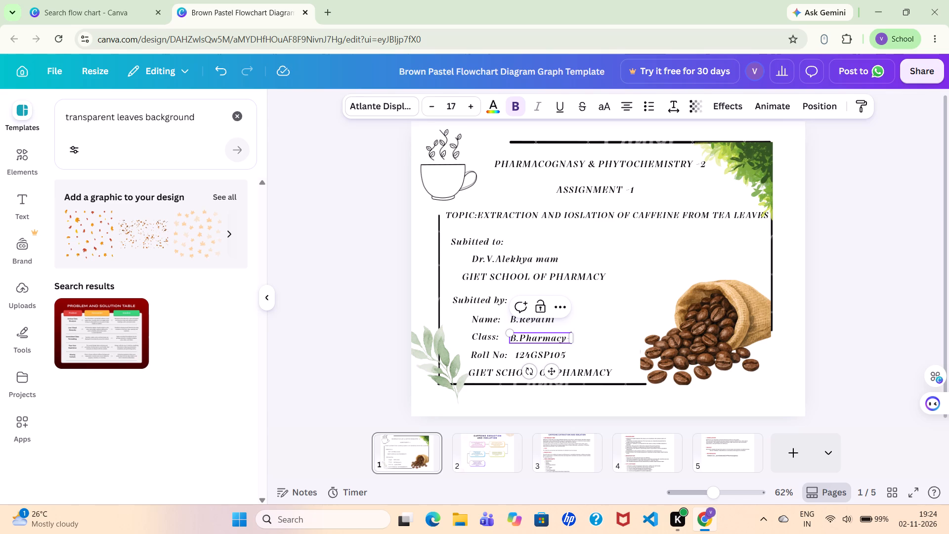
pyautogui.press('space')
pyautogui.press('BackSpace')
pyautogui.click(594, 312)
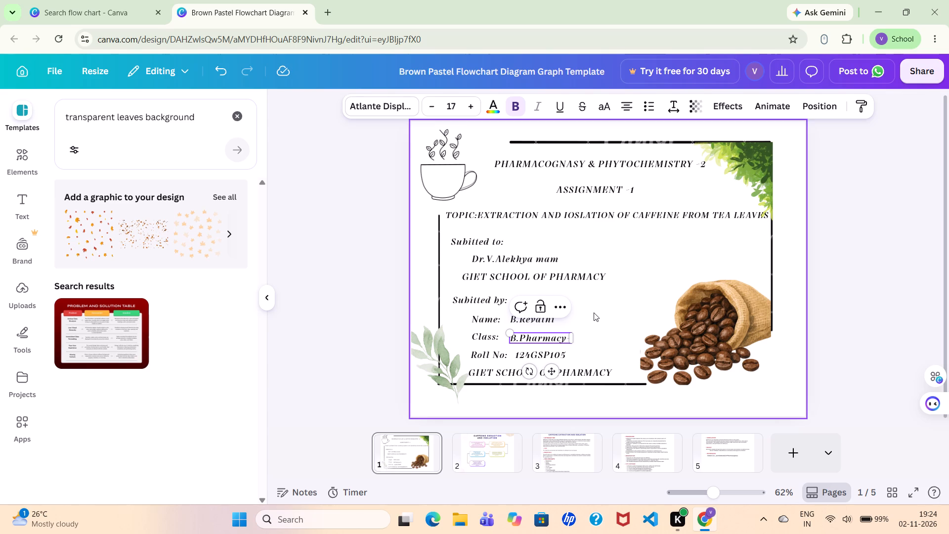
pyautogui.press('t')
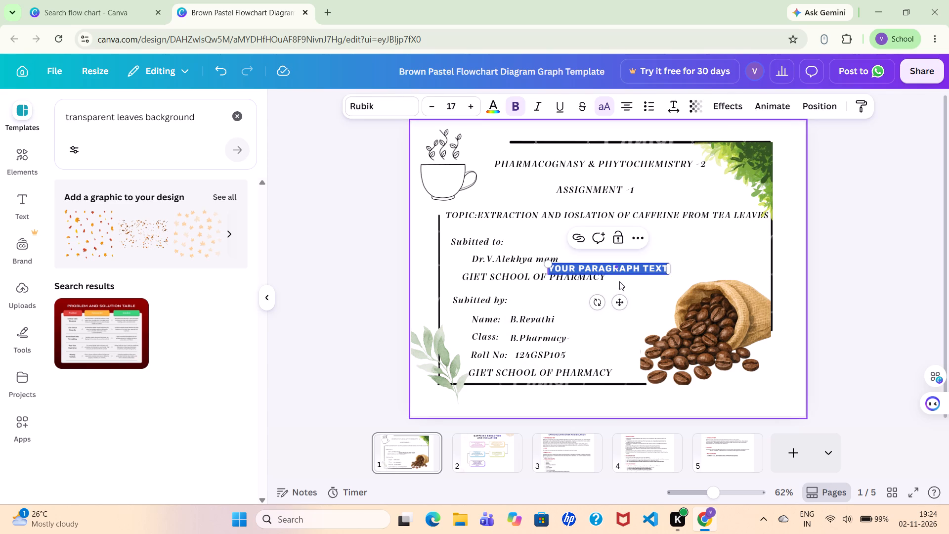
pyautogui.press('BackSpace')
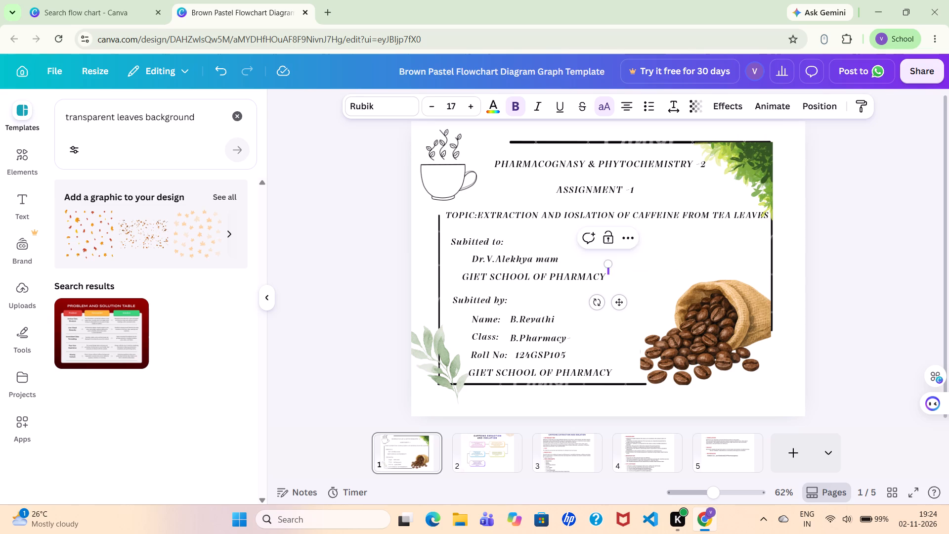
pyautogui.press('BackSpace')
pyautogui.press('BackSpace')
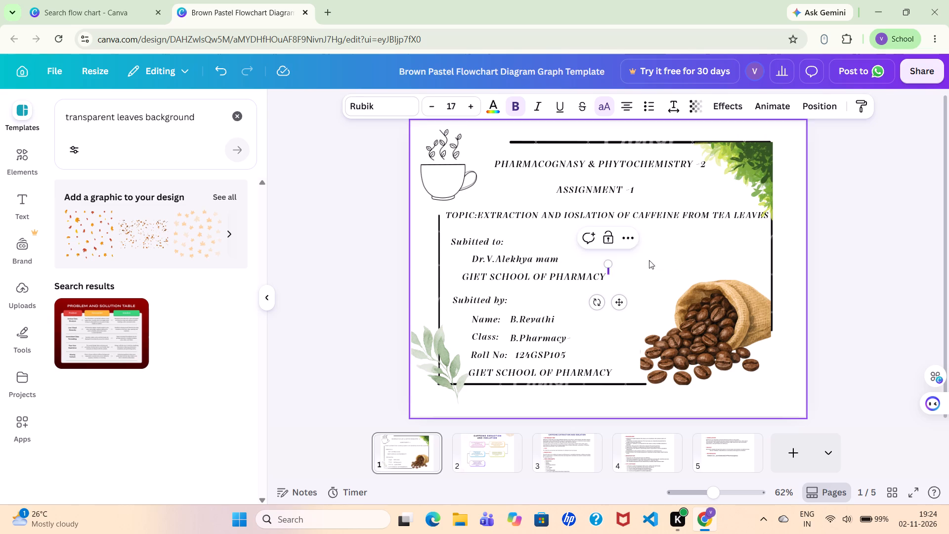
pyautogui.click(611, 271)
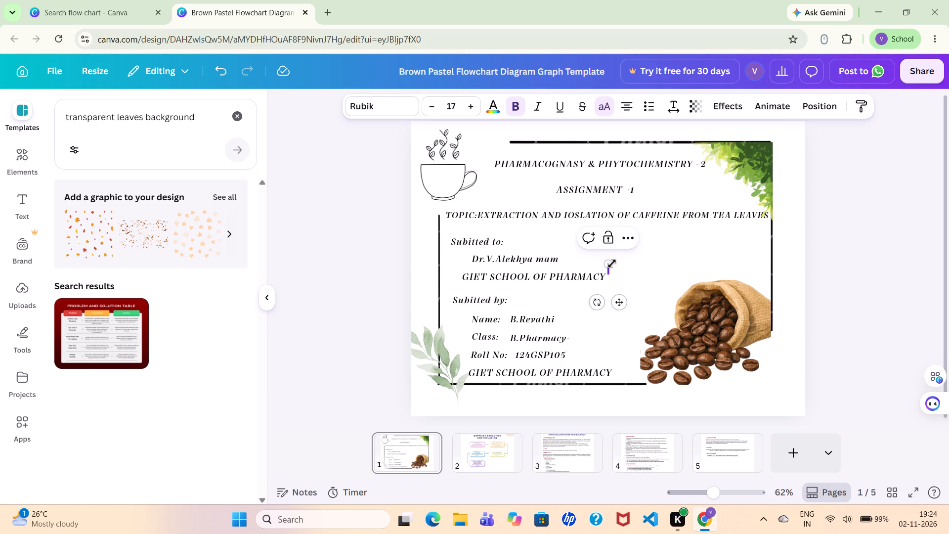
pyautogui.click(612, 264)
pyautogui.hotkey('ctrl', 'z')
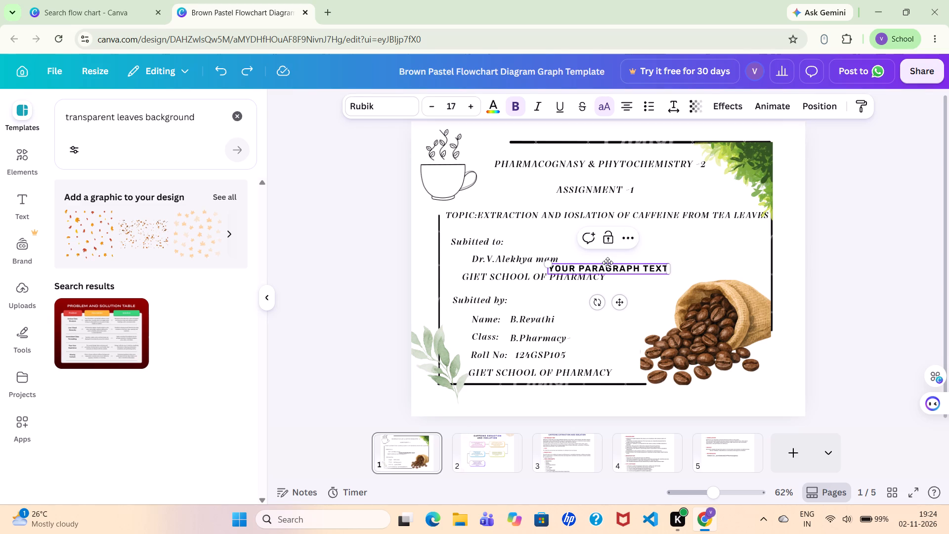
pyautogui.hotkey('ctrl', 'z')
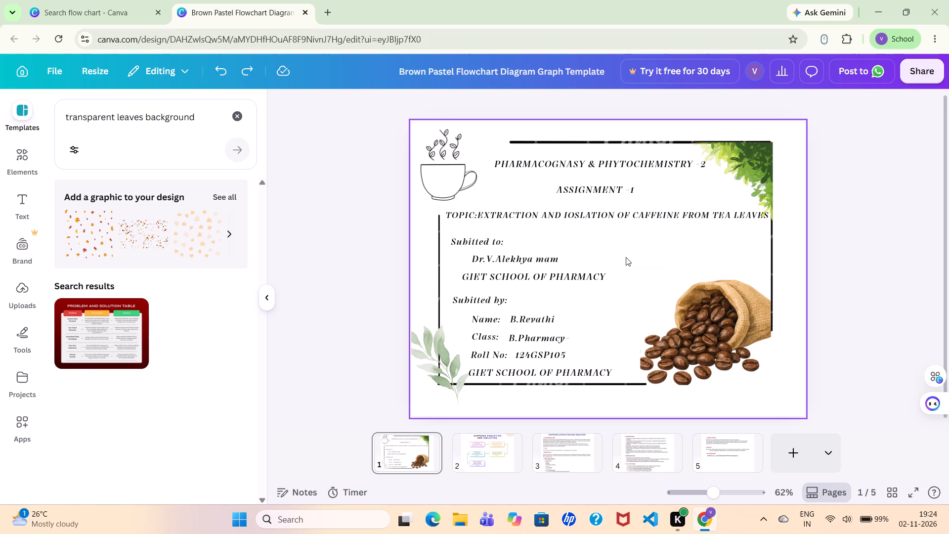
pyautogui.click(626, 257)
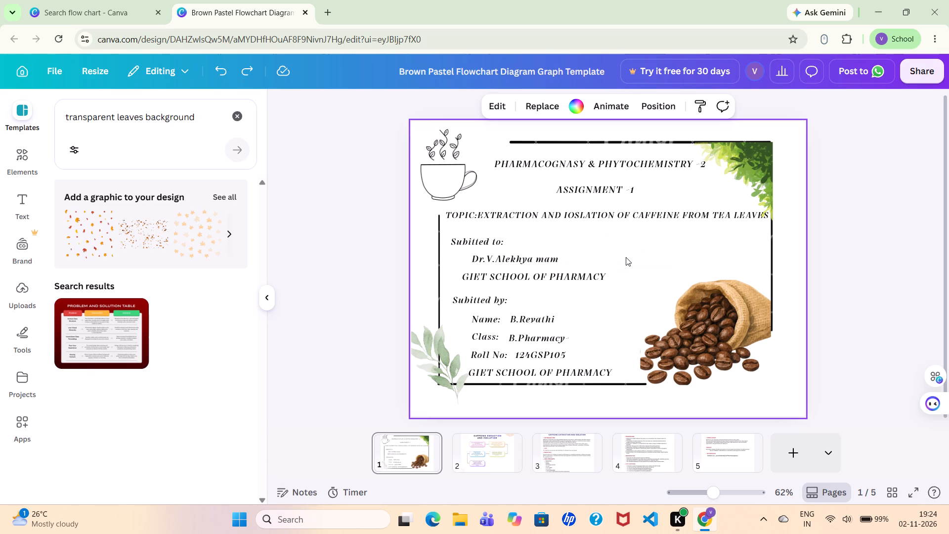
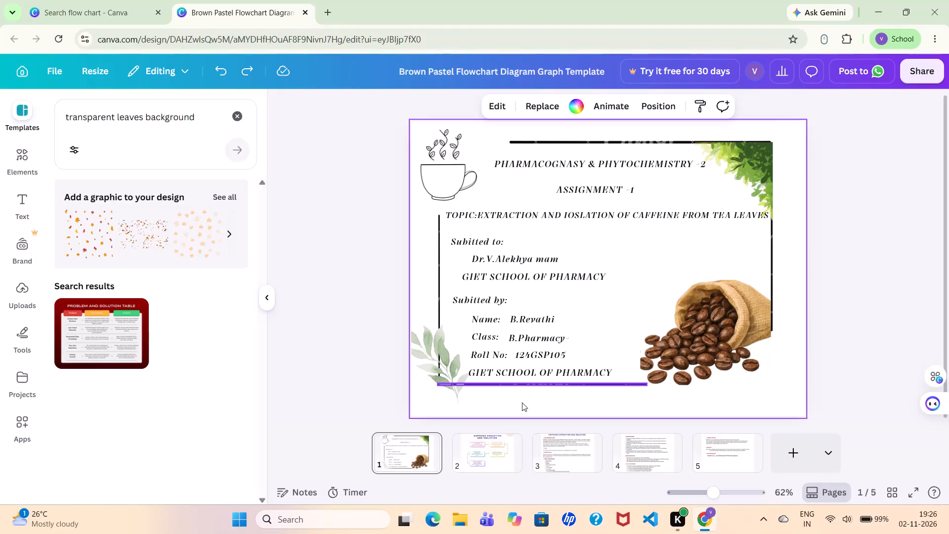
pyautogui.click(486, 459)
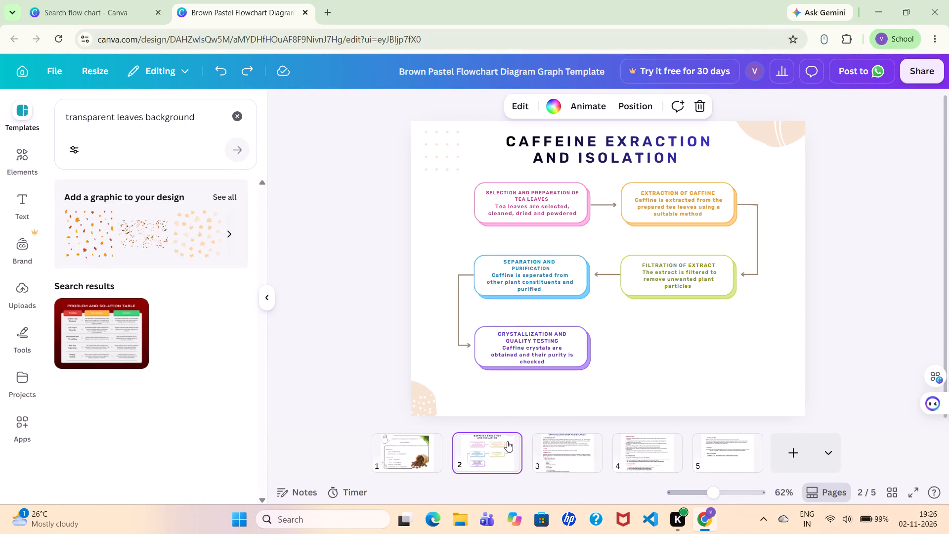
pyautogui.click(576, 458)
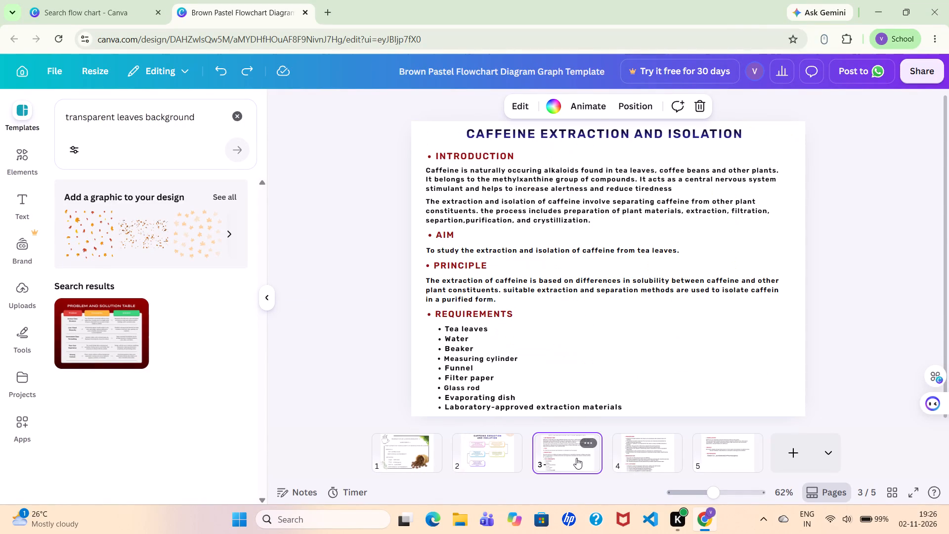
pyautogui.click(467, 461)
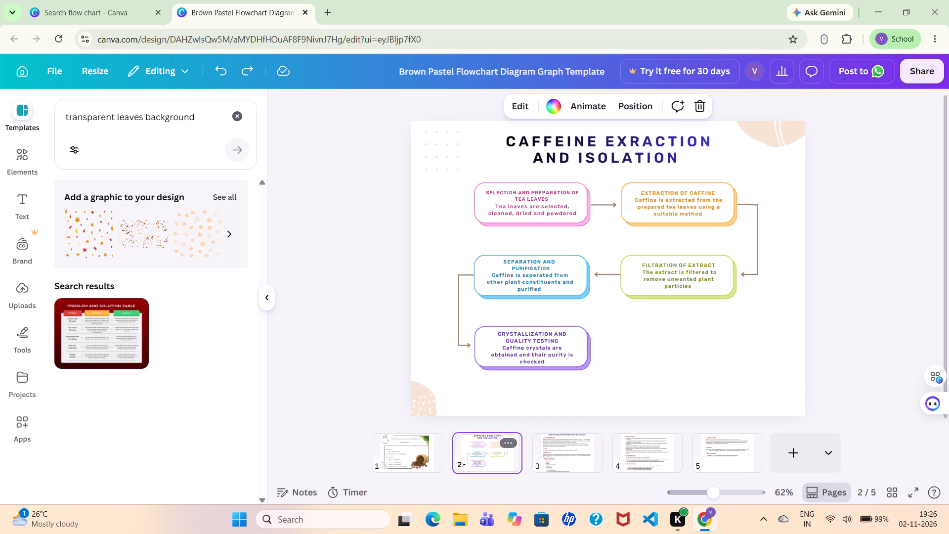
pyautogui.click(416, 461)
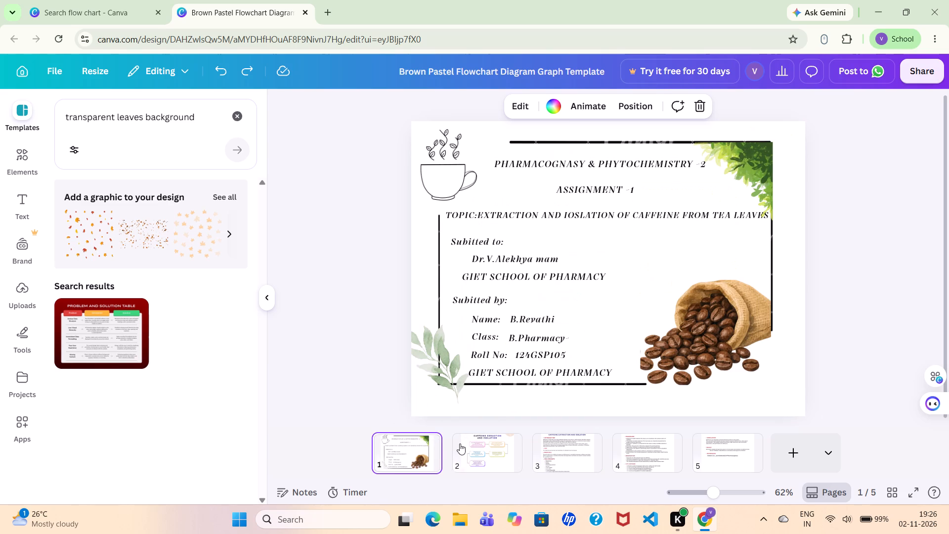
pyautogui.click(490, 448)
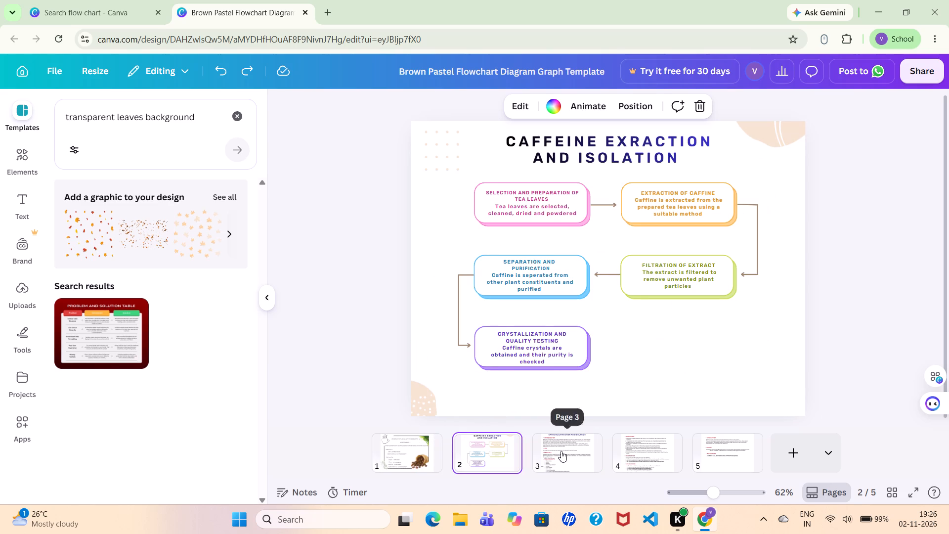
# Add "3rd year" after the hyphen following B.Pharmacy in the title page's class line.
pyautogui.click(402, 454)
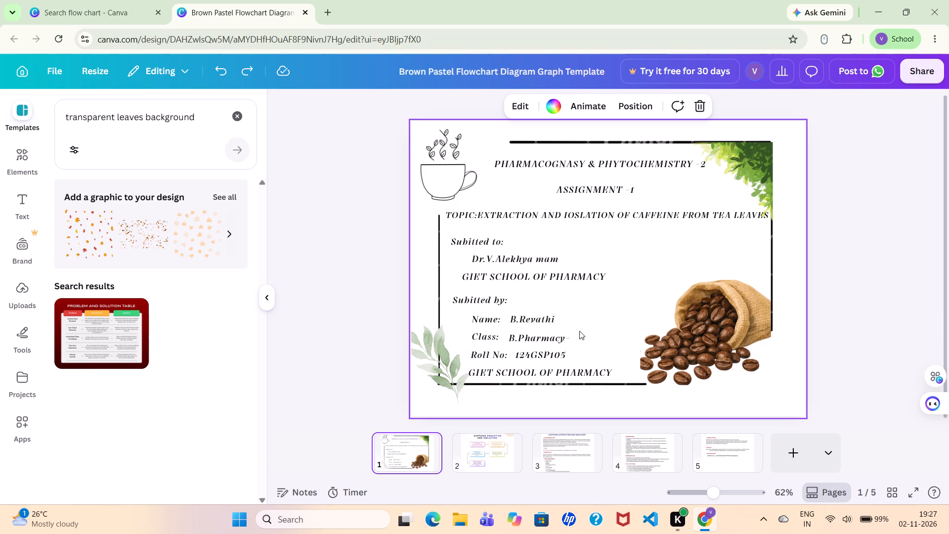
pyautogui.click(569, 339)
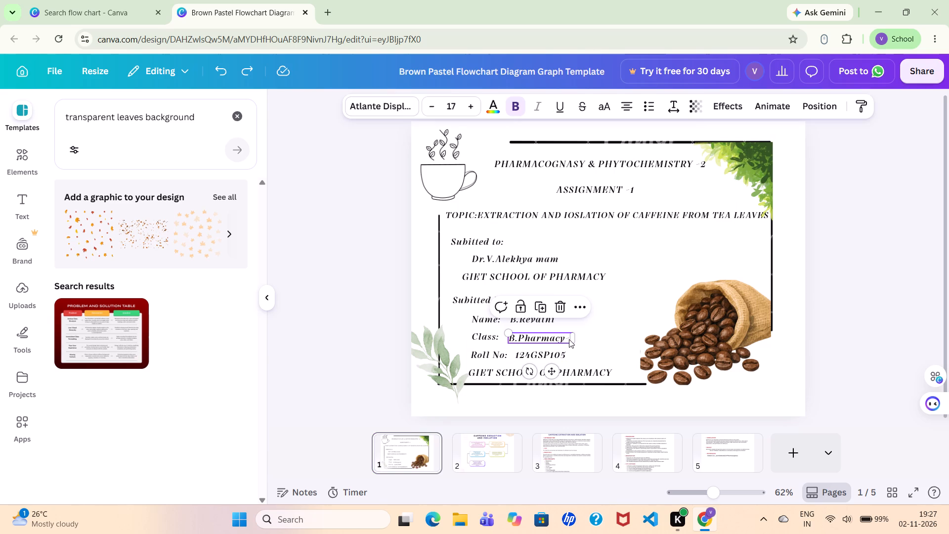
pyautogui.click(567, 337)
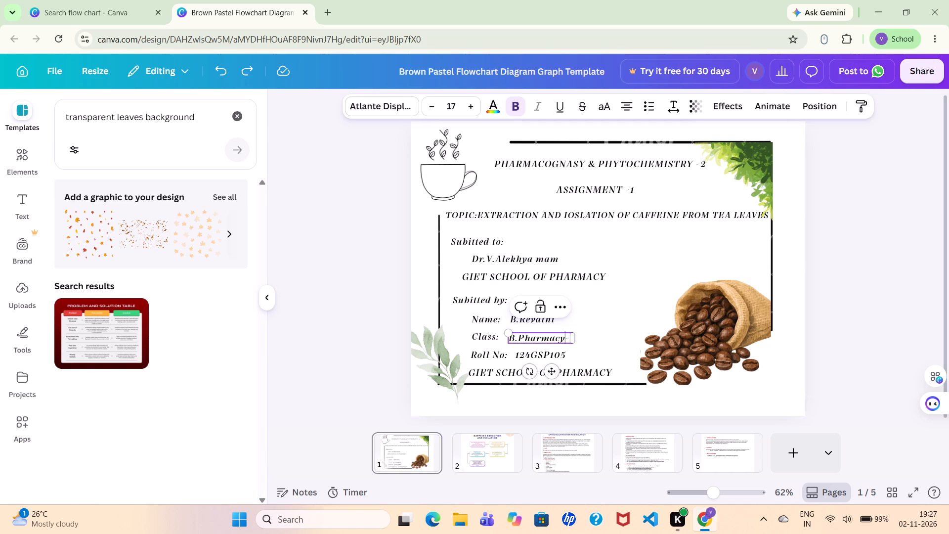
pyautogui.press('Right')
pyautogui.write('3rd')
pyautogui.press('space')
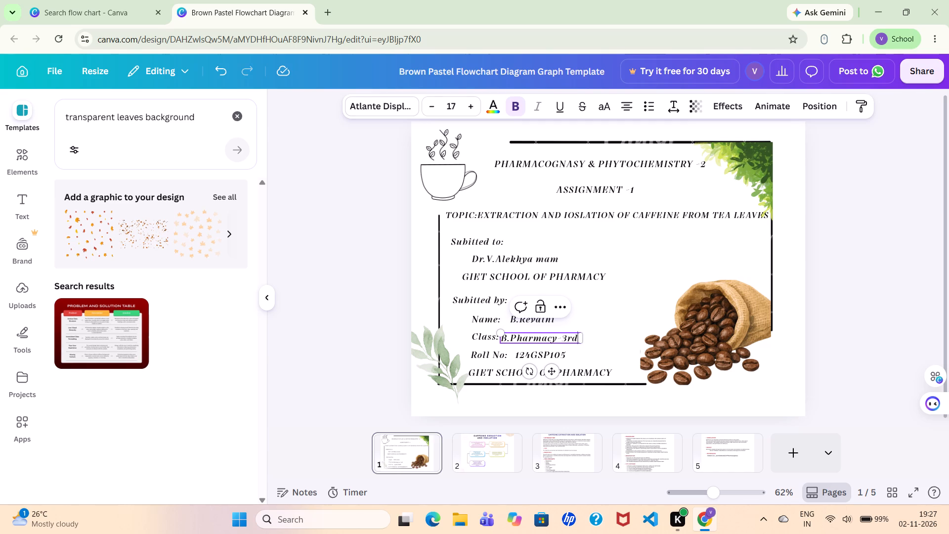
pyautogui.write('year')
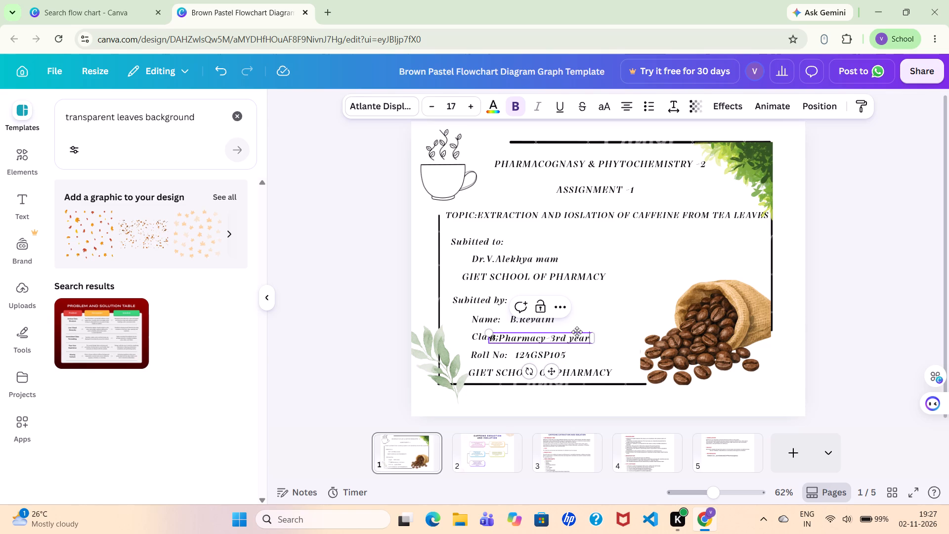
# Move the "B.Pharmacy-3rd year" text clear of the "Class:" label and level with it.
pyautogui.moveTo(581, 335); pyautogui.dragTo(596, 334)
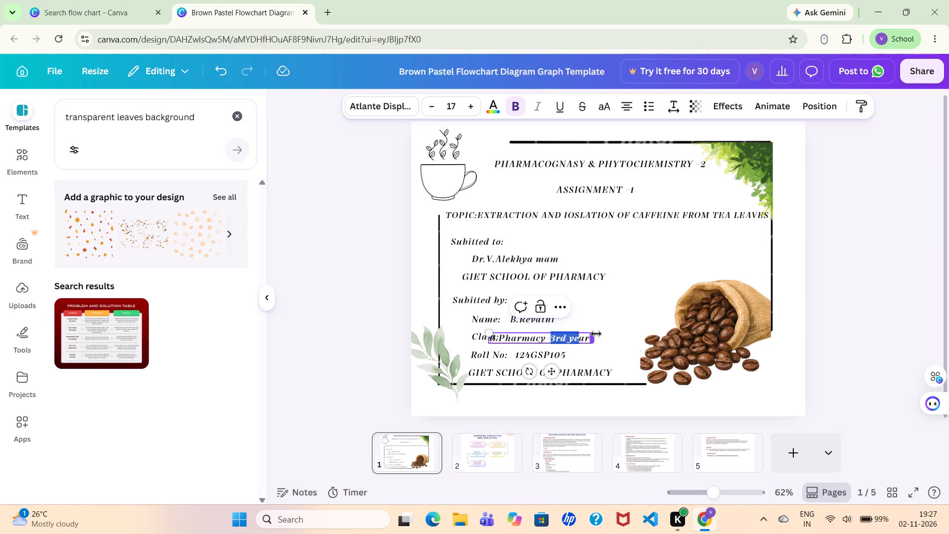
pyautogui.moveTo(596, 334); pyautogui.dragTo(597, 334)
pyautogui.click(620, 309)
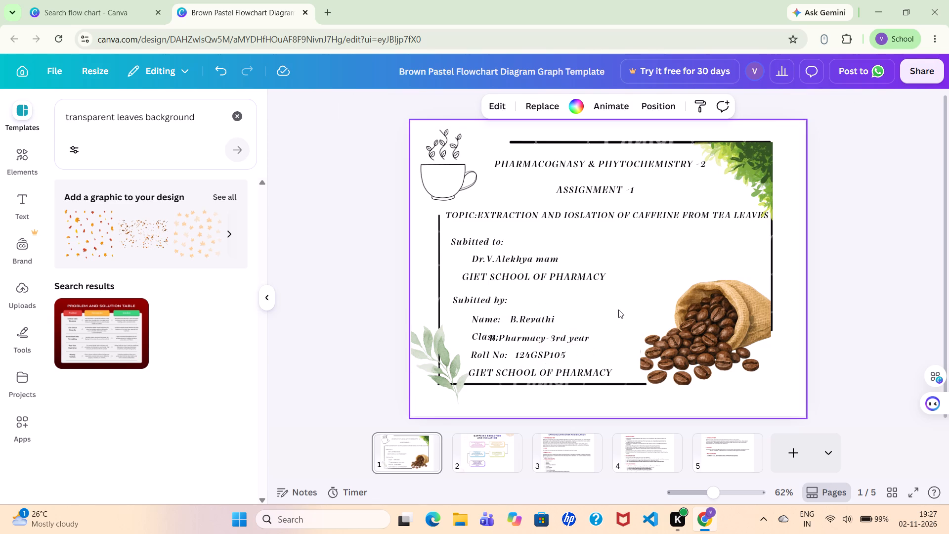
pyautogui.moveTo(582, 337); pyautogui.dragTo(595, 334)
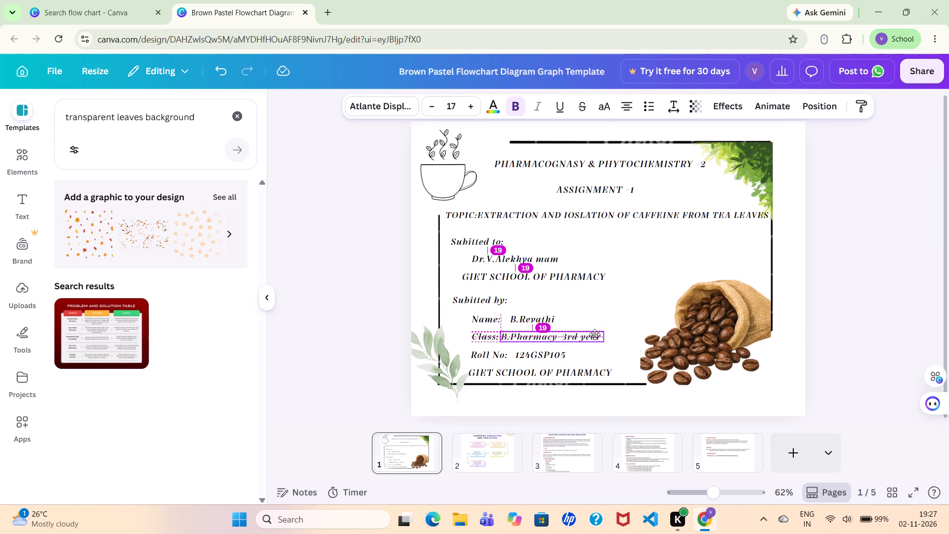
pyautogui.moveTo(595, 334); pyautogui.dragTo(600, 333)
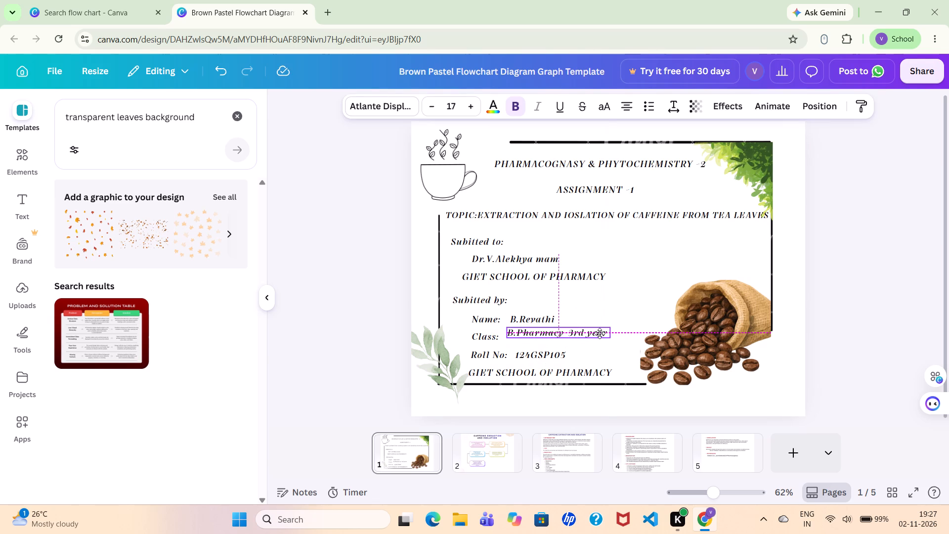
pyautogui.moveTo(600, 333); pyautogui.dragTo(602, 336)
pyautogui.click(602, 336)
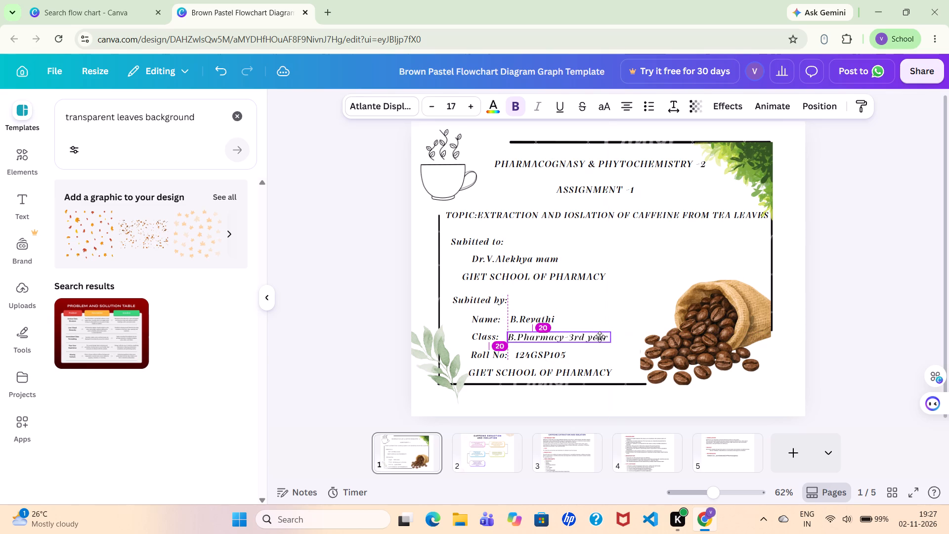
pyautogui.click(639, 288)
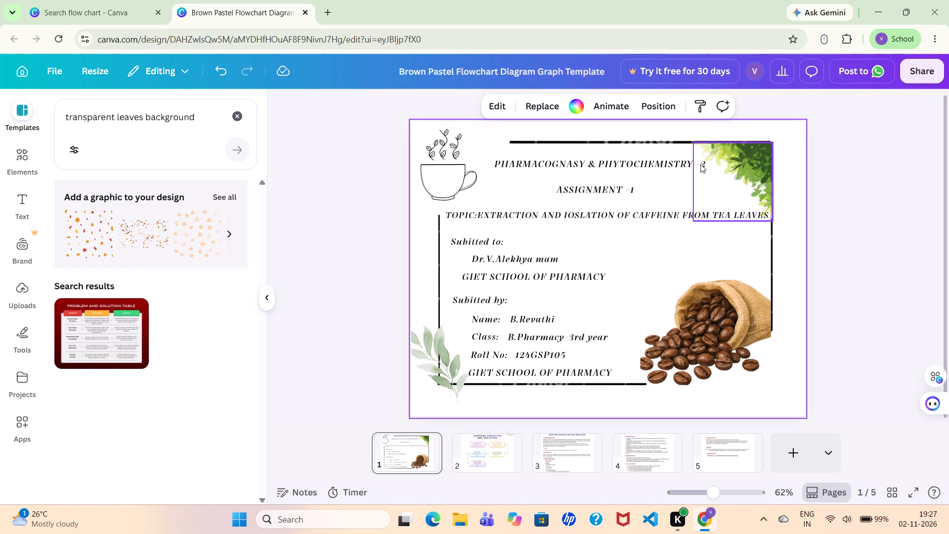
pyautogui.click(686, 245)
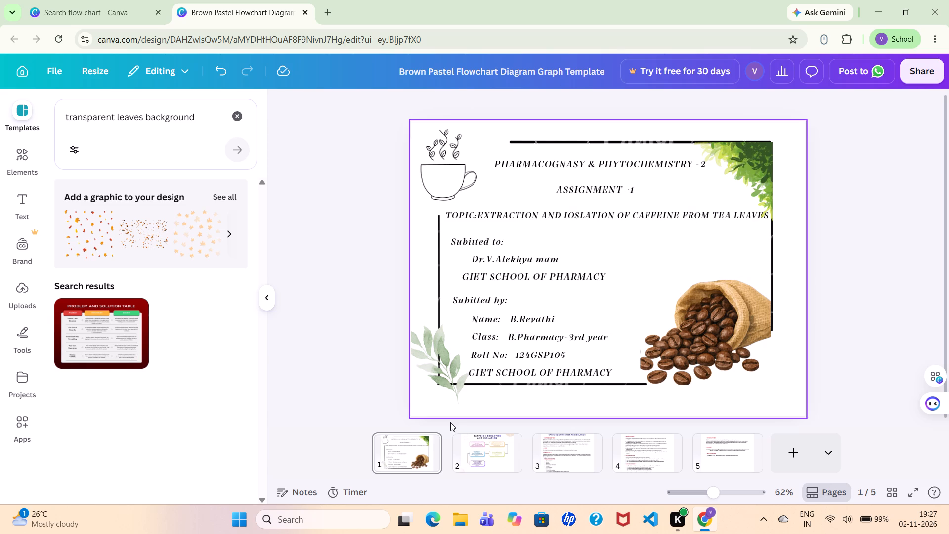
# Shift the flowchart title on page 2 slightly downward, closer to the first row of boxes.
pyautogui.click(490, 461)
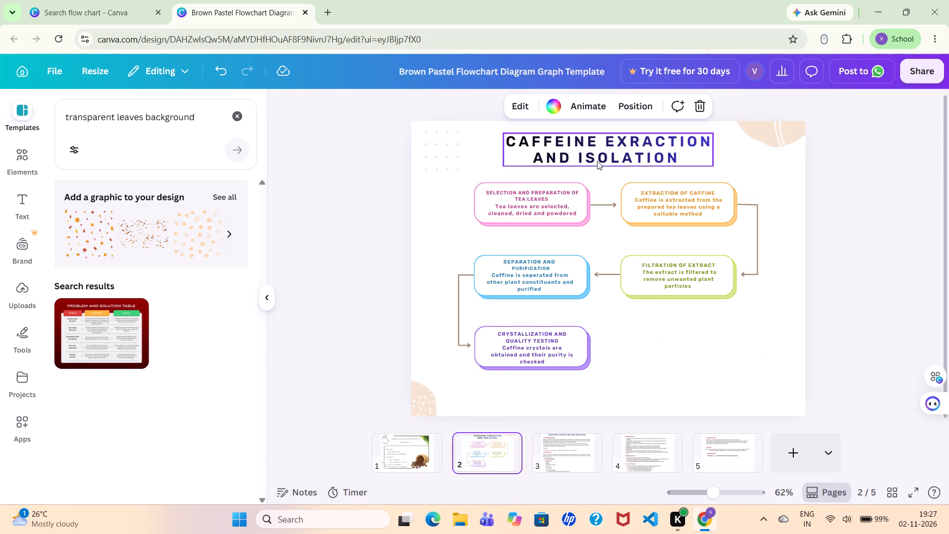
pyautogui.moveTo(601, 150); pyautogui.dragTo(601, 156)
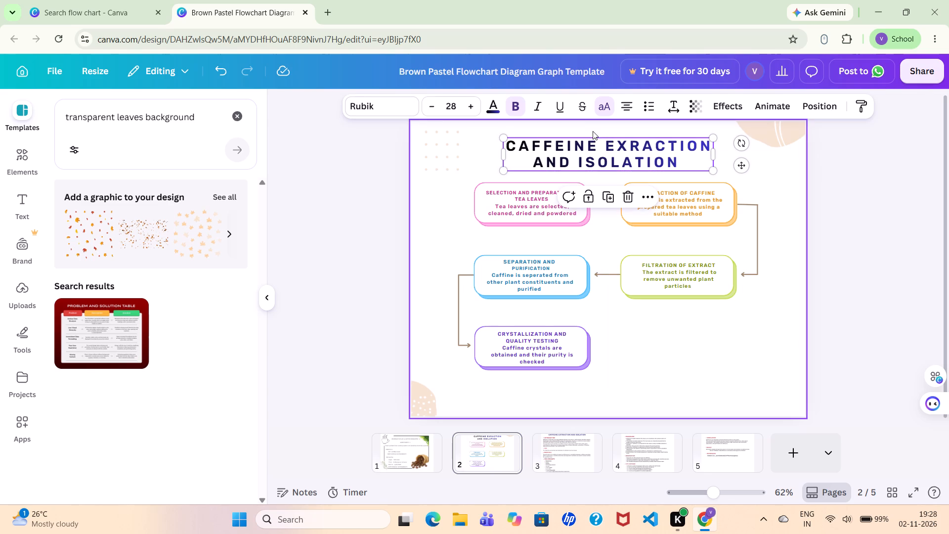
pyautogui.click(600, 127)
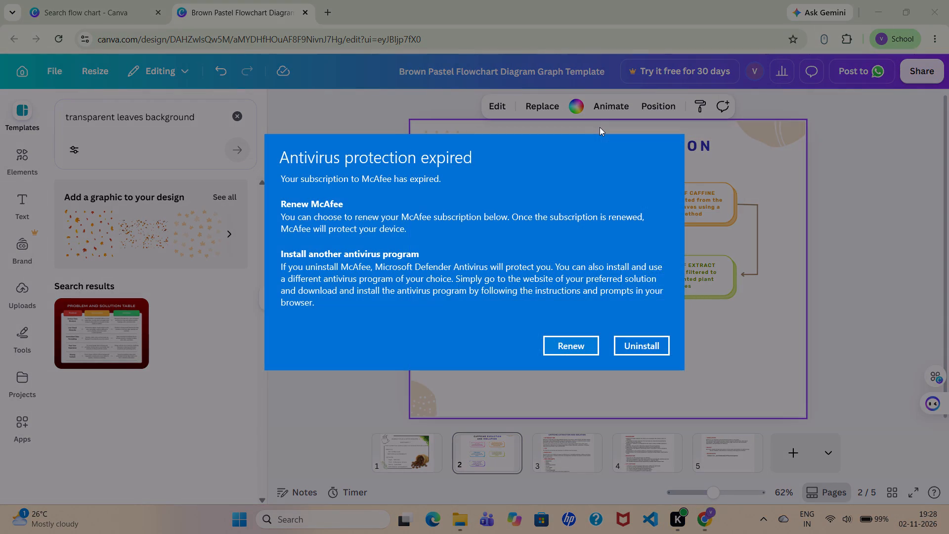
# Clear the expired antivirus notice by choosing to renew McAfee.
pyautogui.click(648, 113)
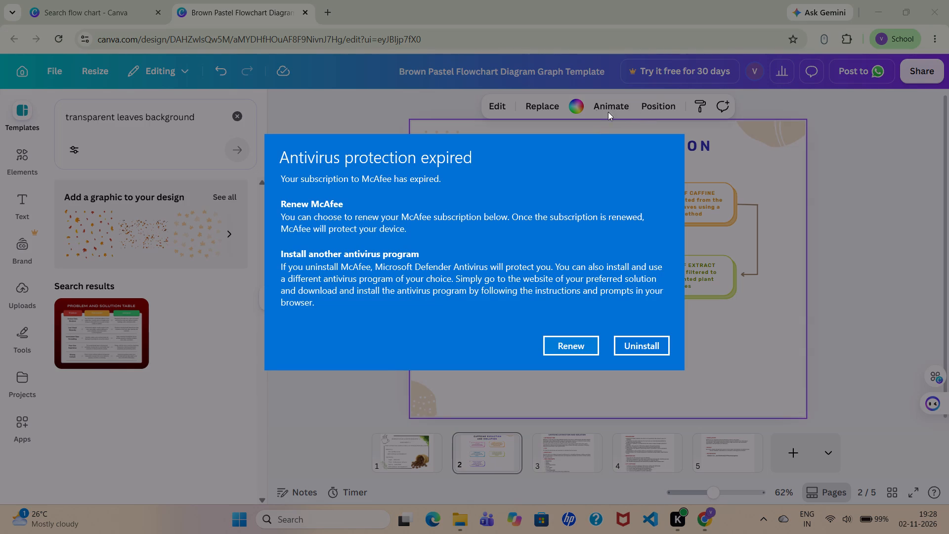
pyautogui.click(542, 95)
pyautogui.click(577, 345)
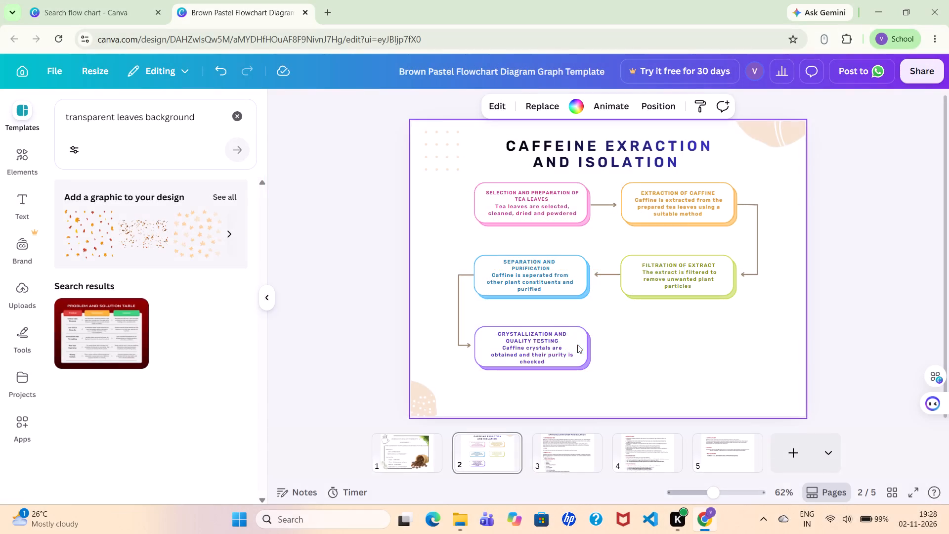